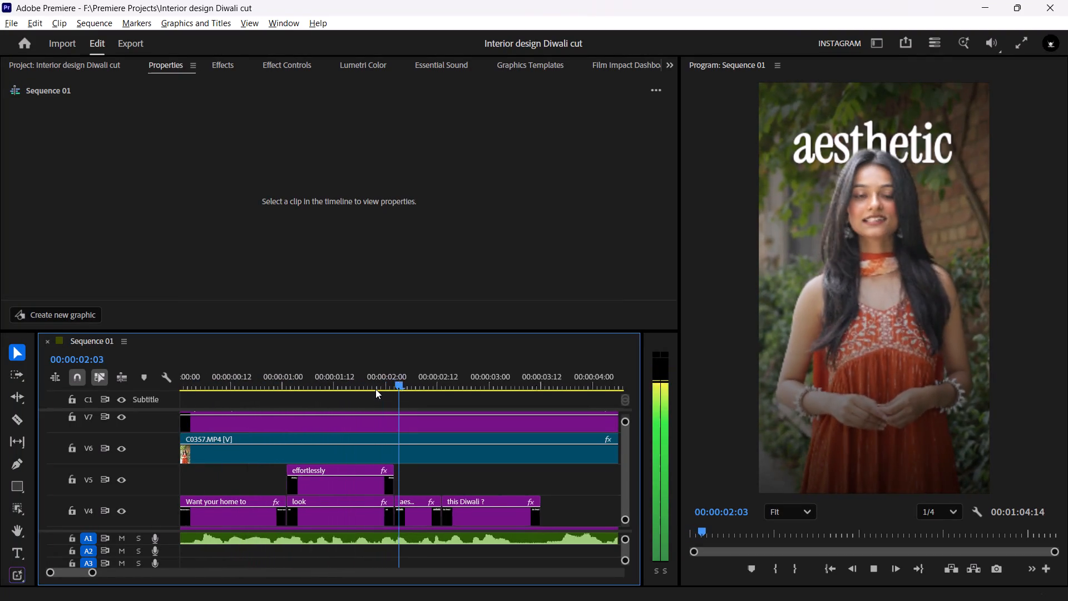
Tighten the letter tracking of the "this Diwali ?" title on V4 to -41.
key("space")
left_click_drag(310, 367, 262, 366)
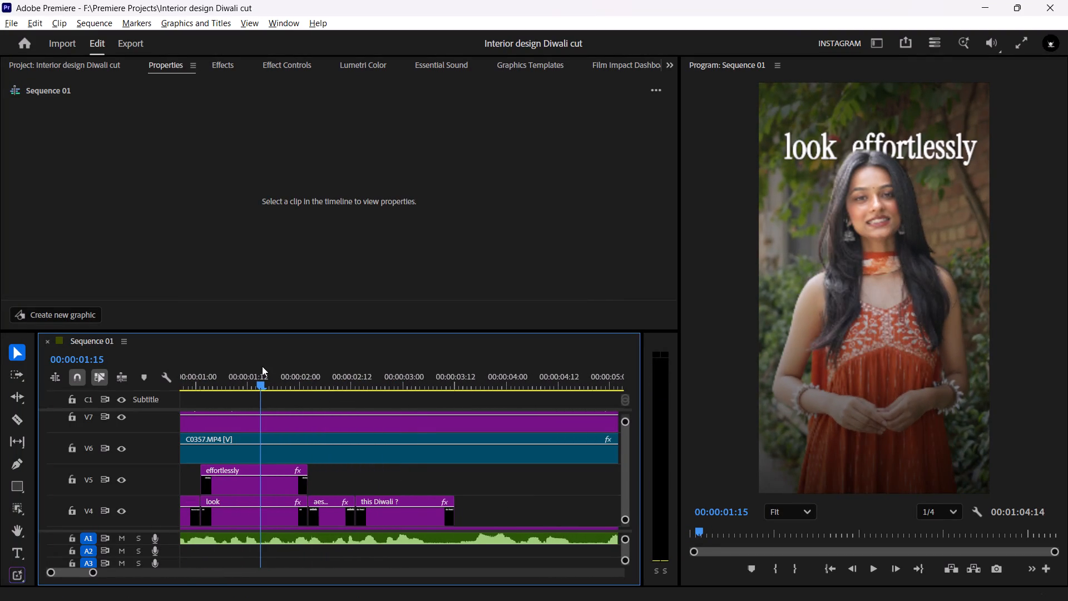
left_click_drag(262, 366, 338, 379)
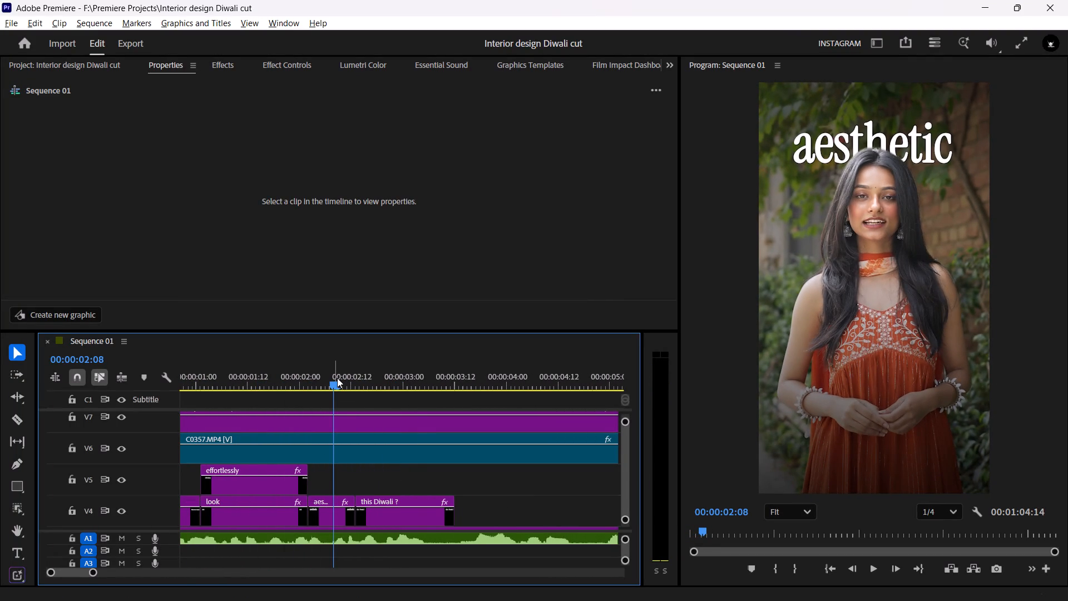
left_click_drag(347, 376, 388, 380)
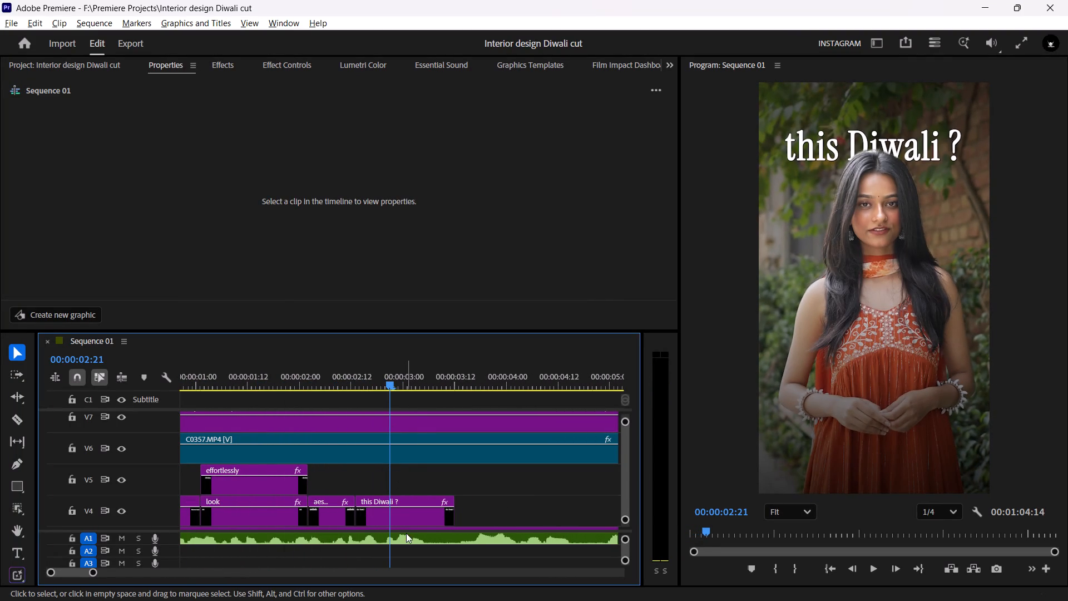
left_click(405, 515)
left_click(102, 110)
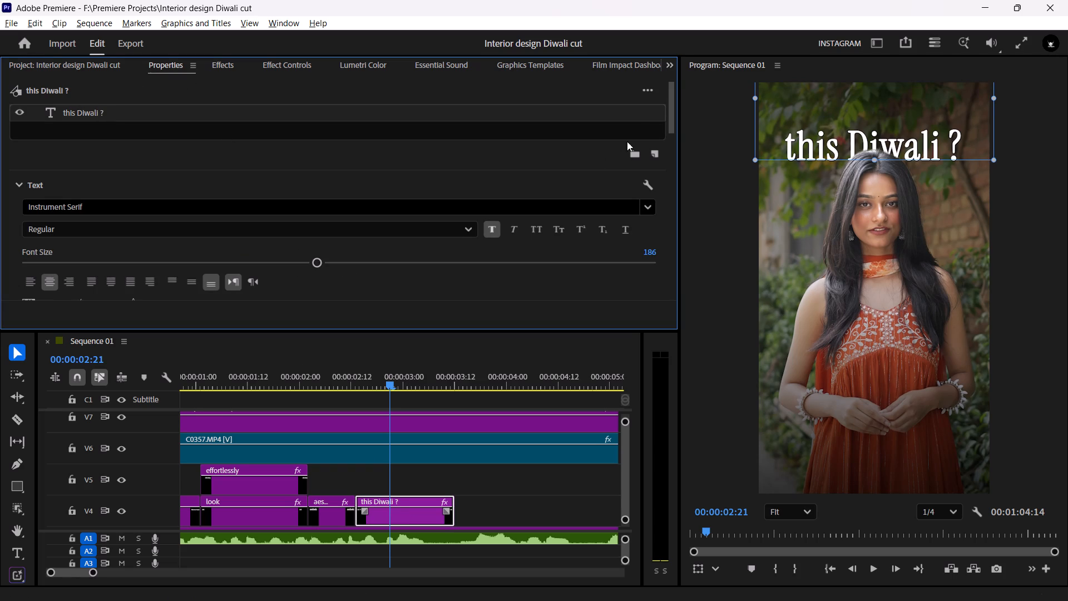
left_click_drag(675, 120, 674, 146)
left_click_drag(670, 124, 671, 156)
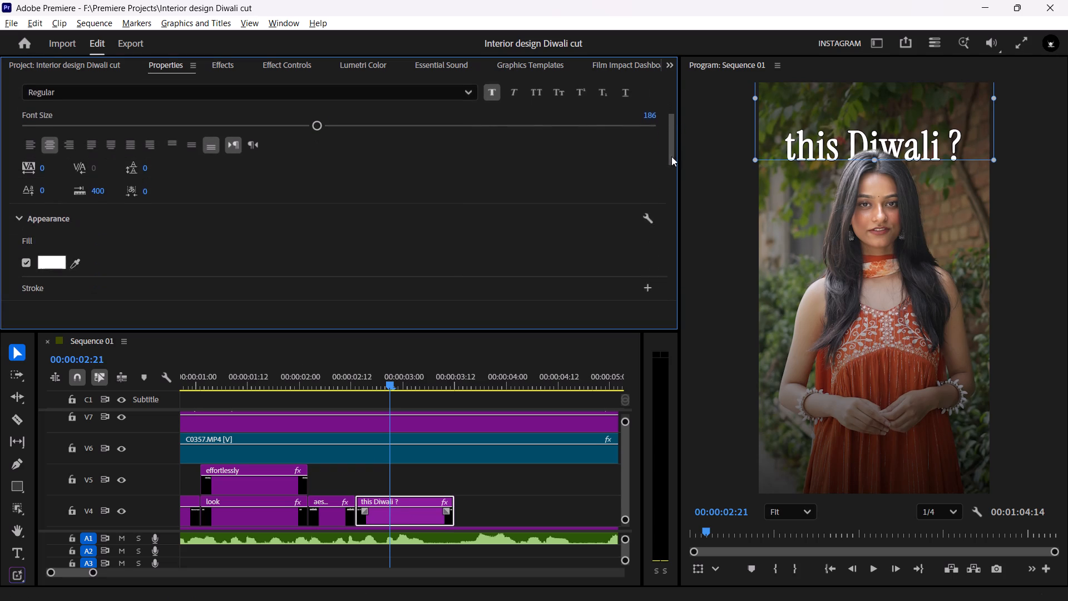
left_click_drag(671, 156, 670, 160)
left_click(38, 150)
left_click_drag(42, 150, 37, 151)
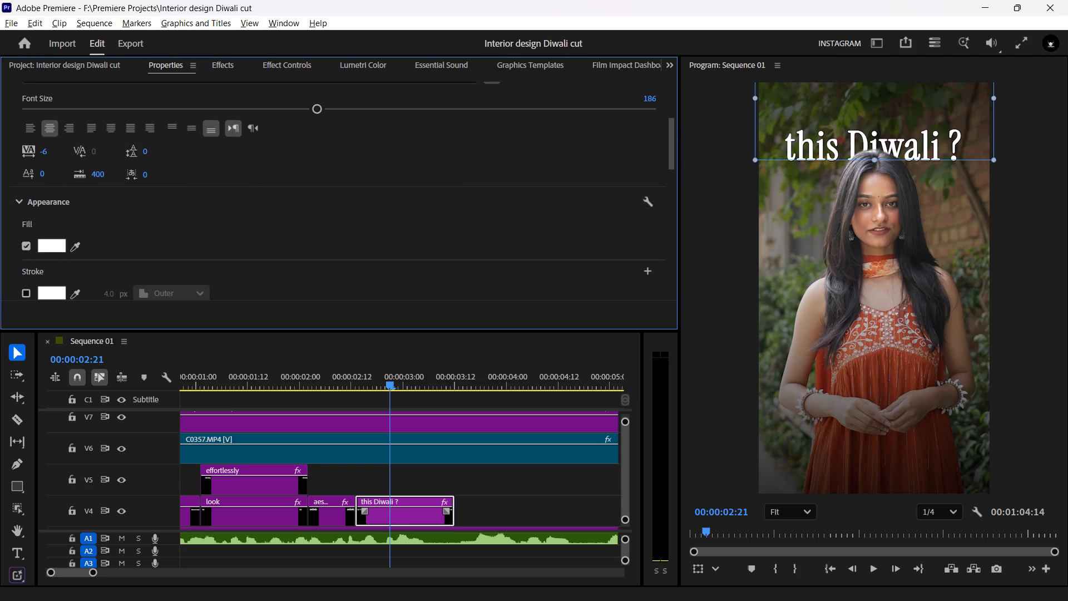
left_click_drag(37, 151, 22, 156)
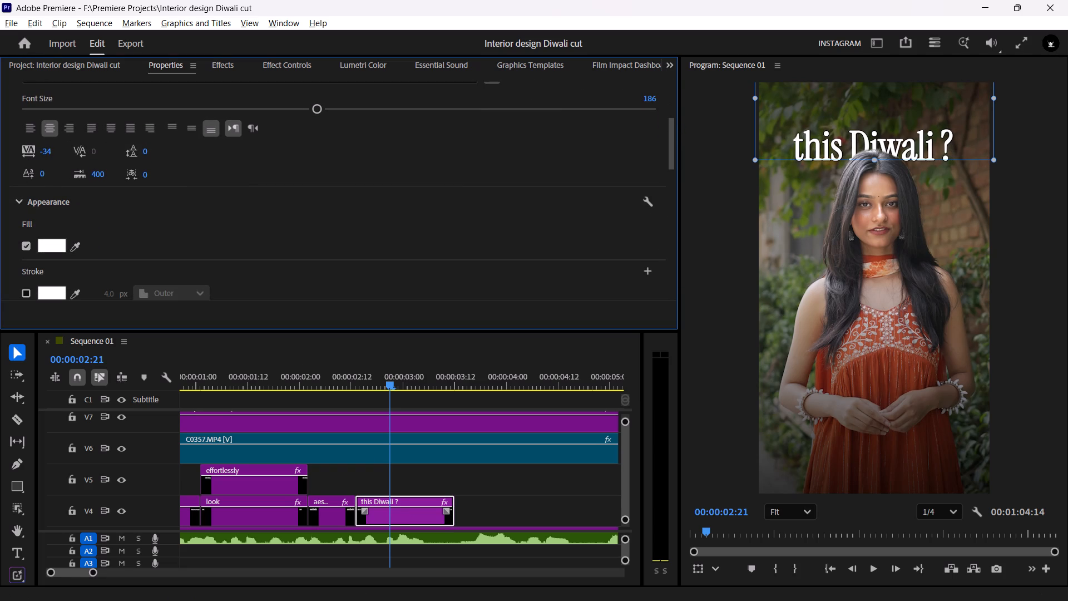
left_click_drag(22, 156, 14, 156)
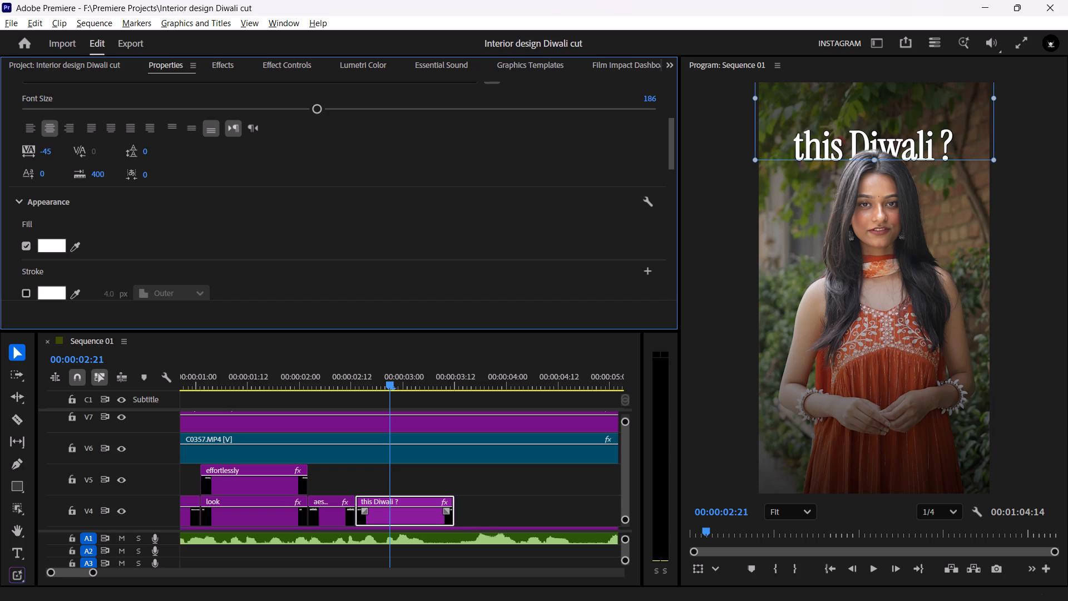
left_click_drag(14, 156, 17, 156)
Tighten the letter tracking of the "aesthetic" title on V4 to -45 and save the project.
left_click(329, 367)
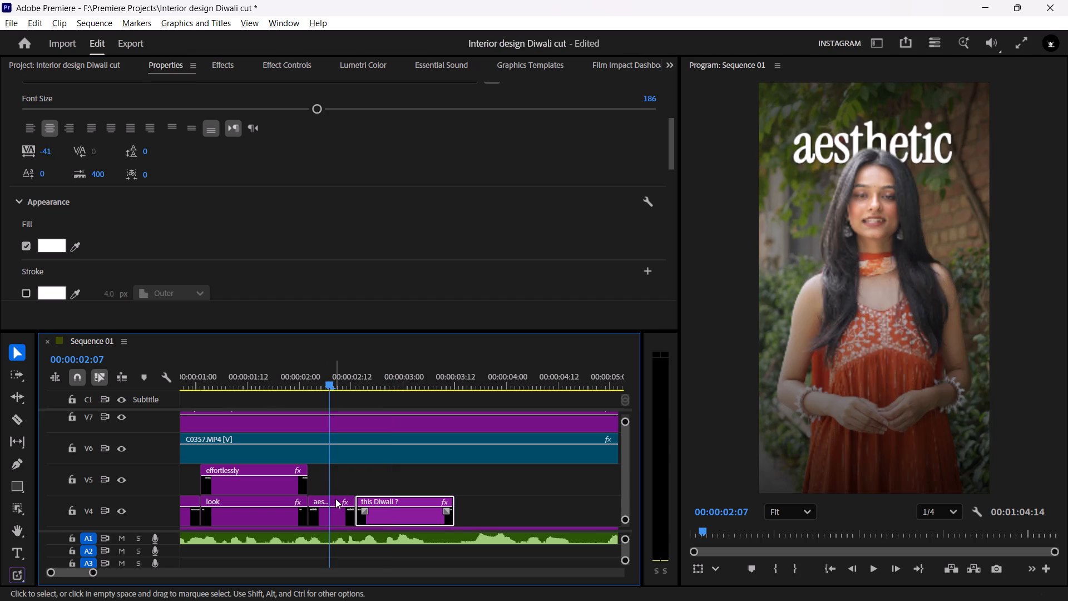
left_click(331, 514)
left_click(64, 111)
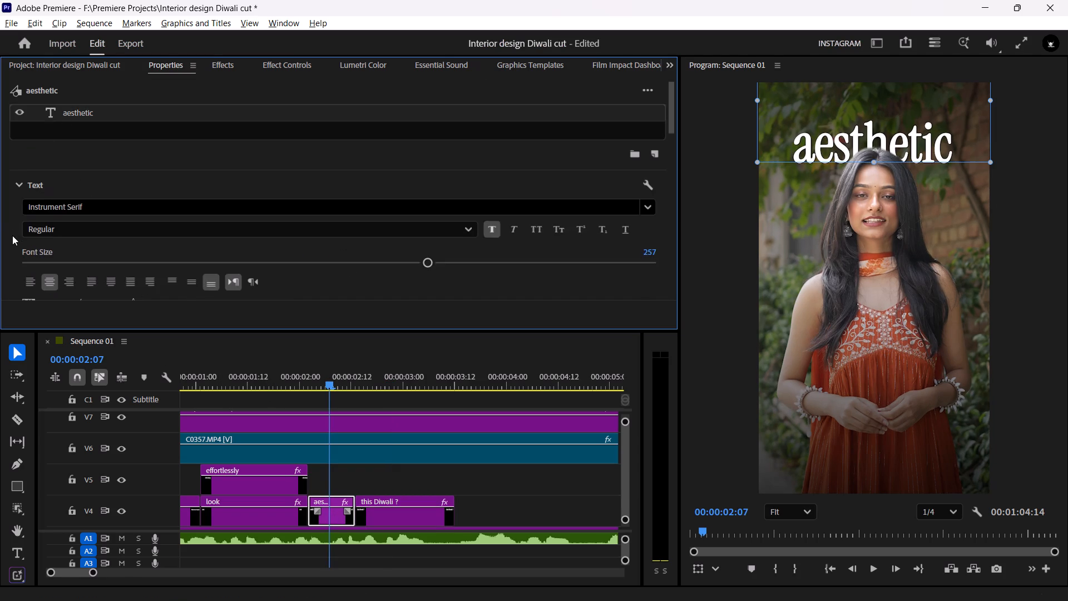
scroll(12, 235, "down", 7)
left_click_drag(46, 208, 42, 208)
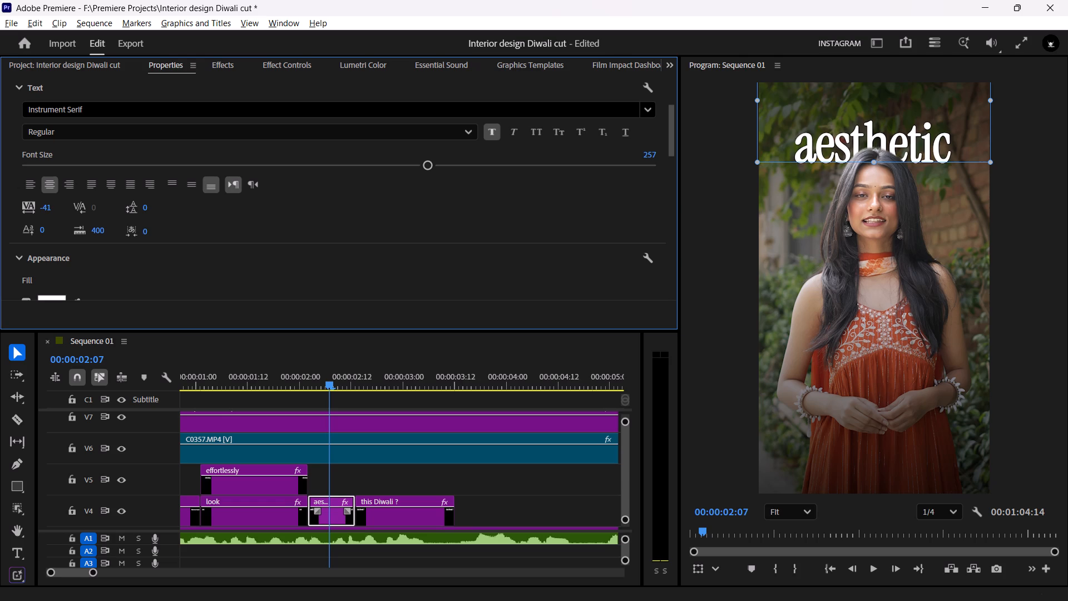
left_click_drag(42, 208, 39, 208)
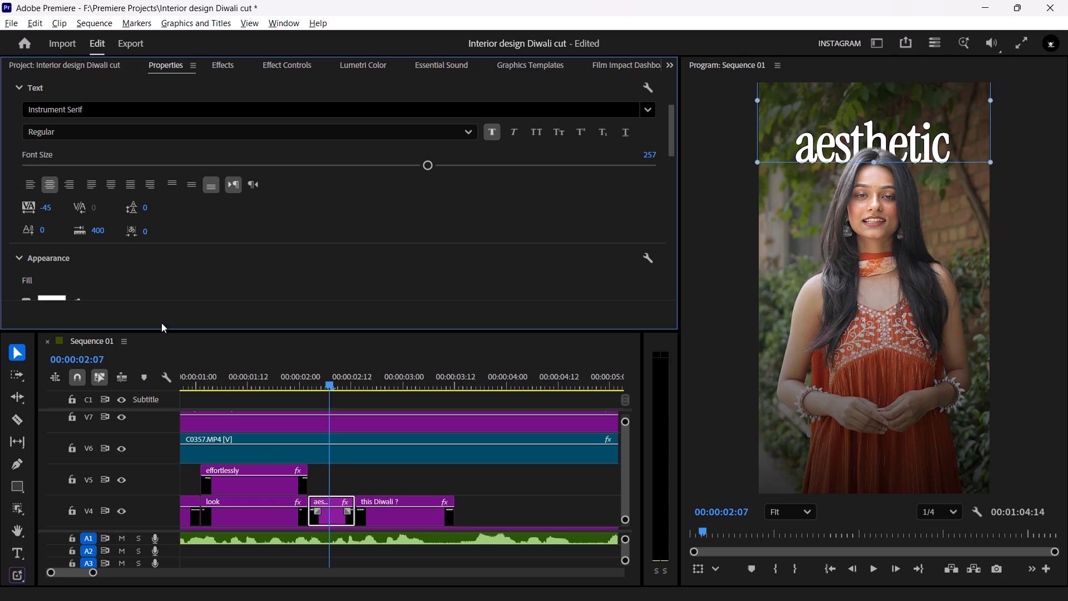
left_click(360, 477)
key("ctrl+s")
Play back the "aesthetic" and "this Diwali ?" titles through to the "Here are 3 things" caption.
key("space")
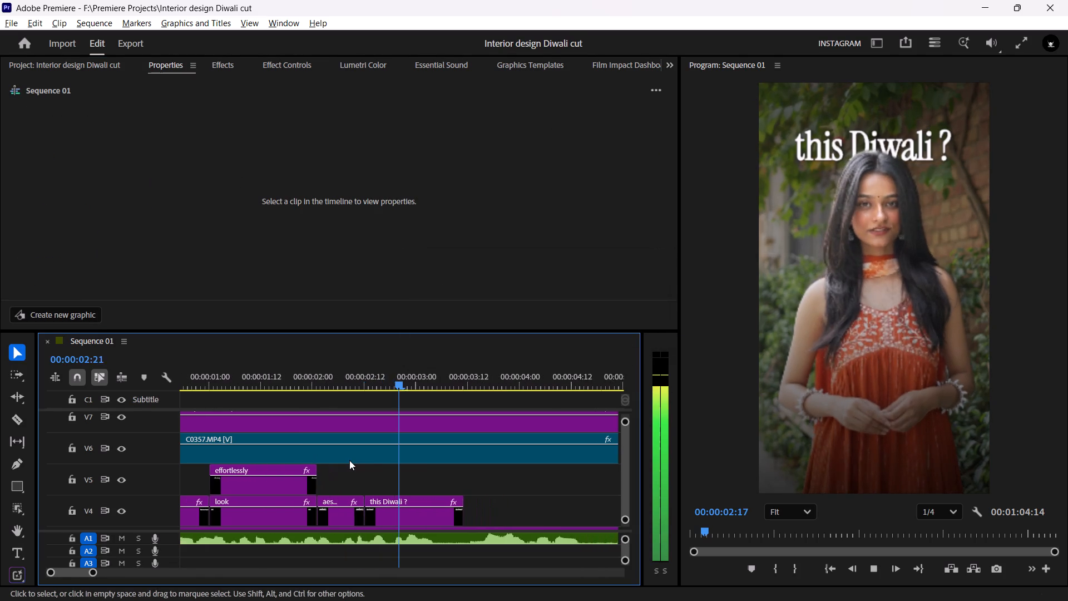
key("space")
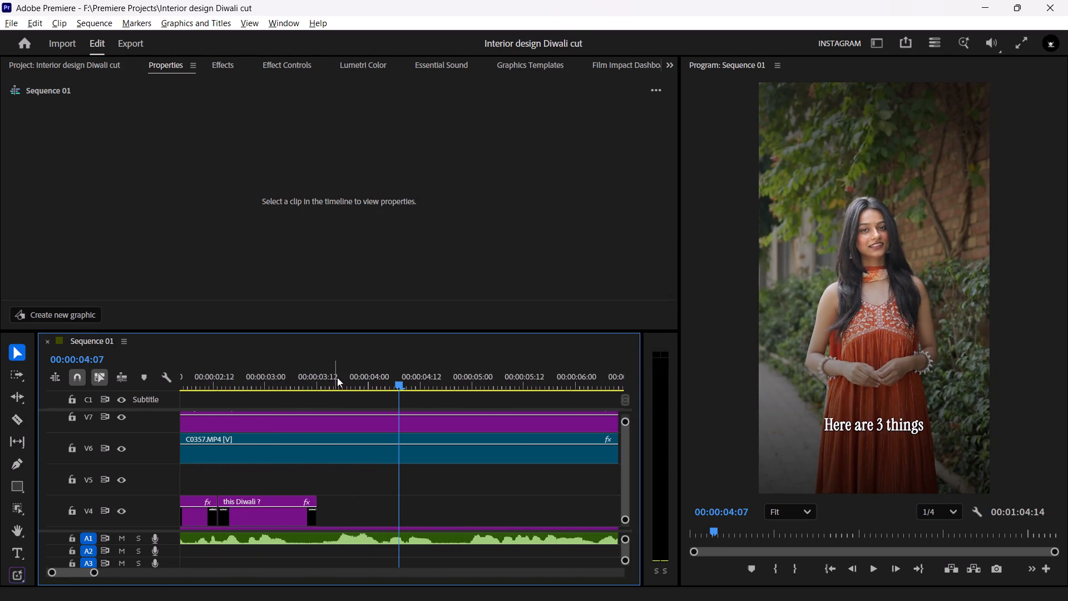
left_click_drag(337, 376, 277, 381)
key("space")
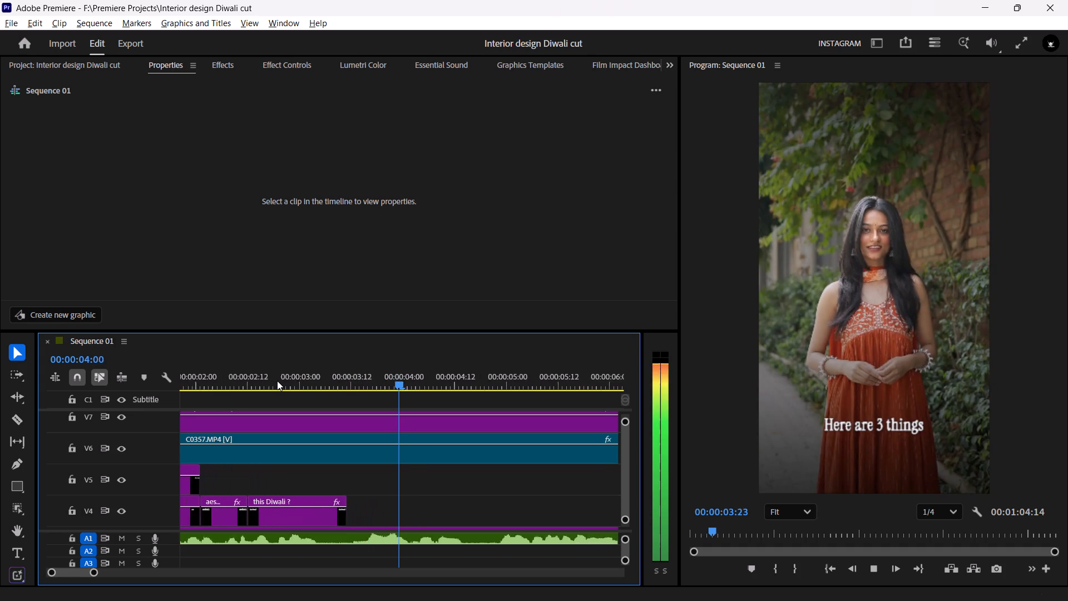
key("space")
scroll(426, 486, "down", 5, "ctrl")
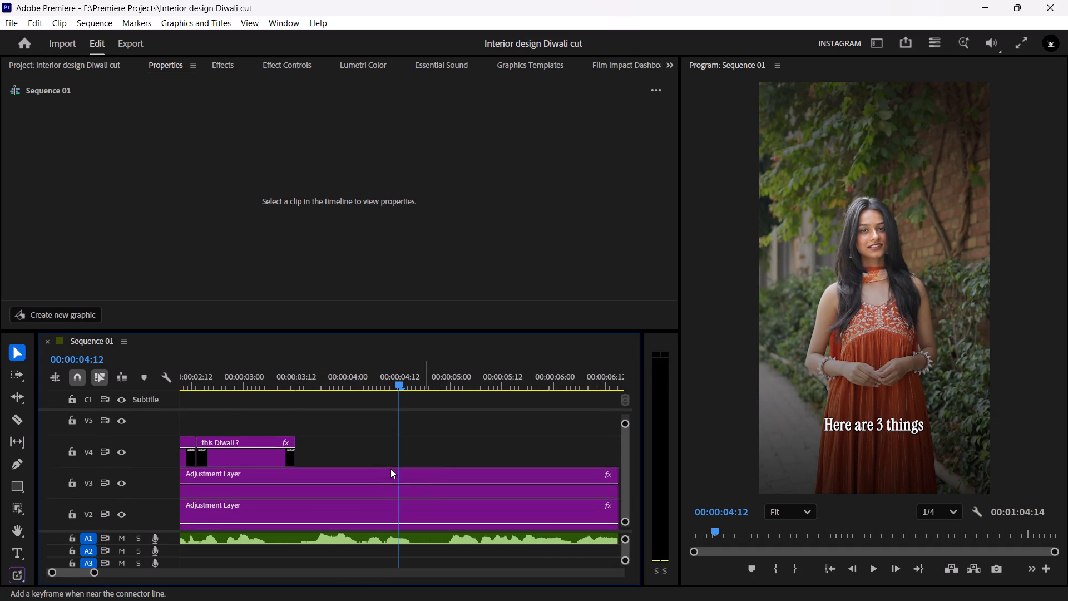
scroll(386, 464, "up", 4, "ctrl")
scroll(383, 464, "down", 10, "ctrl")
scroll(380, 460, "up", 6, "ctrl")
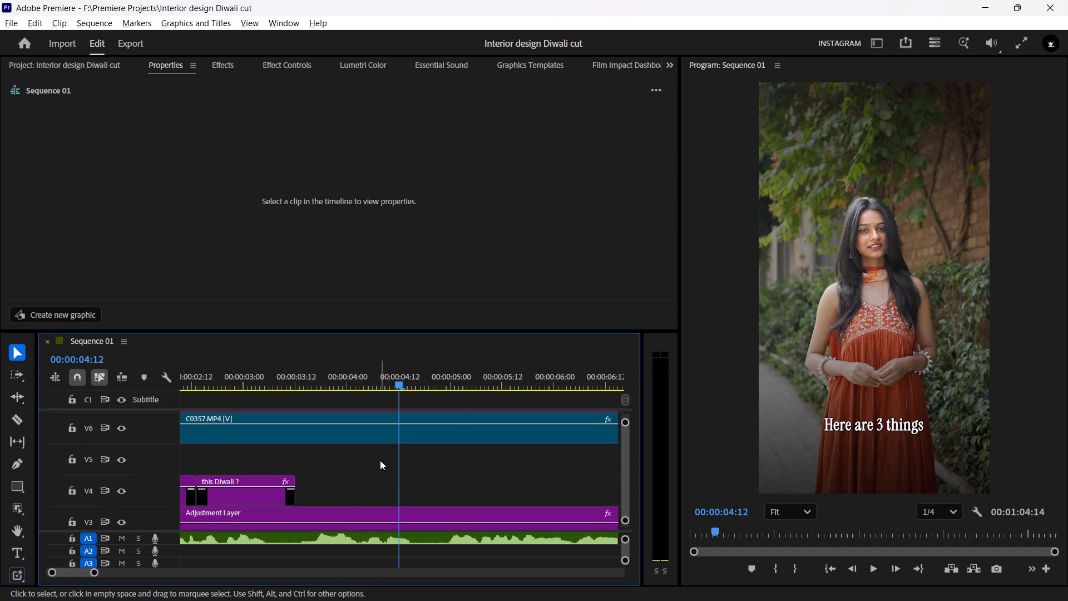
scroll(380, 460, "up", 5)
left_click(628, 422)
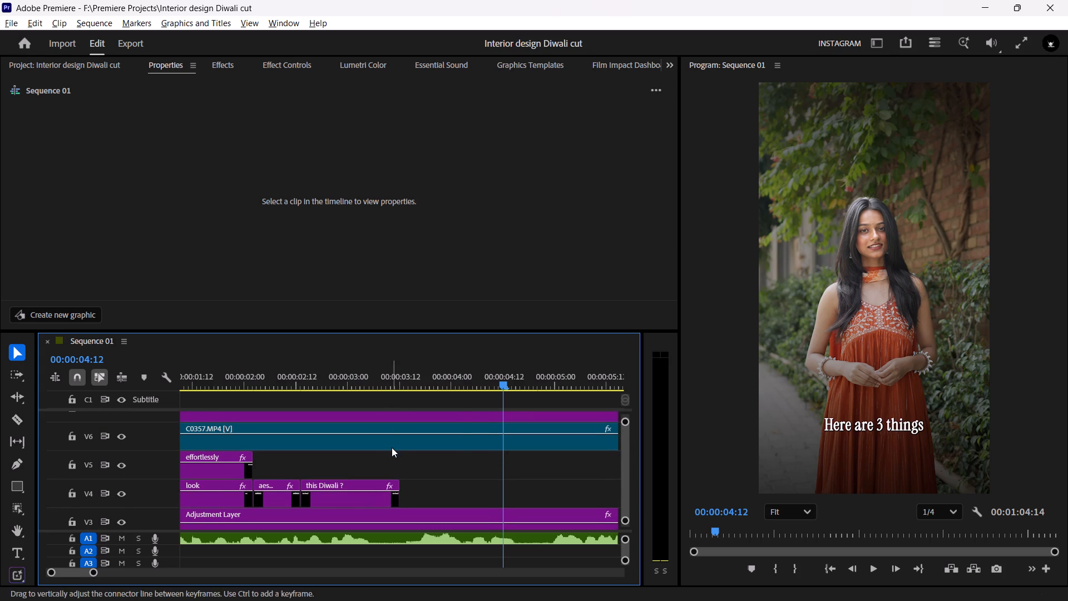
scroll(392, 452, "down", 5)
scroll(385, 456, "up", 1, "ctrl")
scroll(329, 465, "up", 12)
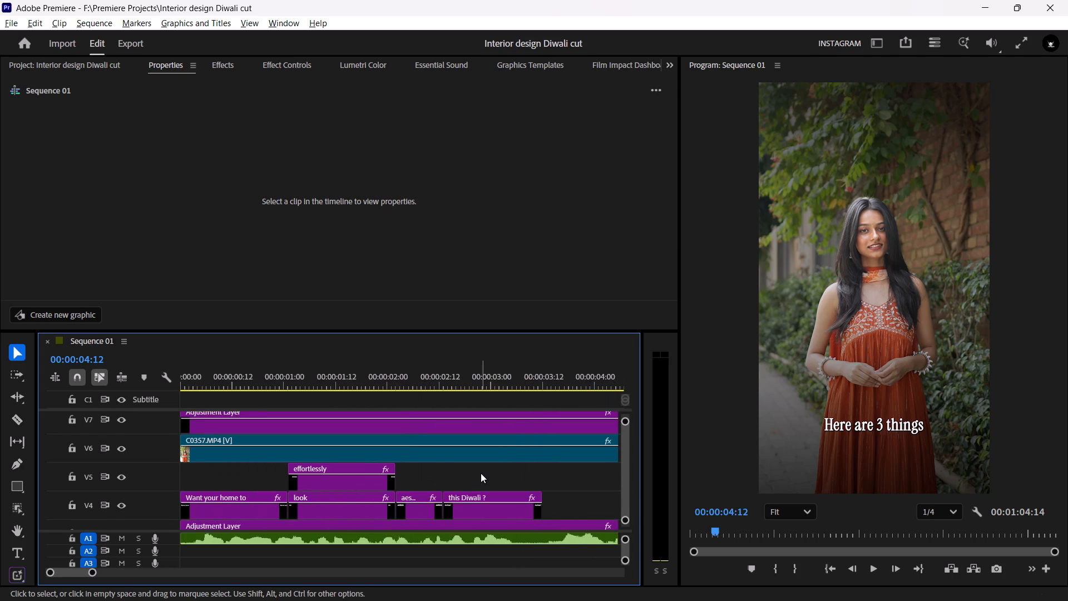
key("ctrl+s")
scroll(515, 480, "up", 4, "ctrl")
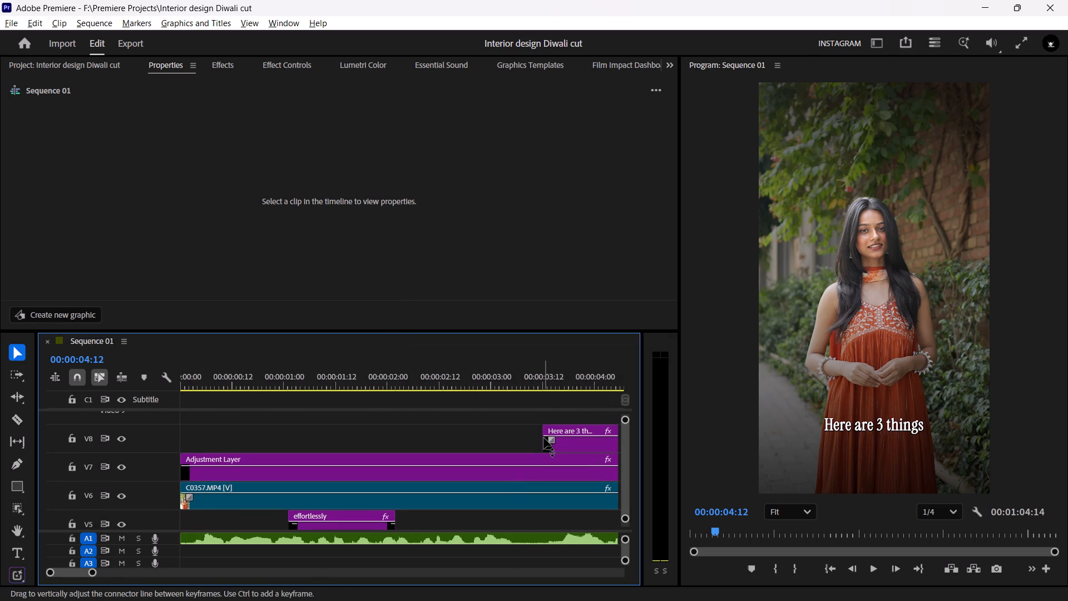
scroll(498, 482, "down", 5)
Review the sequence from the end of "this Diwali ?" to the "Lighting" caption, using full-screen playback.
left_click_drag(471, 380, 423, 380)
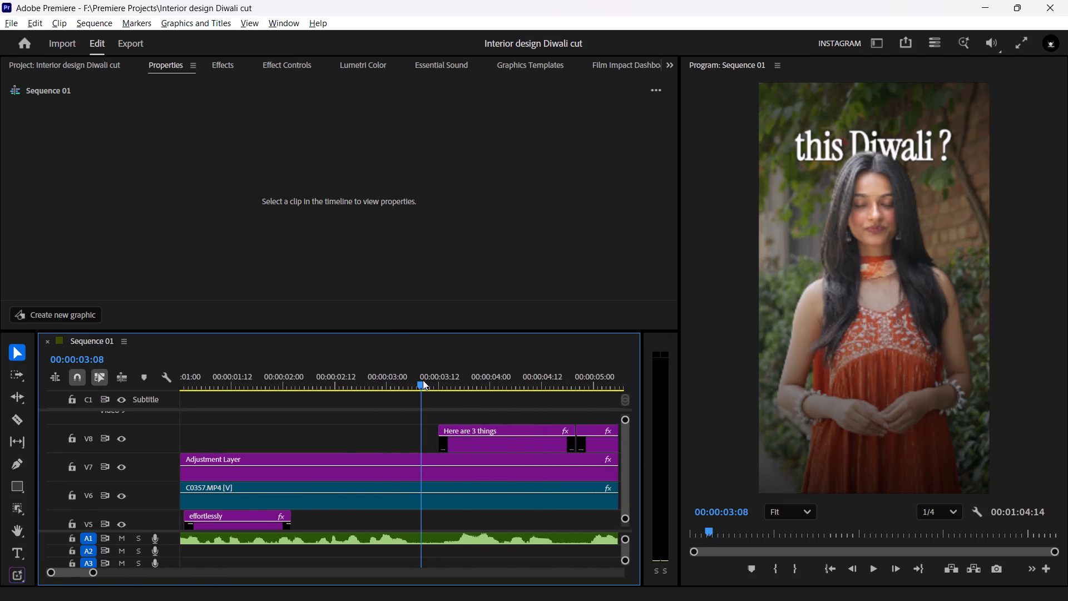
key("space")
key("space")
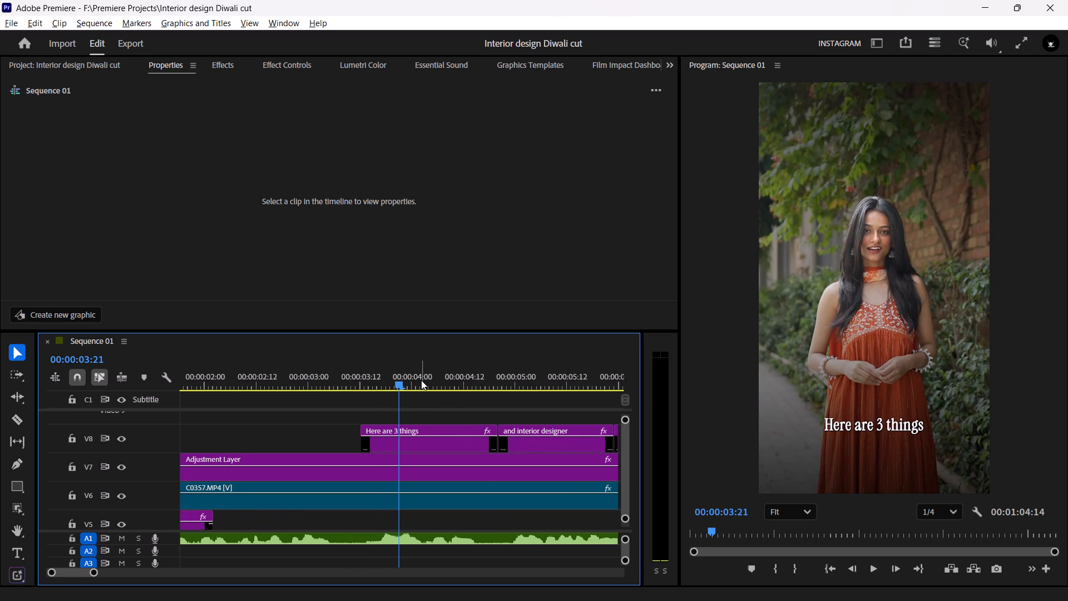
left_click(1019, 50)
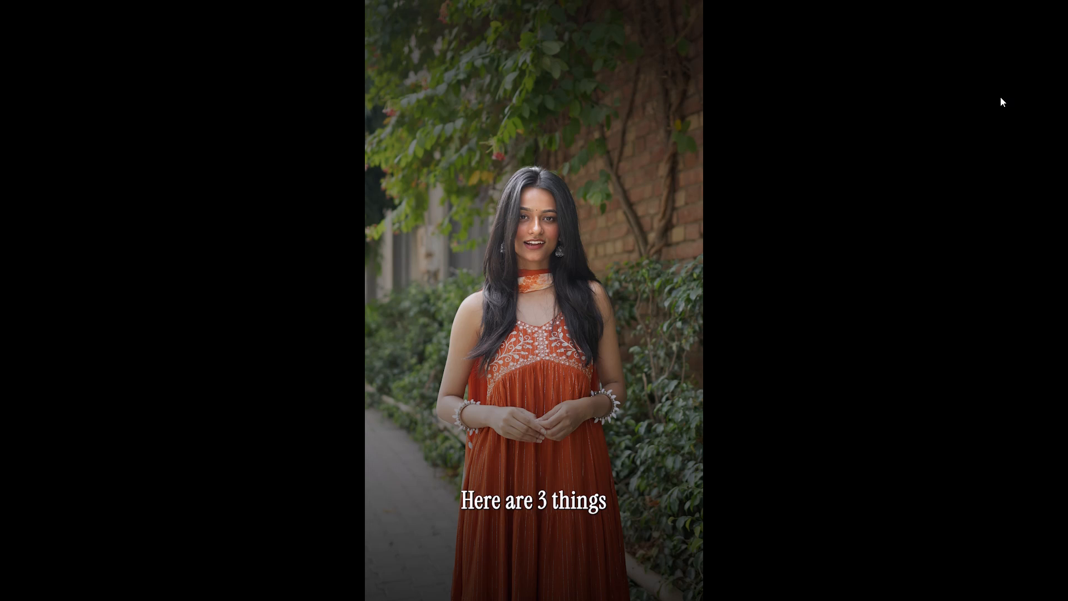
key("space")
key("space")
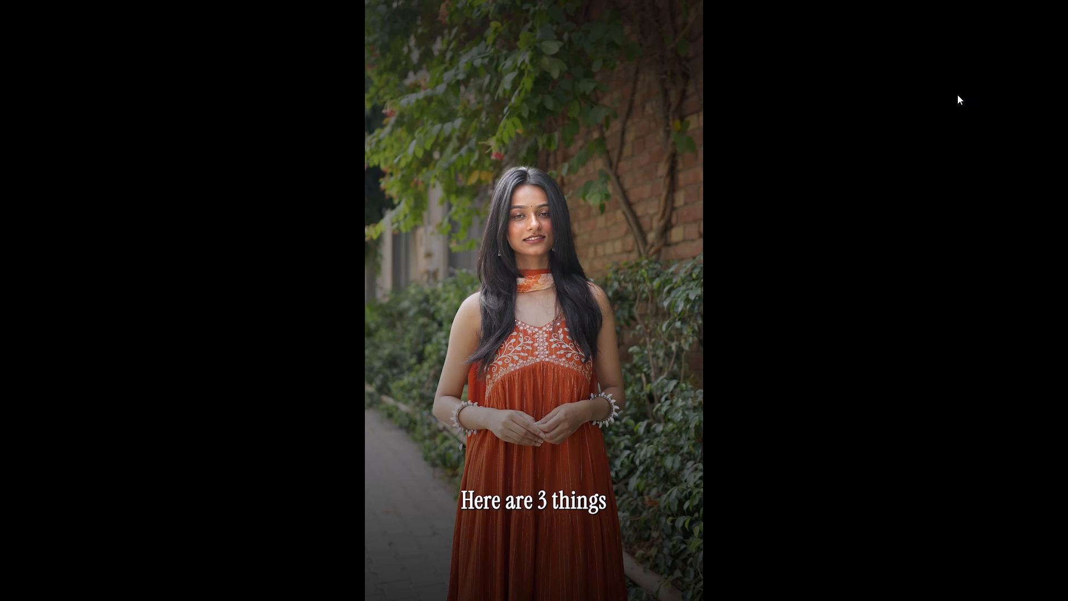
key("space")
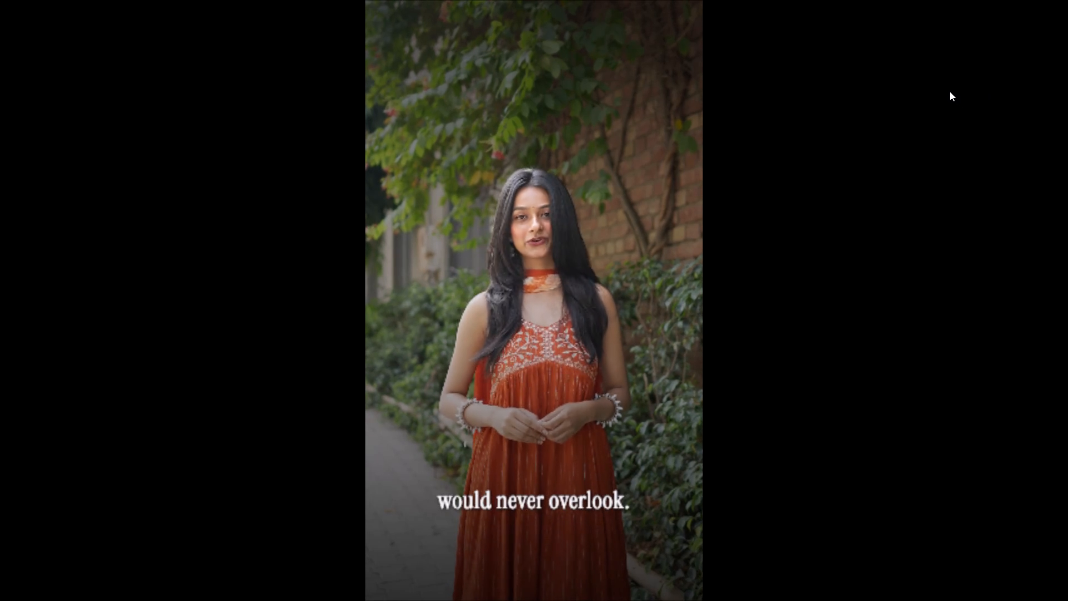
key("space")
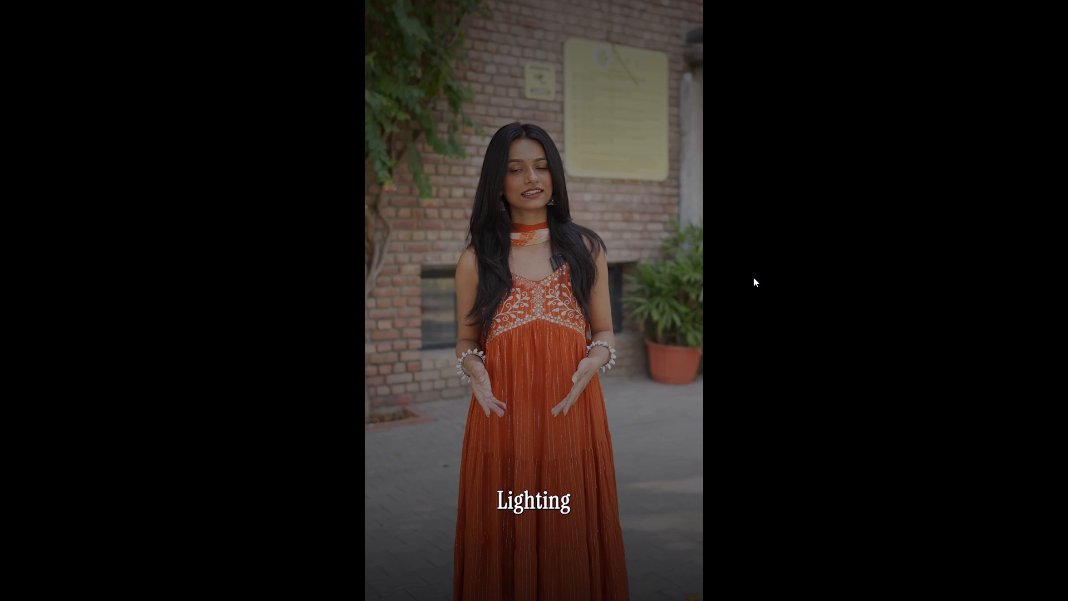
key("shift+Left")
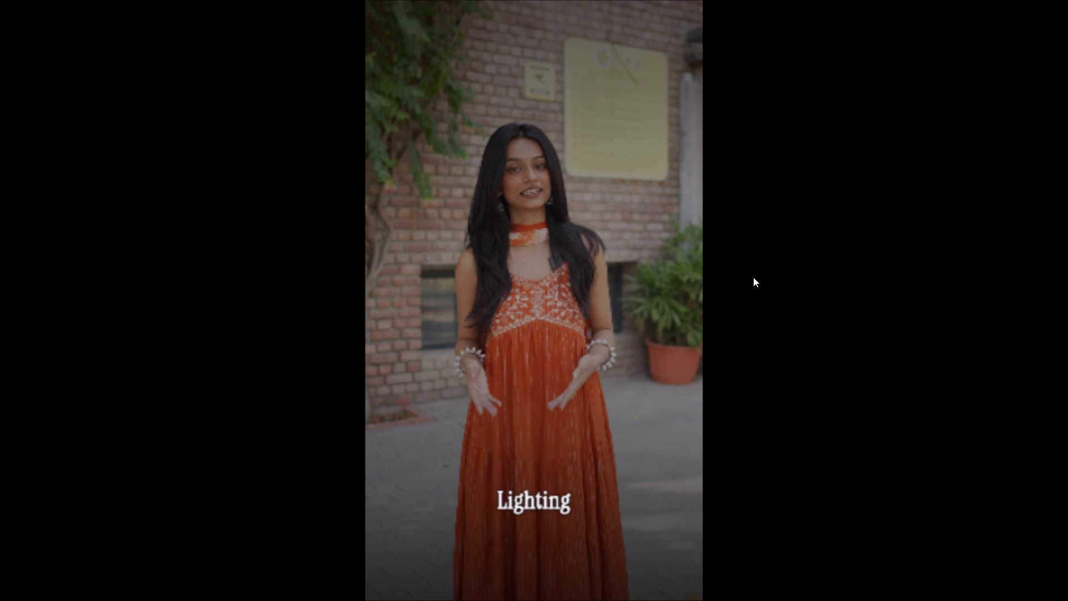
key("Escape")
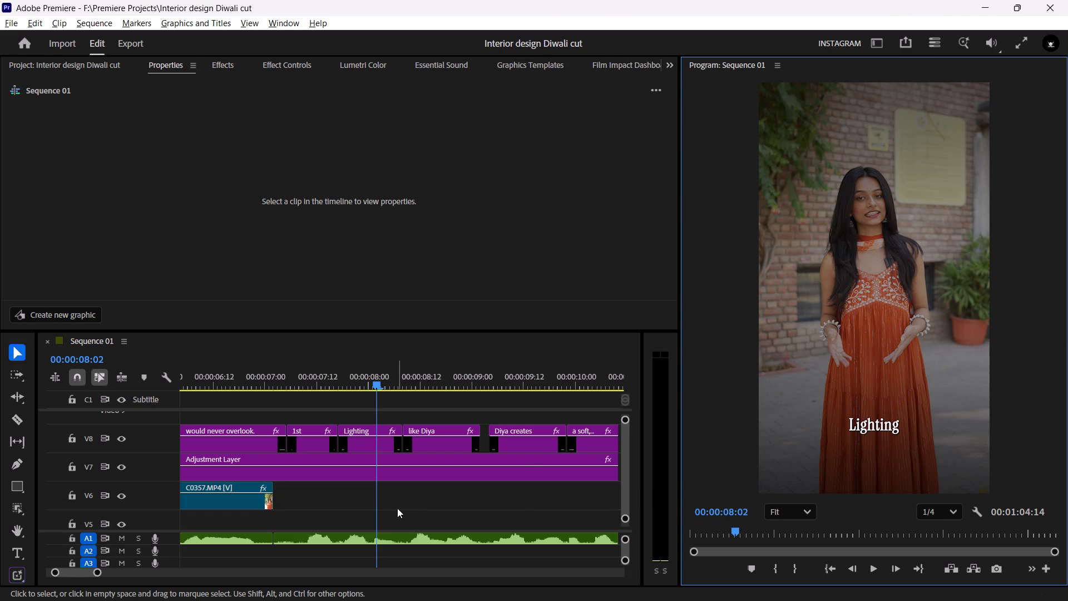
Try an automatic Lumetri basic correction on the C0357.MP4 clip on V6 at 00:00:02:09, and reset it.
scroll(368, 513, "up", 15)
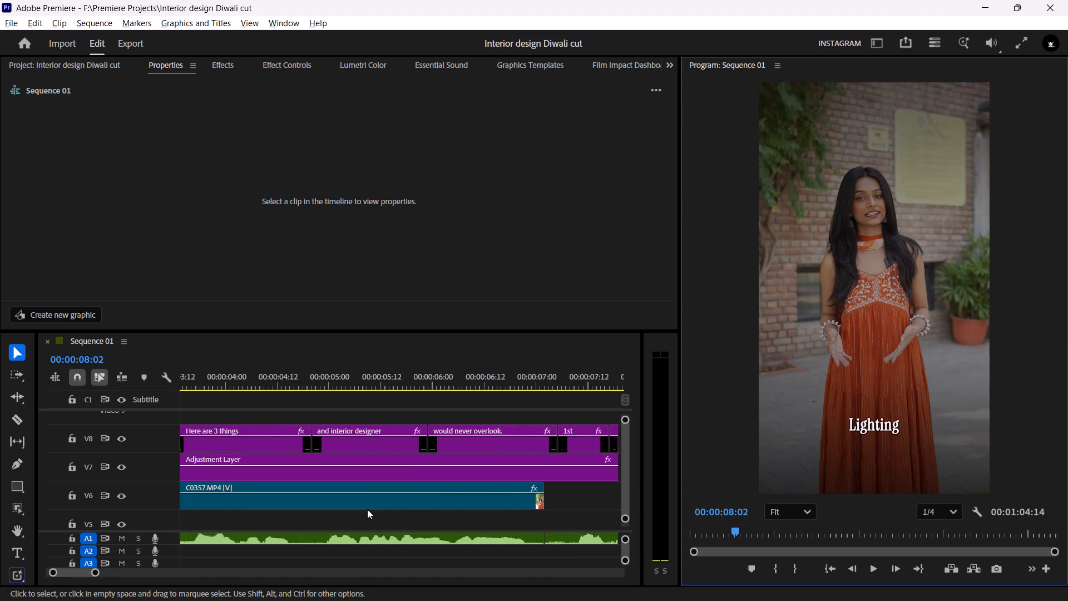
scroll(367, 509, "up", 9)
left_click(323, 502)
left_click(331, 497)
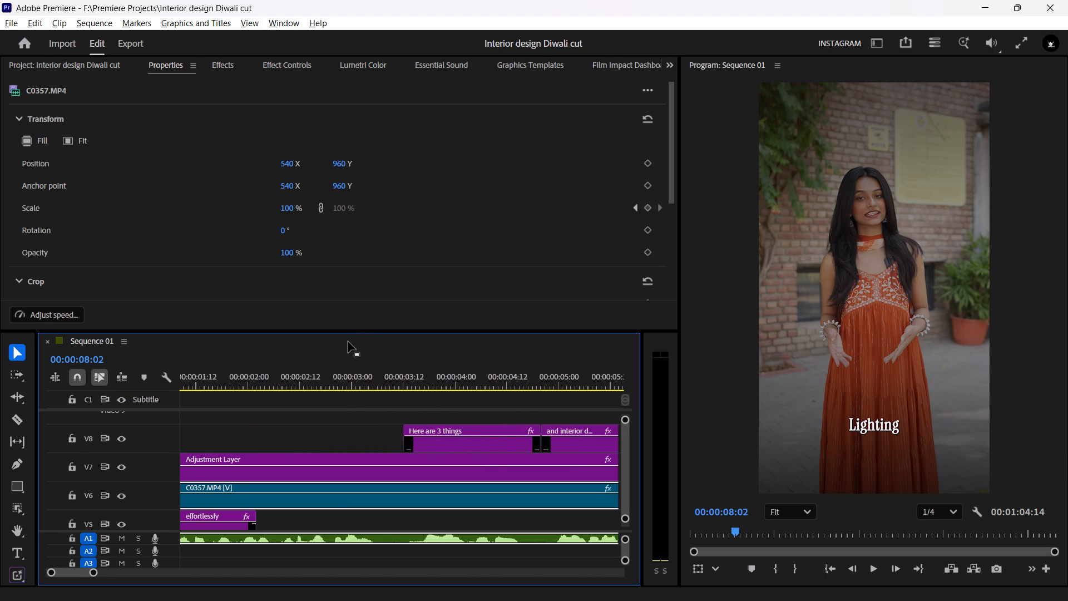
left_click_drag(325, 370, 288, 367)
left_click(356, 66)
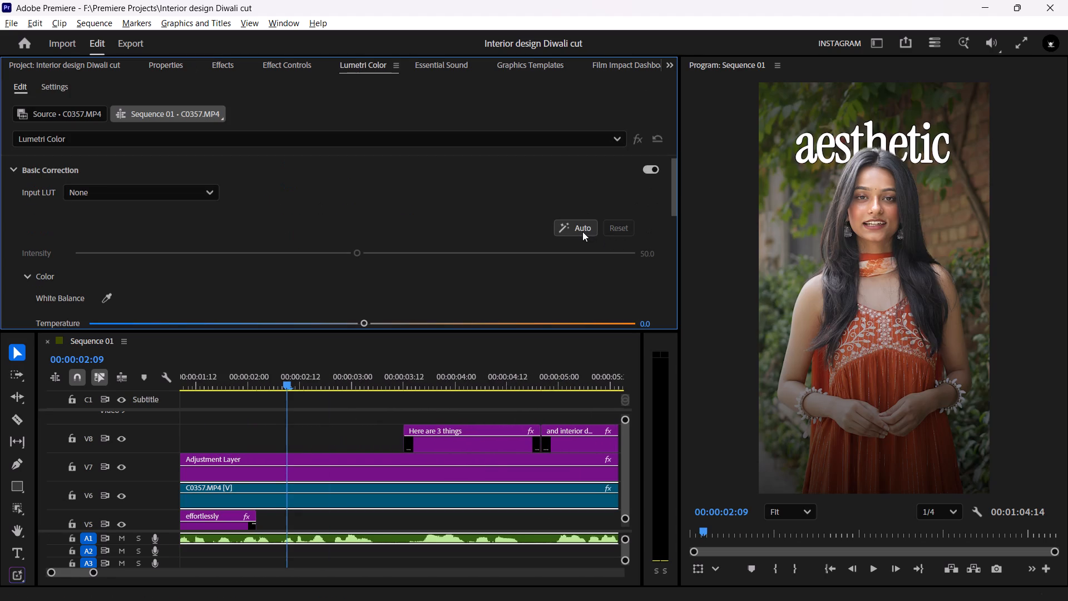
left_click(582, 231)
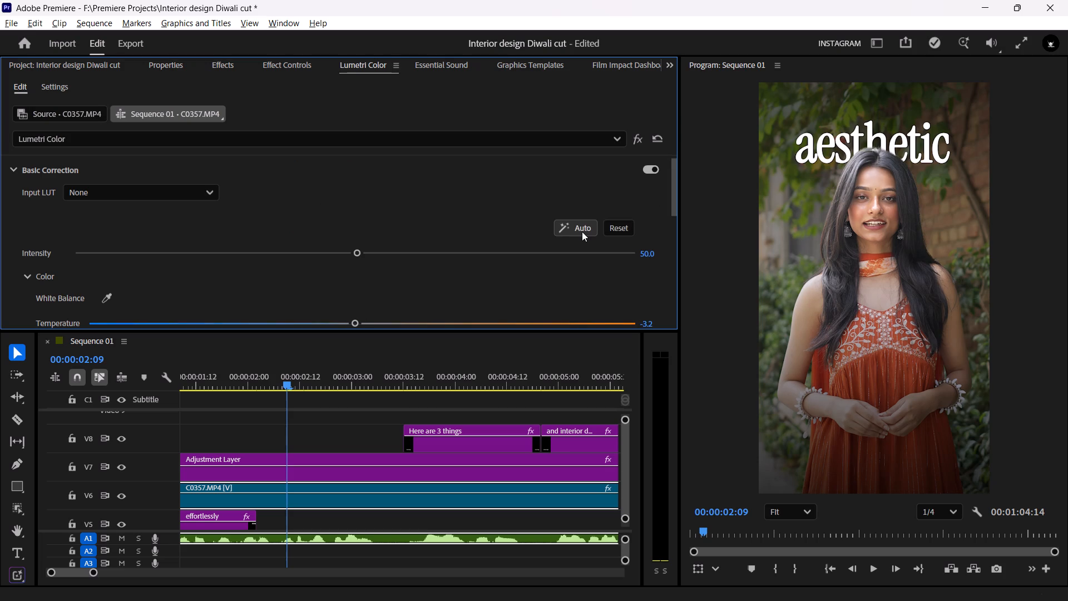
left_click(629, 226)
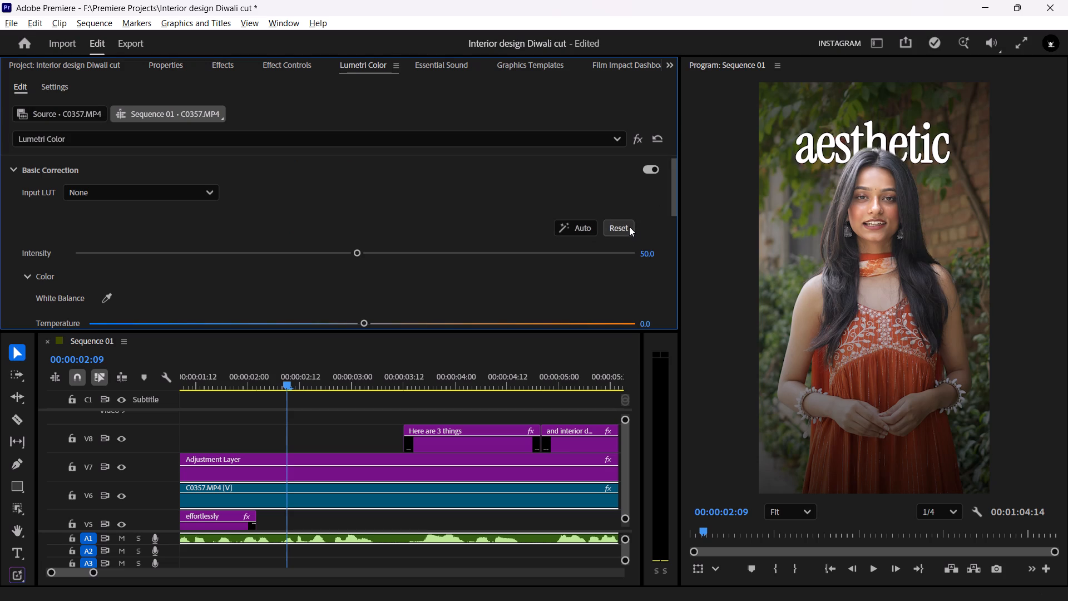
Set the program monitor's playback resolution to Full.
left_click(950, 512)
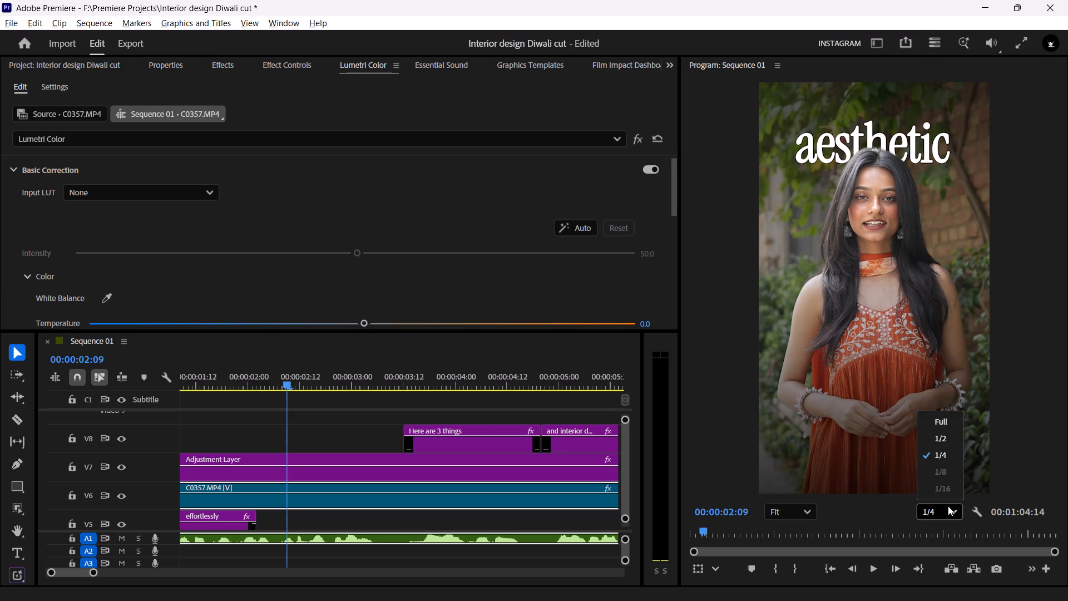
left_click(921, 421)
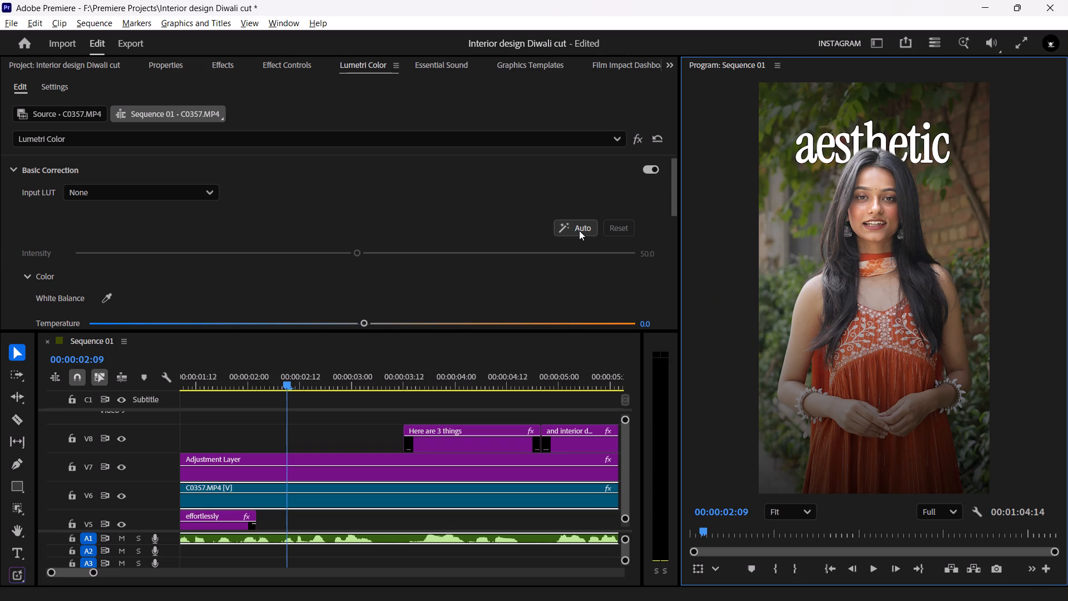
Apply an automatic Lumetri basic correction to the C0357.MP4 clip on V6, undoing and reapplying it to compare the look.
left_click(579, 230)
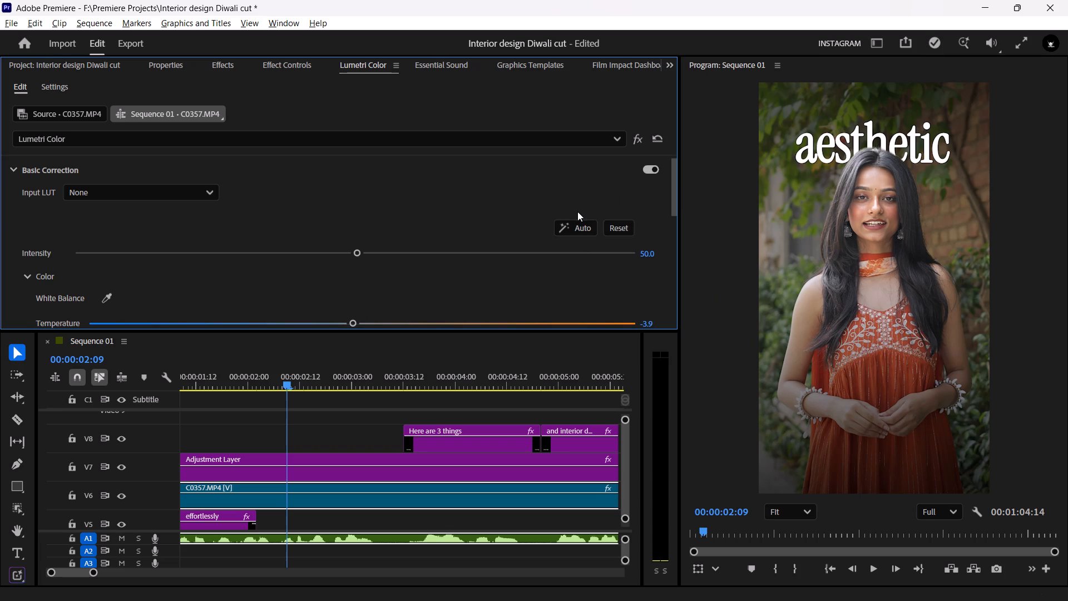
key("ctrl+z")
left_click(582, 224)
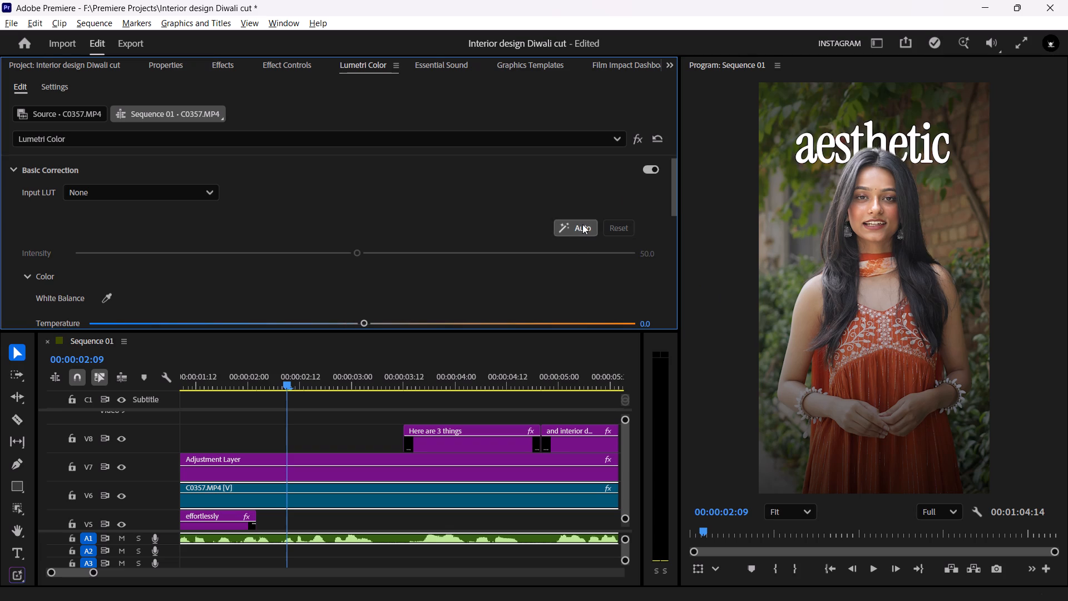
Raise the exposure of the C0357.MP4 clip on V6 to 0.4 in its Lumetri basic correction.
scroll(493, 191, "down", 4)
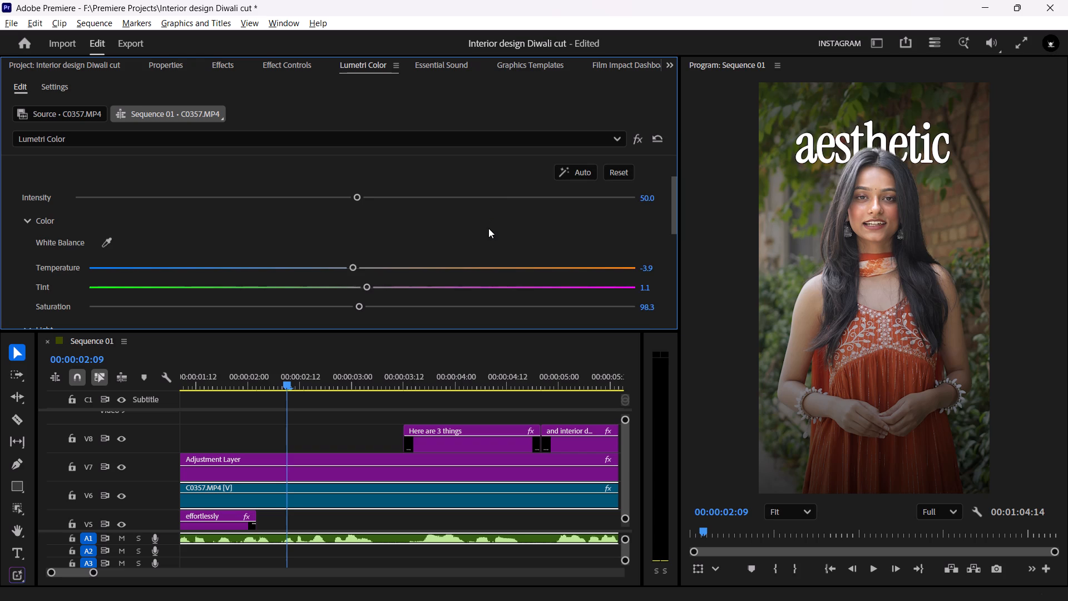
scroll(488, 228, "down", 2)
scroll(656, 224, "down", 6)
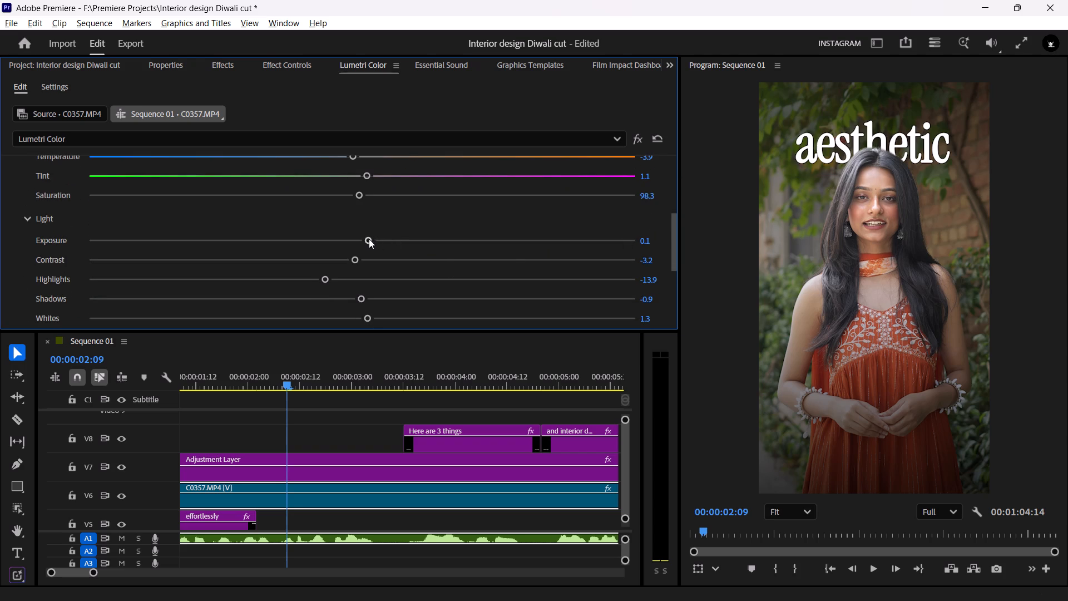
left_click_drag(367, 239, 383, 241)
left_click_drag(383, 241, 382, 241)
Review the corrected clip in full-screen playback from 00:00:02:09 to the "Here are 3 things" caption.
key("space")
left_click(1015, 43)
key("space")
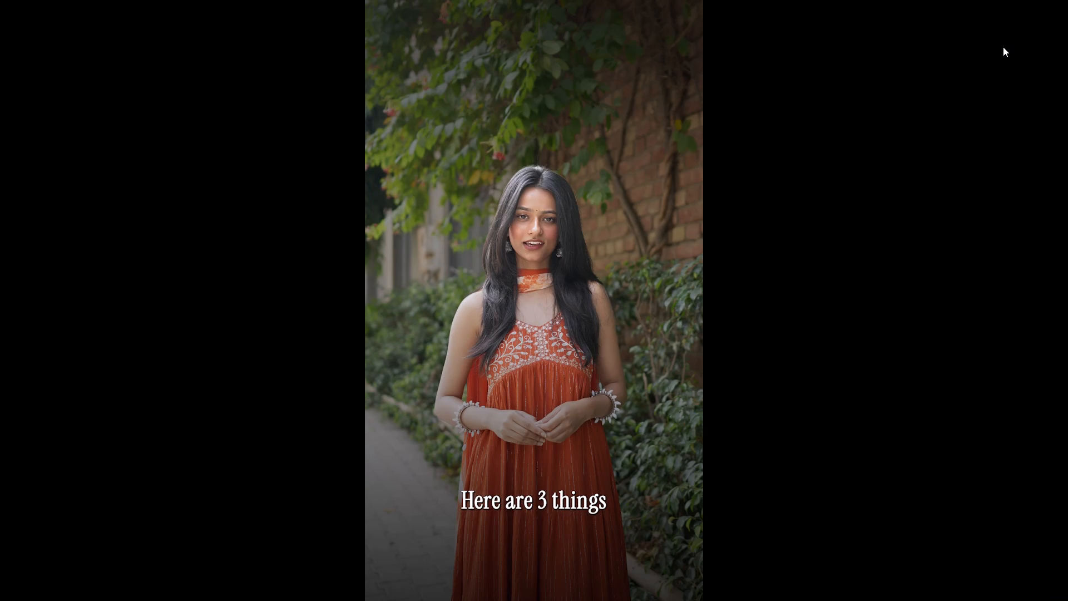
key("Escape")
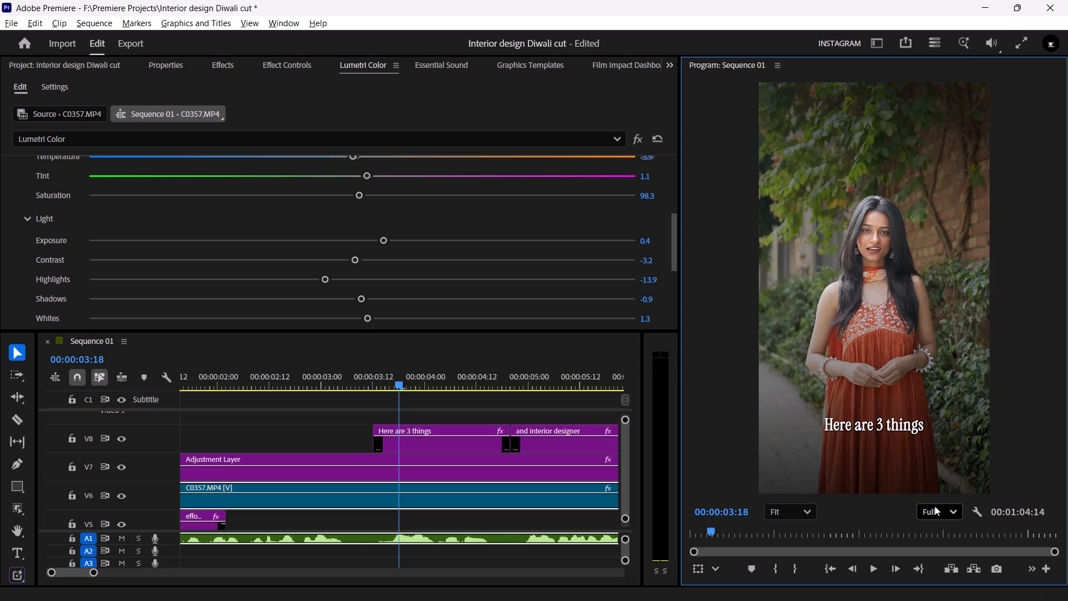
Lower the program monitor's playback resolution to 1/4, trying brief playback at 1/2 first.
left_click(936, 507)
left_click(940, 446)
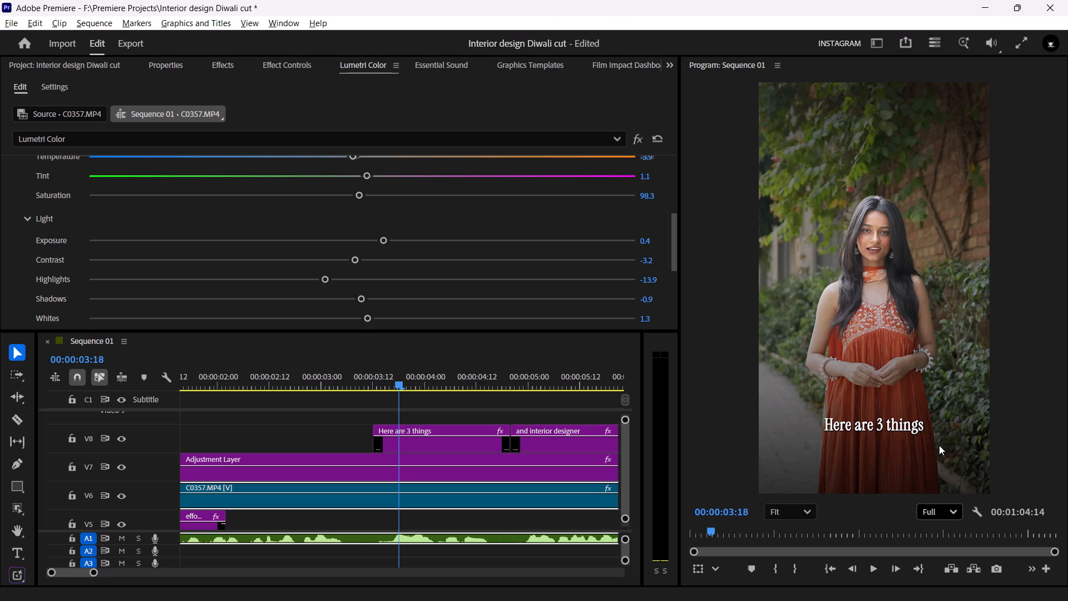
key("space")
key("space")
left_click(944, 503)
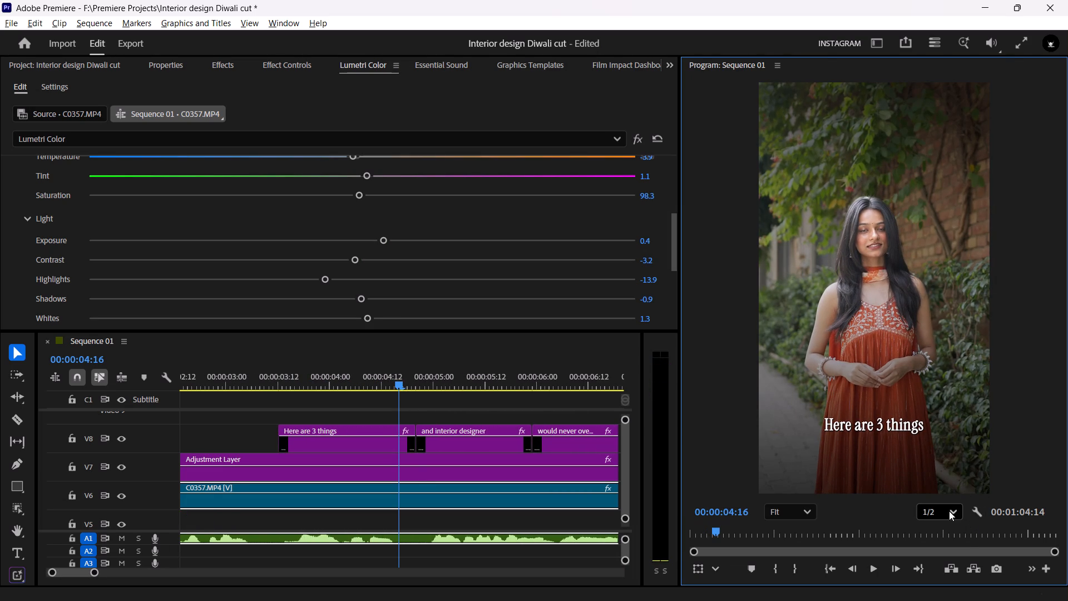
left_click(950, 513)
left_click(953, 453)
Play the sequence on through the "and interior designer" and "would never overlook." captions, switching to full-screen playback.
key("space")
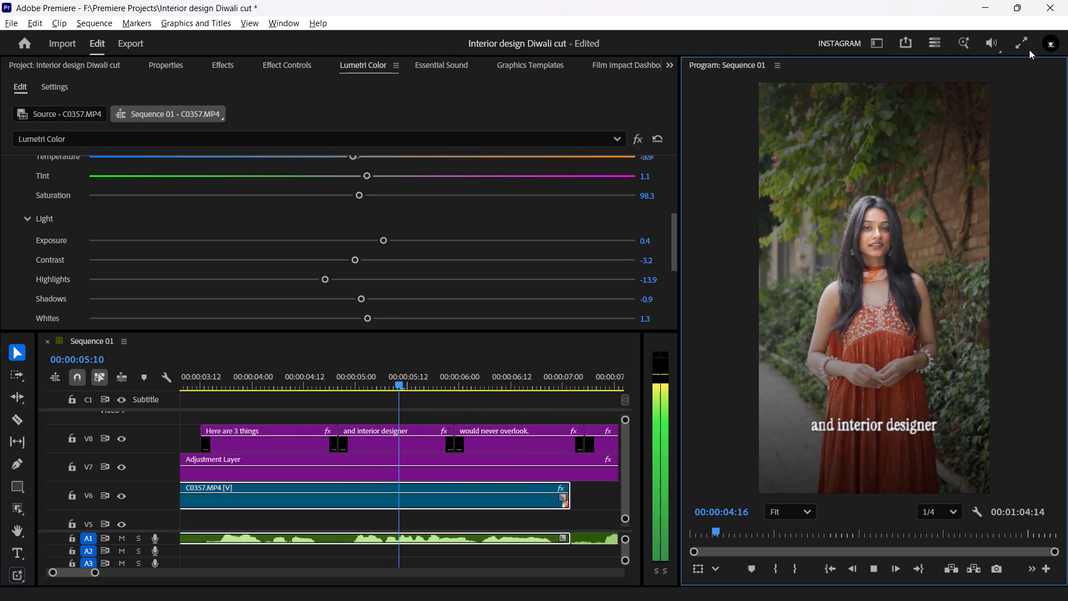
key("space")
left_click(1022, 47)
key("space")
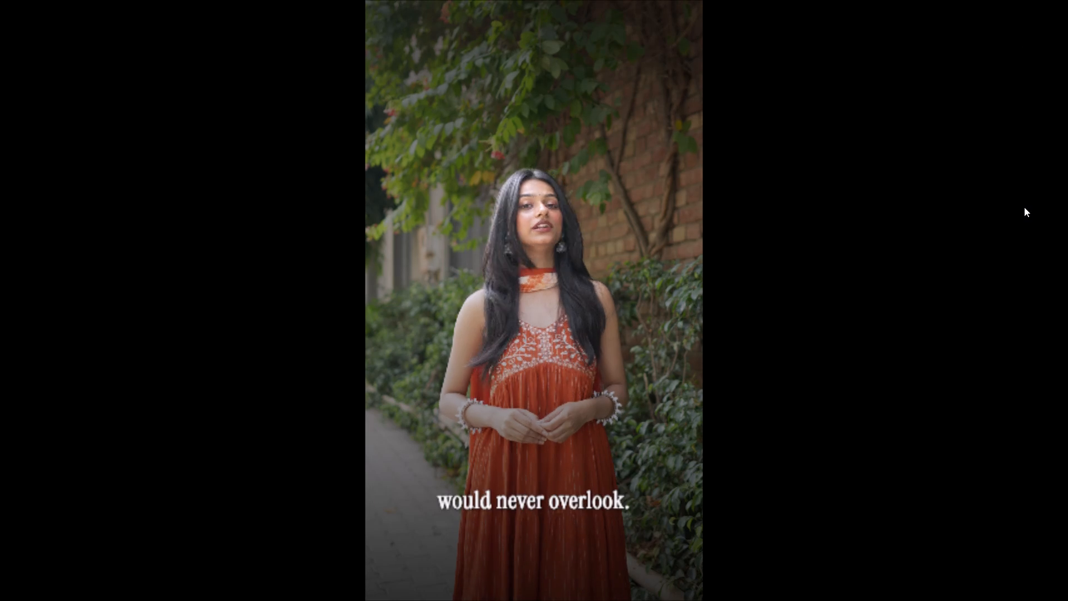
key("space")
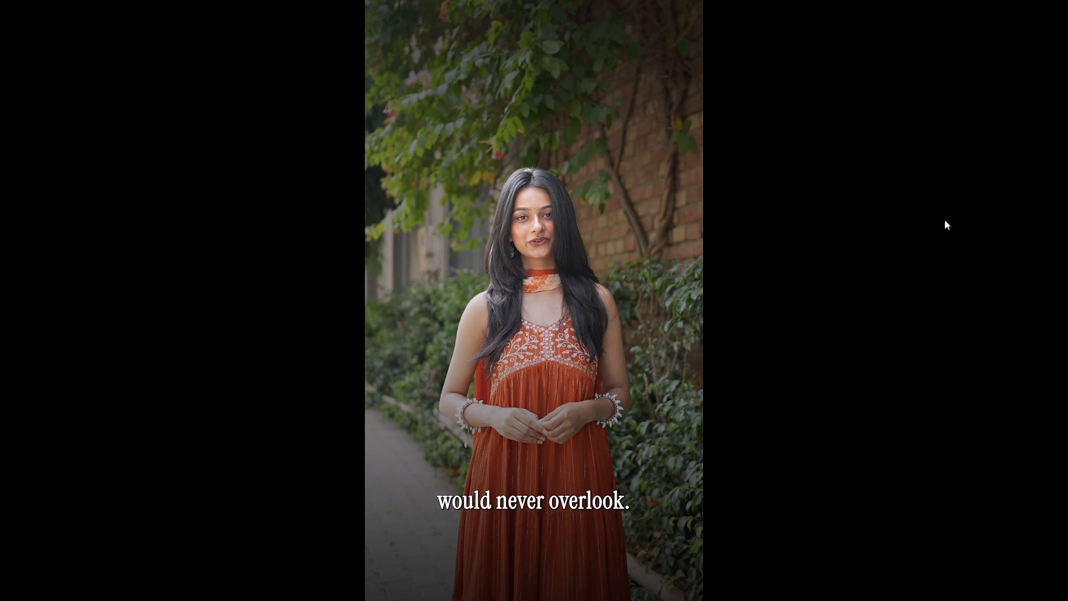
key("Escape")
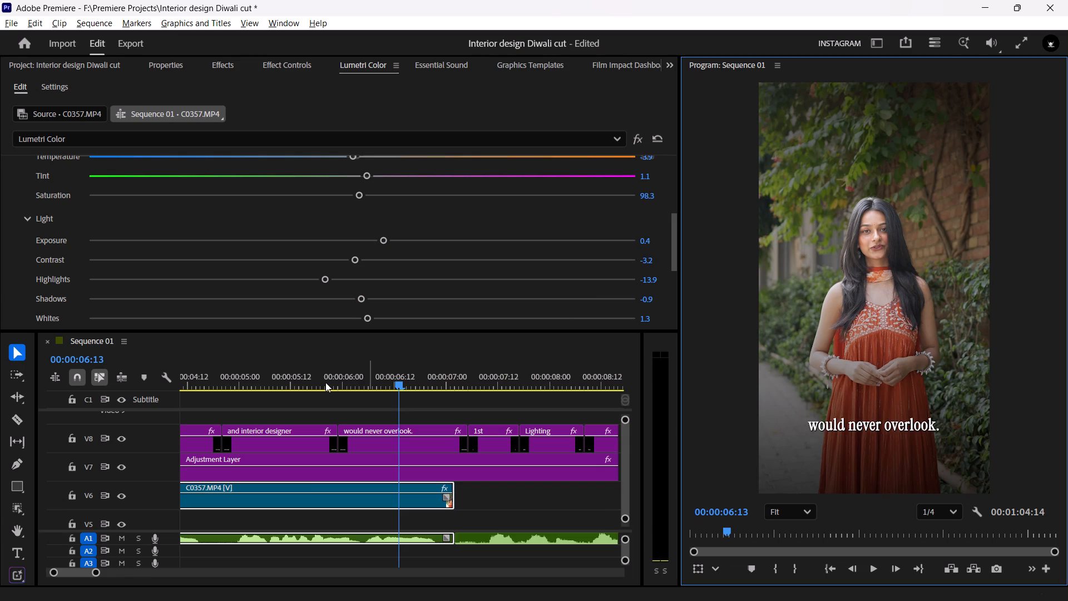
Deselect the clip and examine the sequence's full track stack and clip layout in a maximized timeline.
left_click(506, 499)
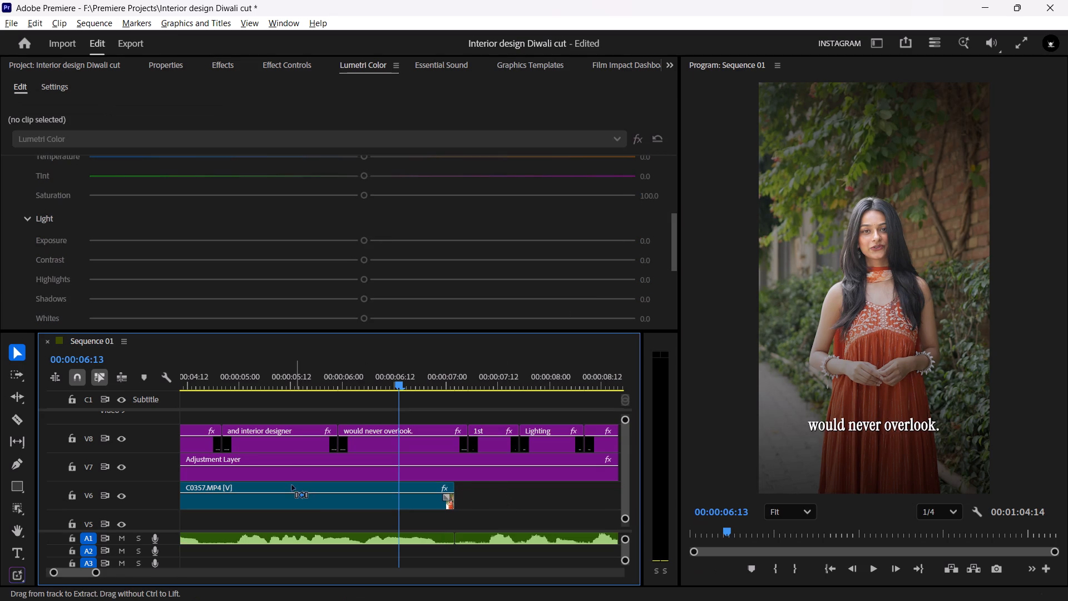
scroll(292, 485, "down", 10, "ctrl")
scroll(294, 477, "up", 4, "ctrl")
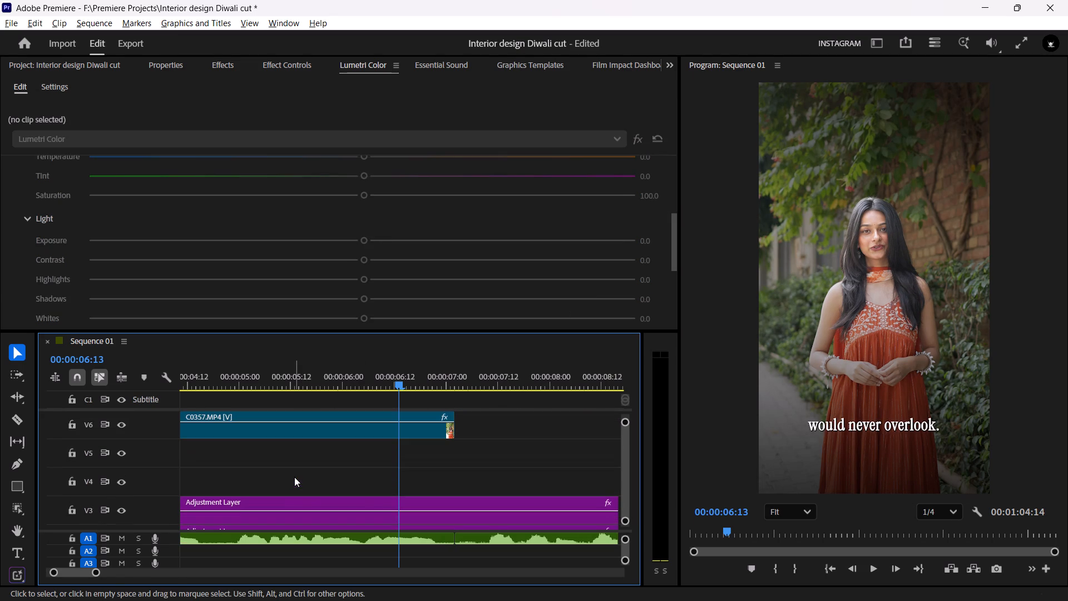
scroll(297, 476, "up", 4, "ctrl")
key("grave")
scroll(226, 387, "up", 14)
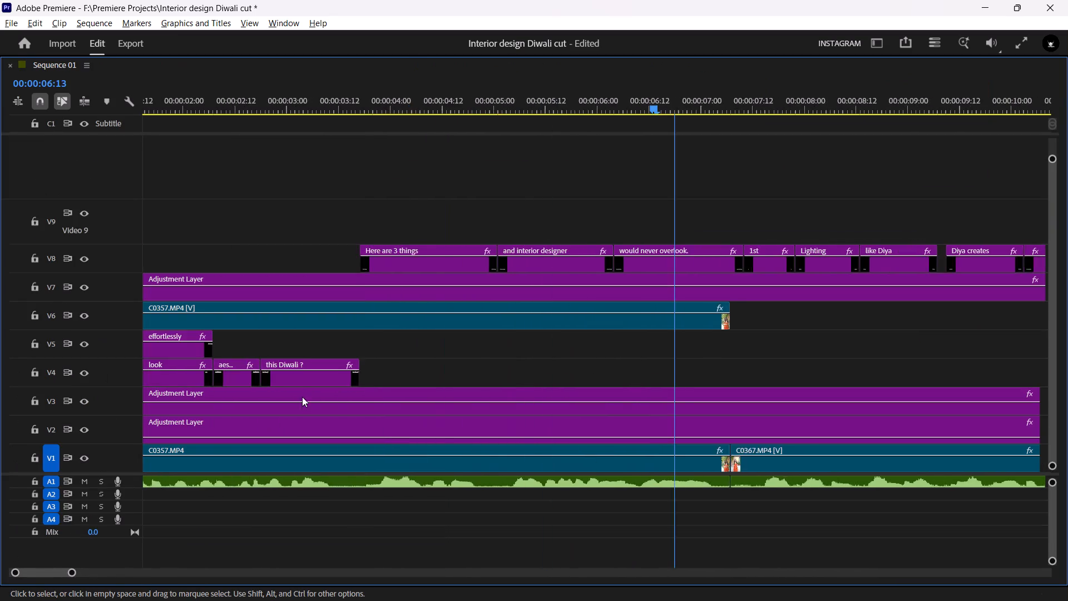
scroll(302, 397, "up", 15)
scroll(436, 373, "down", 13, "alt")
scroll(321, 379, "down", 2, "alt")
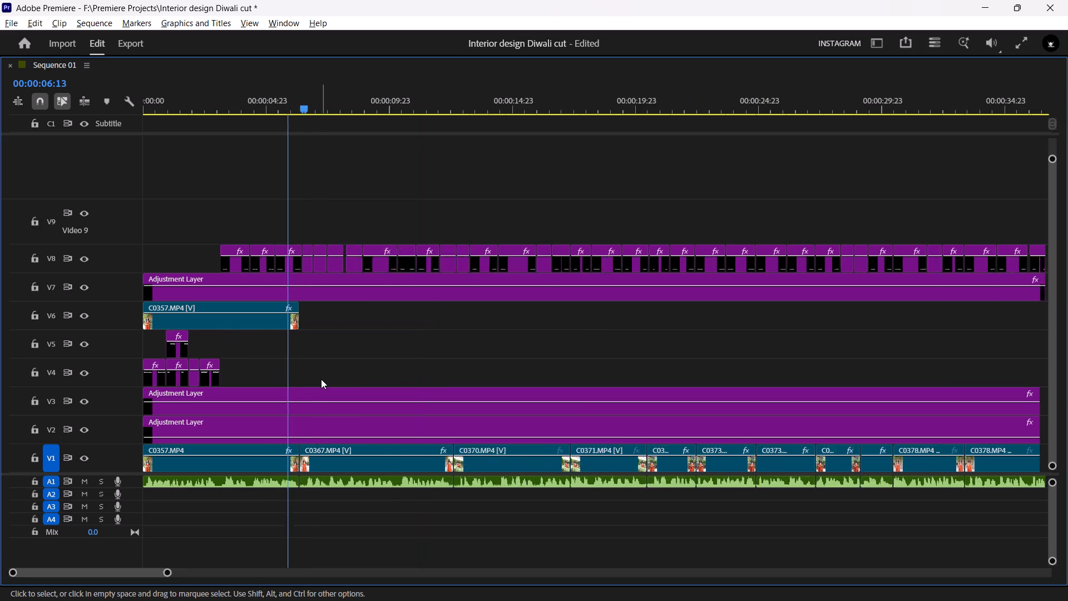
scroll(293, 387, "up", 13)
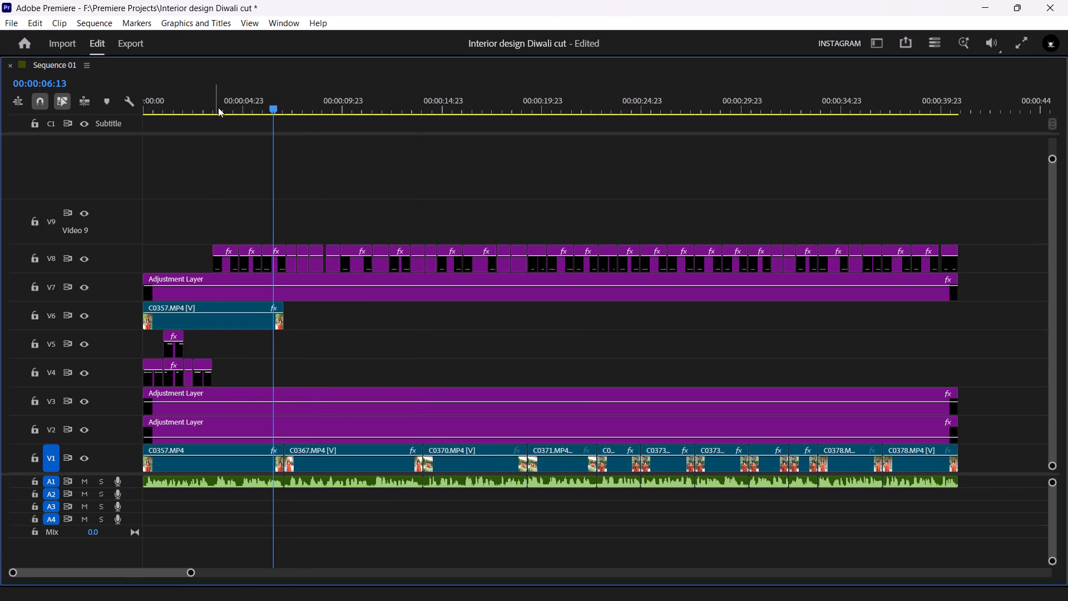
Compare the frame at 00:00:02:07 with and without the adjustment layer on V2 by toggling that track's output.
left_click_drag(218, 107, 190, 107)
key("grave")
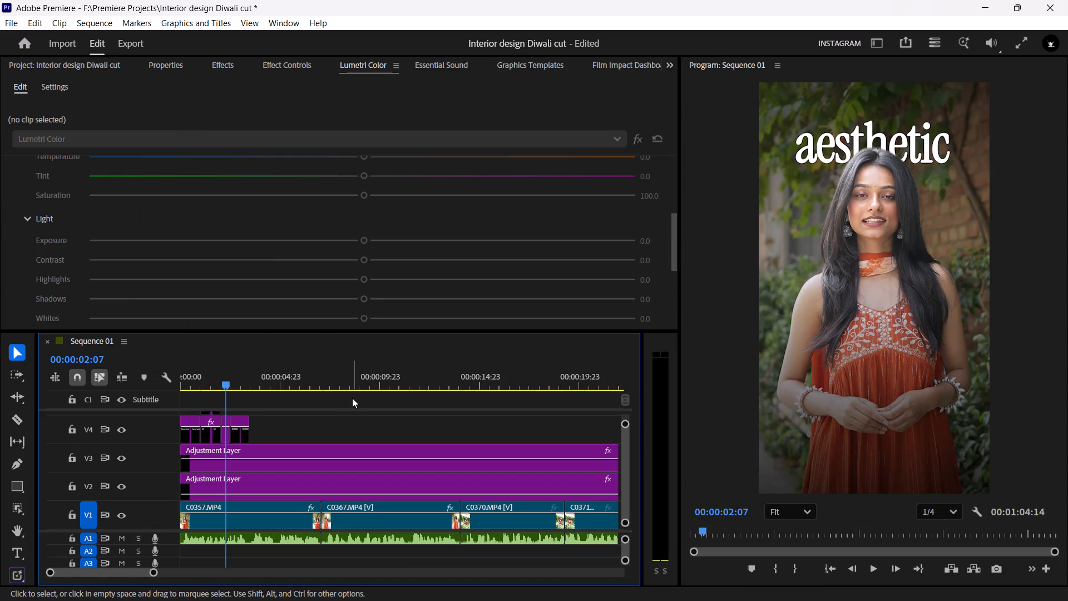
left_click(124, 486)
left_click(123, 486)
left_click(123, 486)
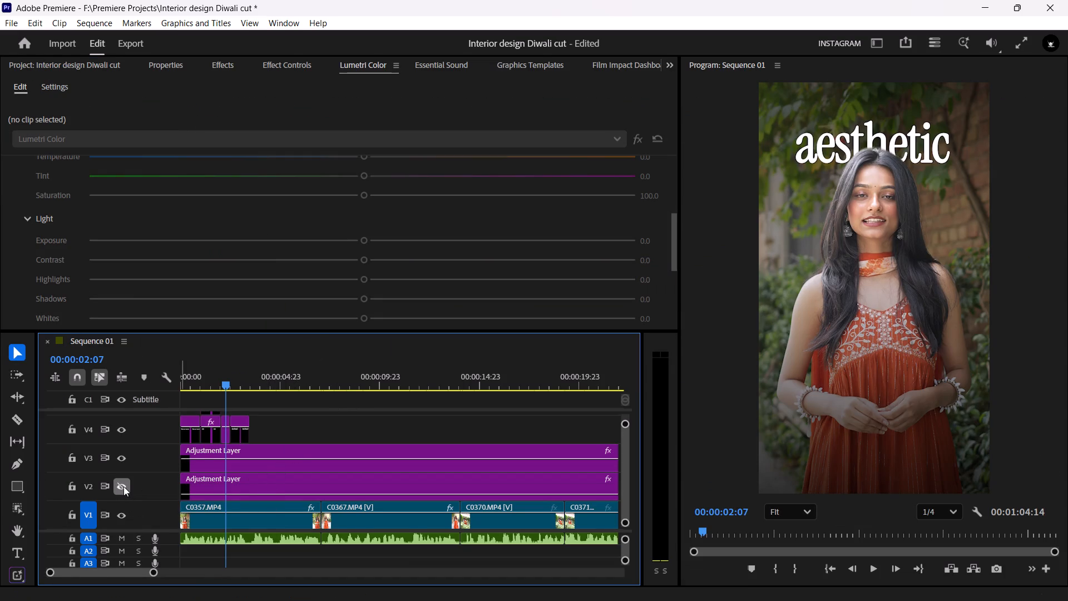
left_click(123, 486)
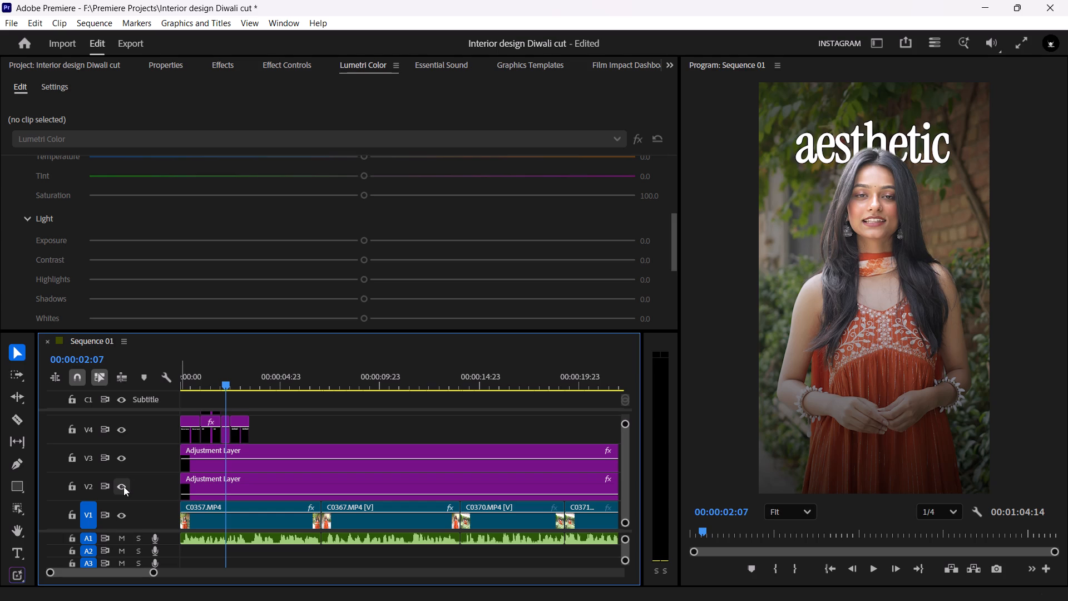
left_click(123, 486)
left_click(123, 486)
Compare the same frame with and without the adjustment layer on V3 by toggling that track's output.
left_click(123, 462)
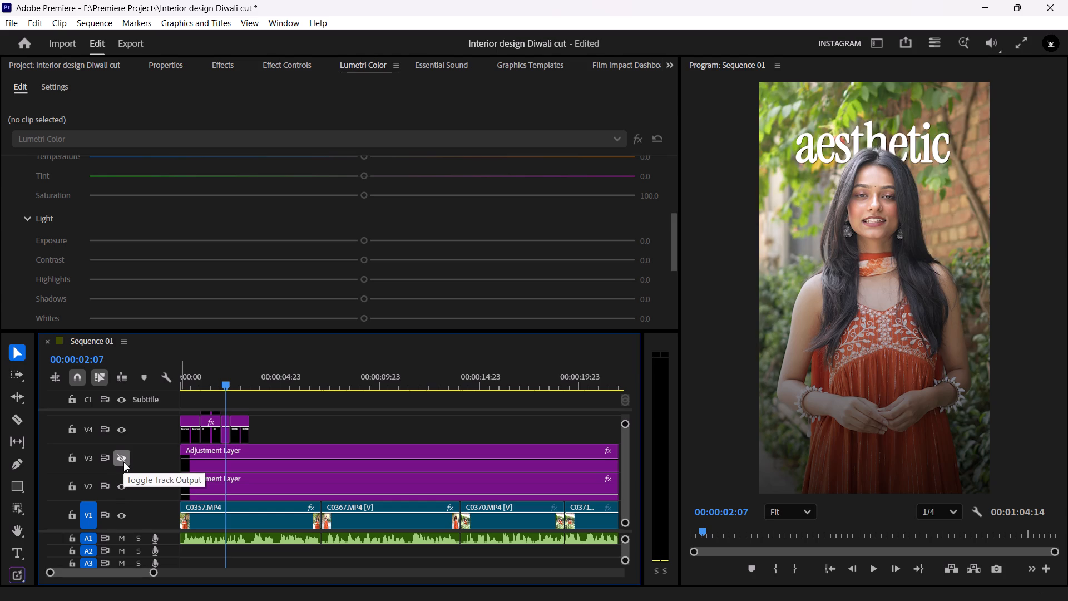
left_click(123, 462)
left_click(123, 462)
left_click(123, 462)
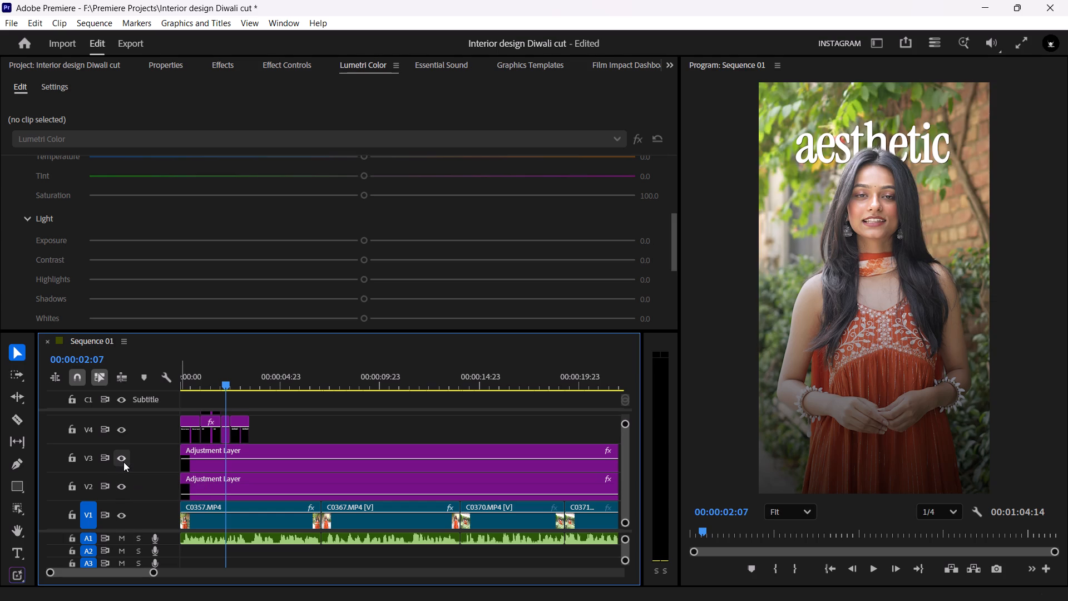
left_click(123, 462)
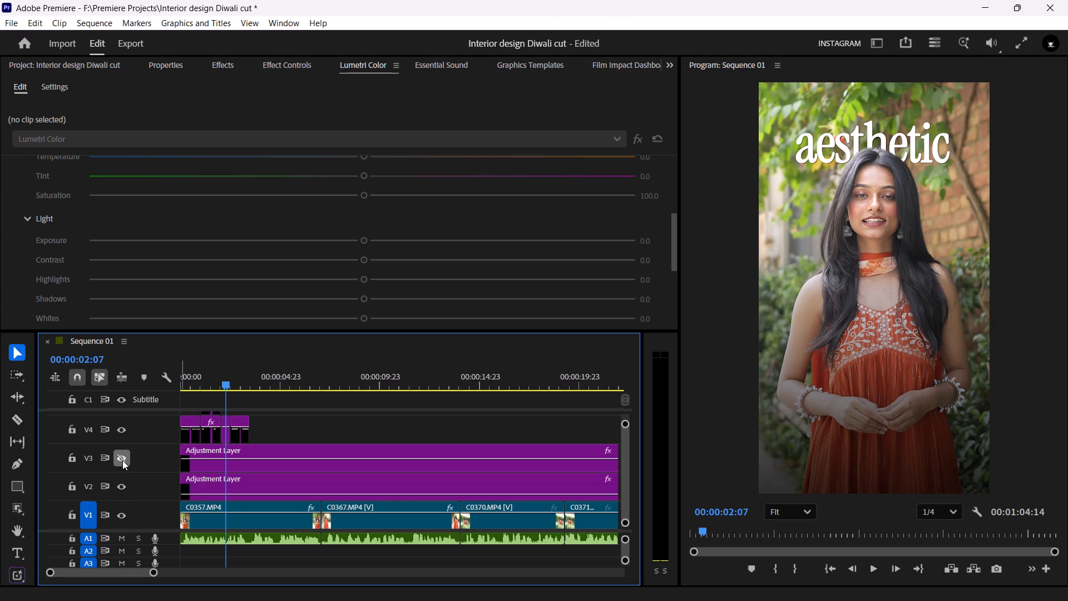
left_click(122, 460)
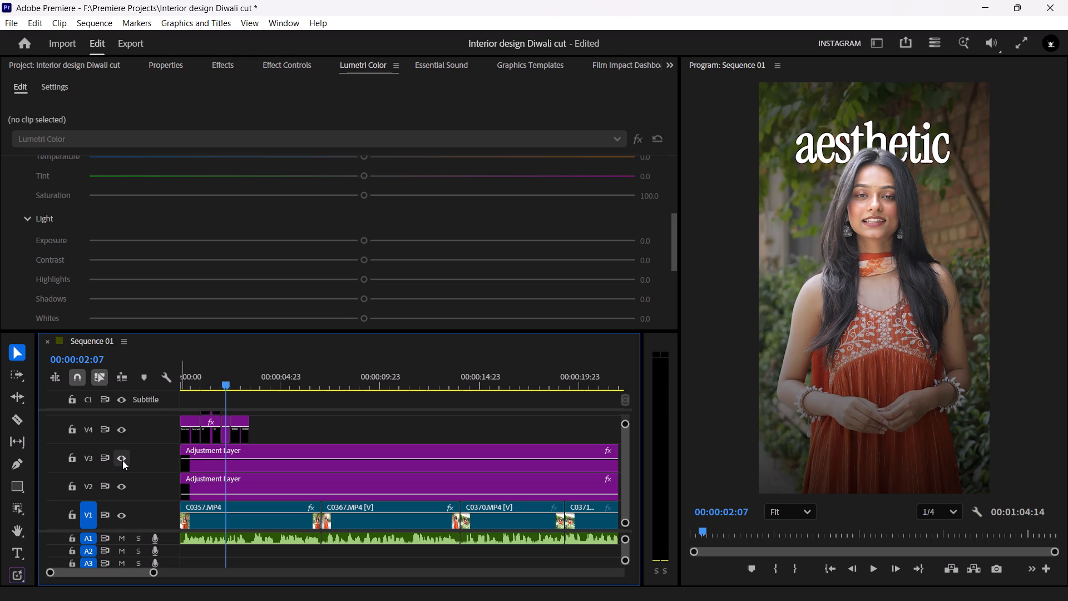
left_click(122, 460)
left_click(122, 460)
left_click(122, 460)
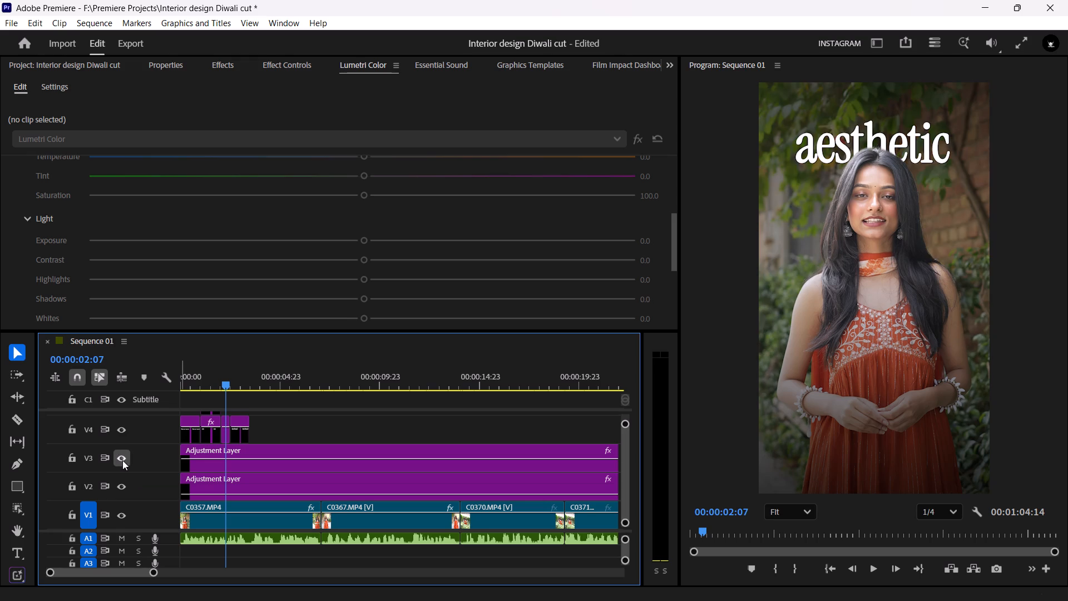
left_click(122, 460)
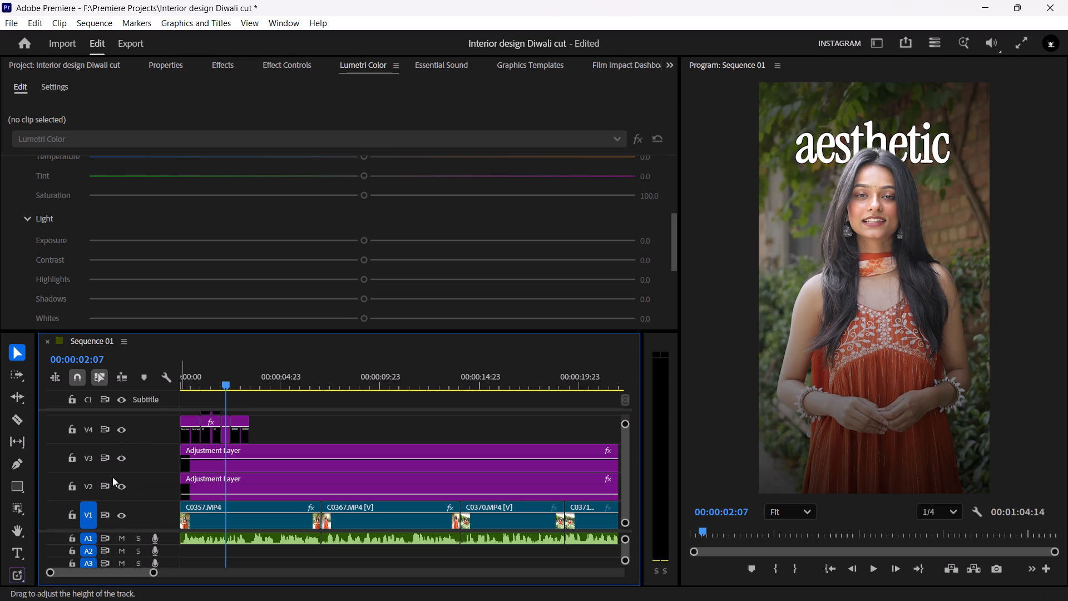
Recheck the V2 and V3 adjustment layers' effect on the frame, leaving track V3 shown and track V2 hidden.
left_click(120, 486)
left_click(126, 450)
left_click(124, 461)
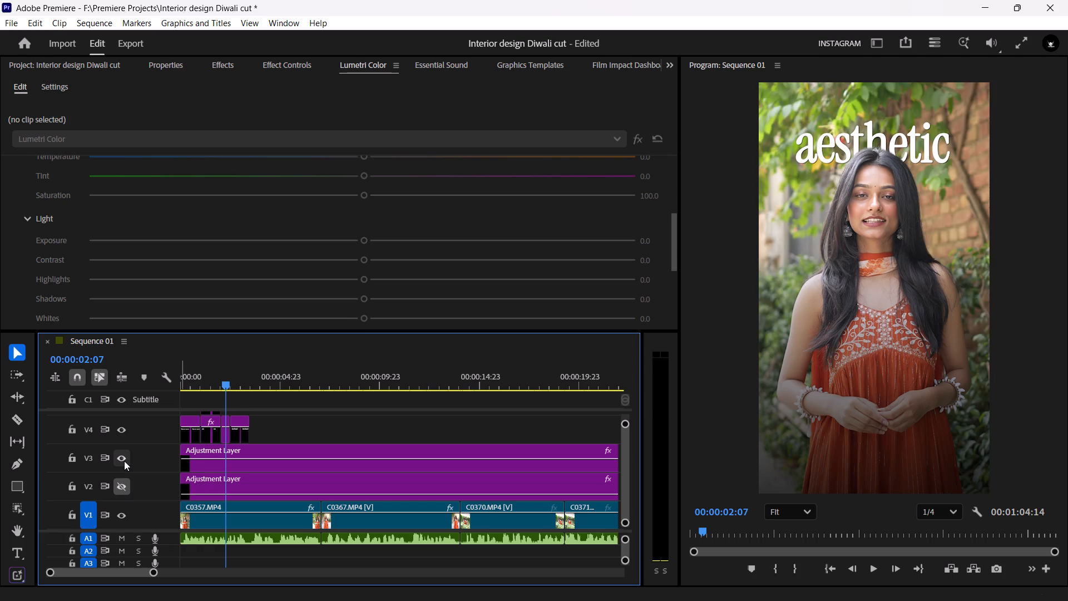
left_click(121, 486)
left_click(121, 486)
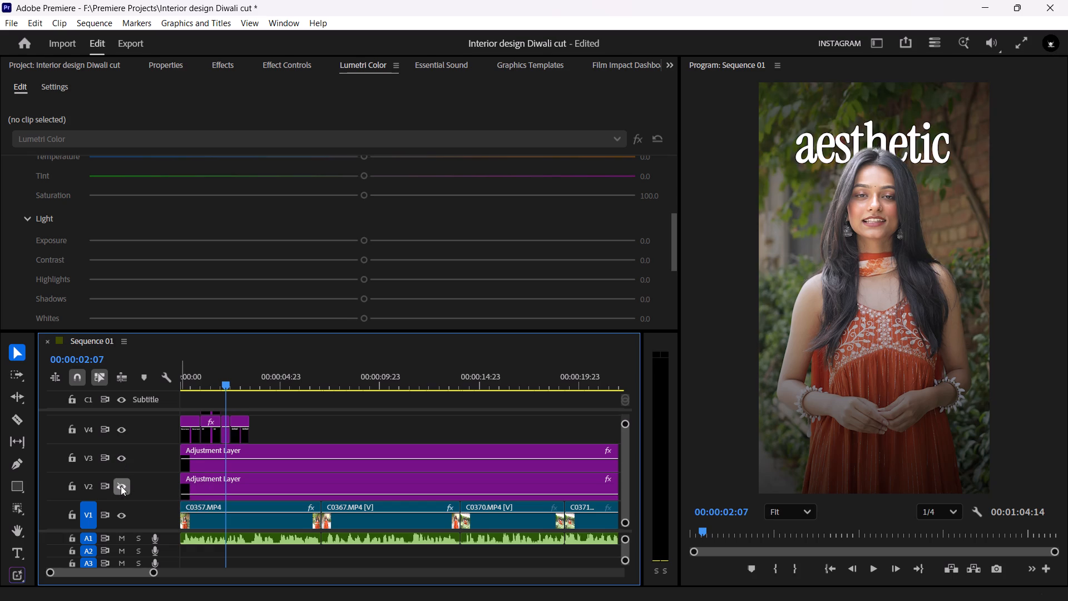
left_click(121, 486)
left_click(121, 486)
Compare the frame with and without the adjustment layer on V7 by toggling that track's output.
scroll(142, 475, "up", 3, "ctrl")
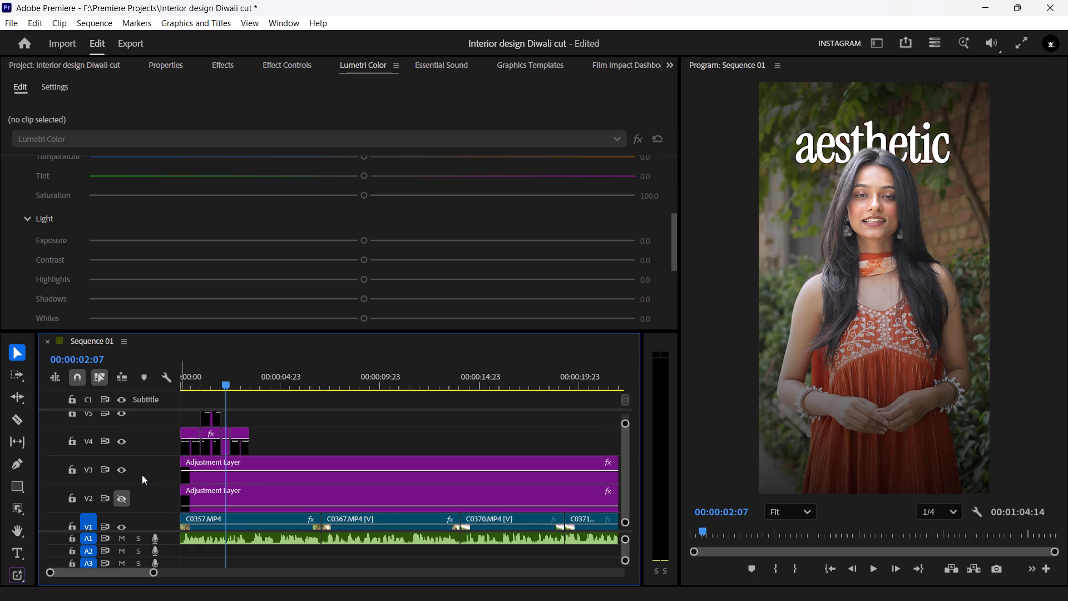
scroll(142, 474, "up", 4, "ctrl")
left_click(123, 430)
left_click(123, 430)
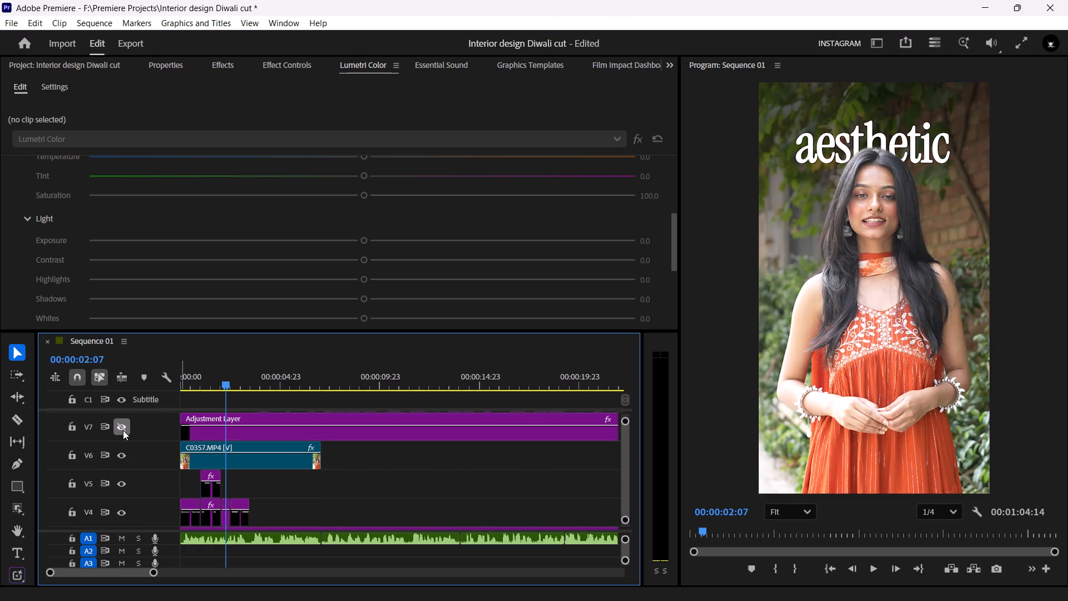
left_click(123, 430)
left_click(123, 430)
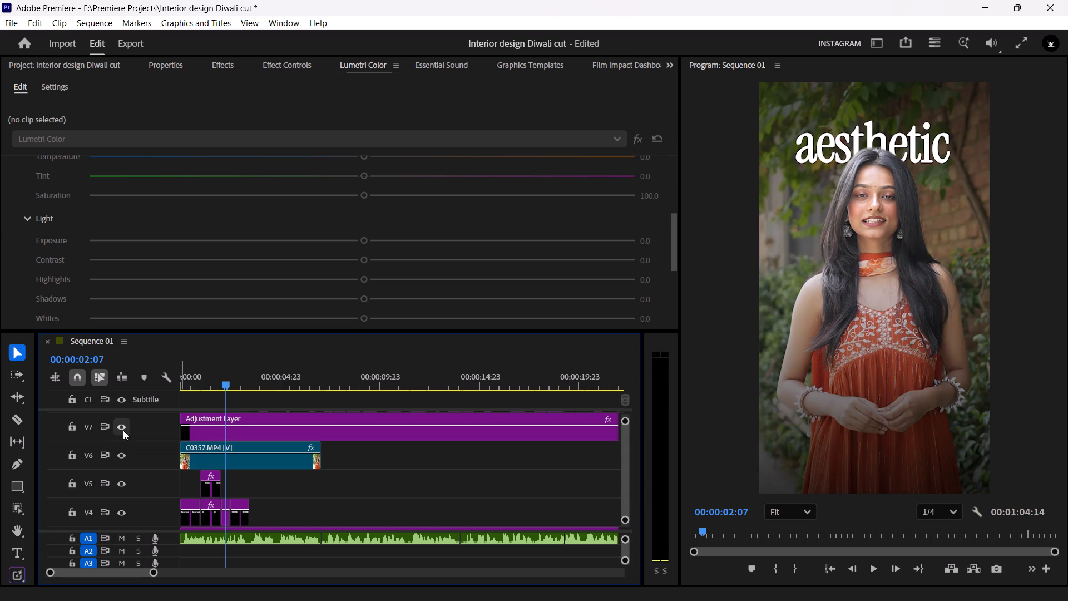
left_click(123, 430)
left_click(123, 430)
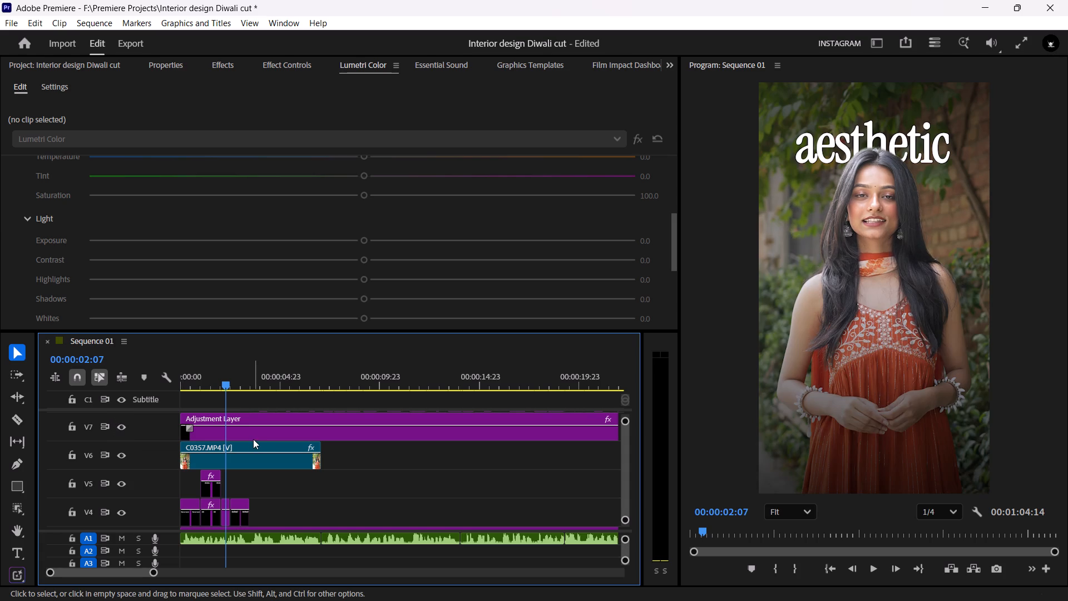
Move the Gradient effect's centre on the V7 adjustment layer down to a vertical value of 1570.
left_click(253, 439)
left_click(284, 67)
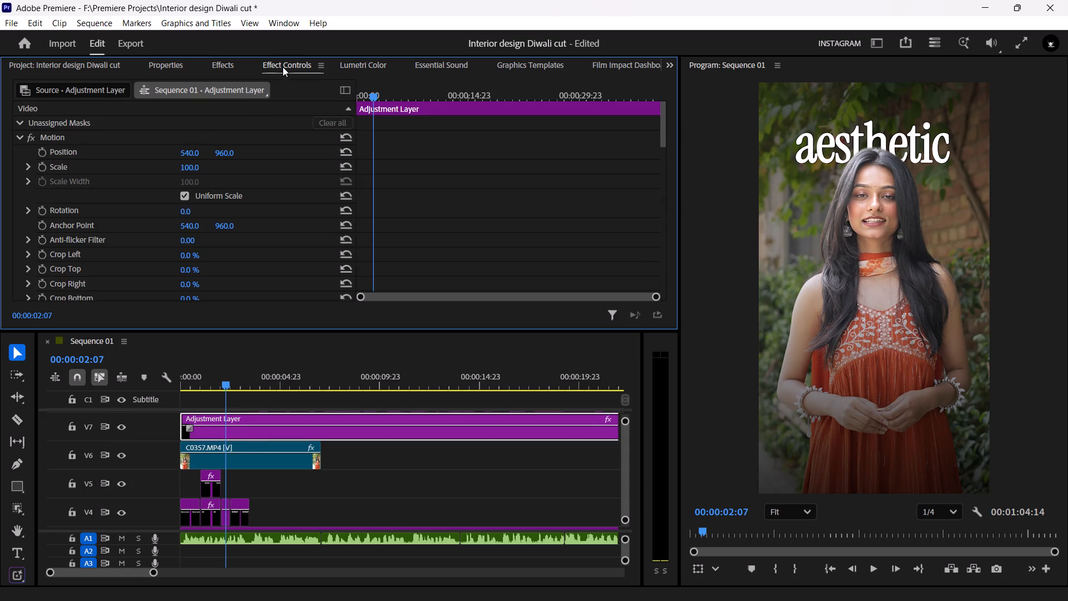
scroll(16, 248, "down", 18)
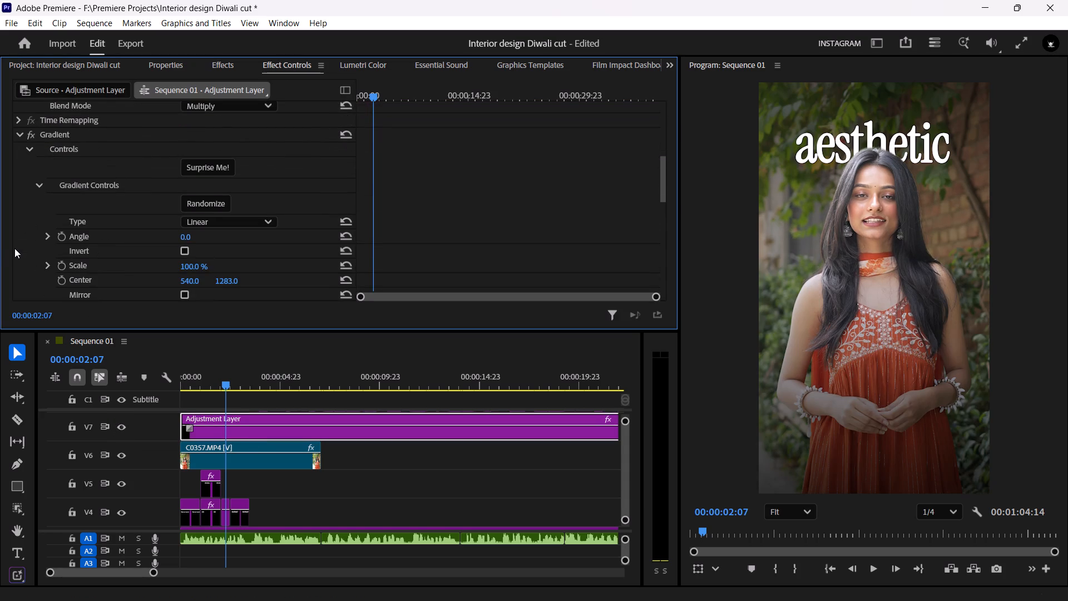
scroll(6, 243, "down", 4)
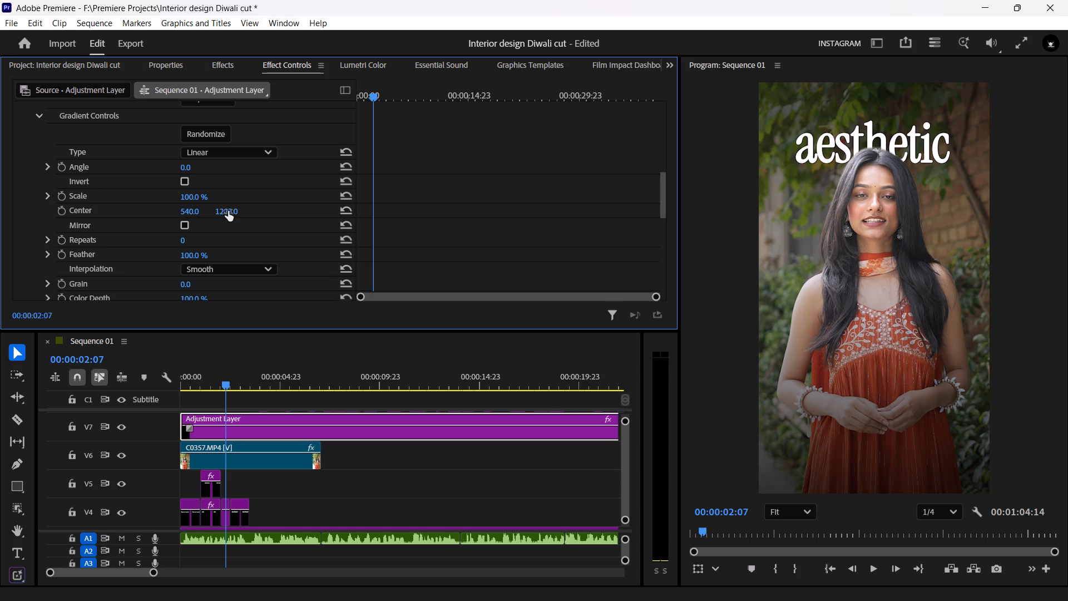
left_click_drag(228, 211, 276, 209)
left_click_drag(276, 209, 431, 202)
left_click_drag(431, 202, 425, 202)
Preview the video full screen from 00:00:02:07 to about 00:00:03:03 to judge the adjusted V7 gradient.
left_click(1018, 42)
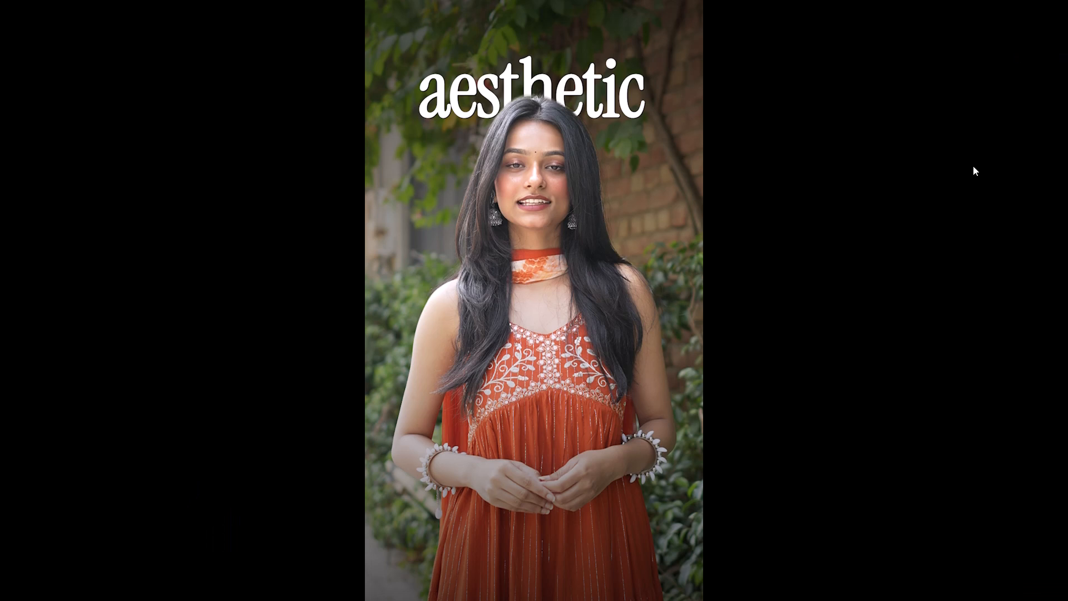
key("space")
key("space")
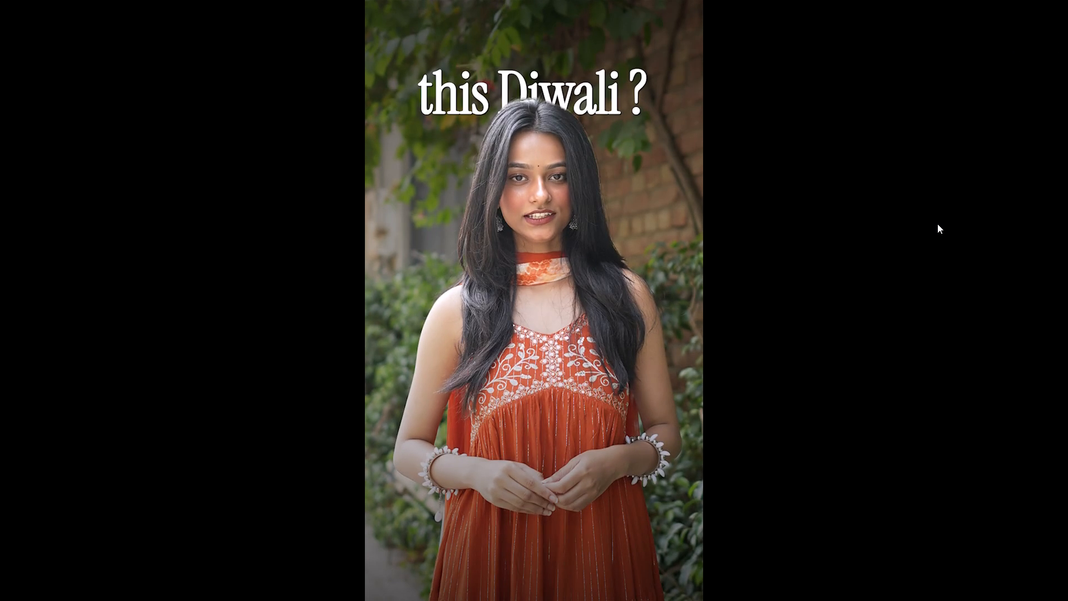
key("Escape")
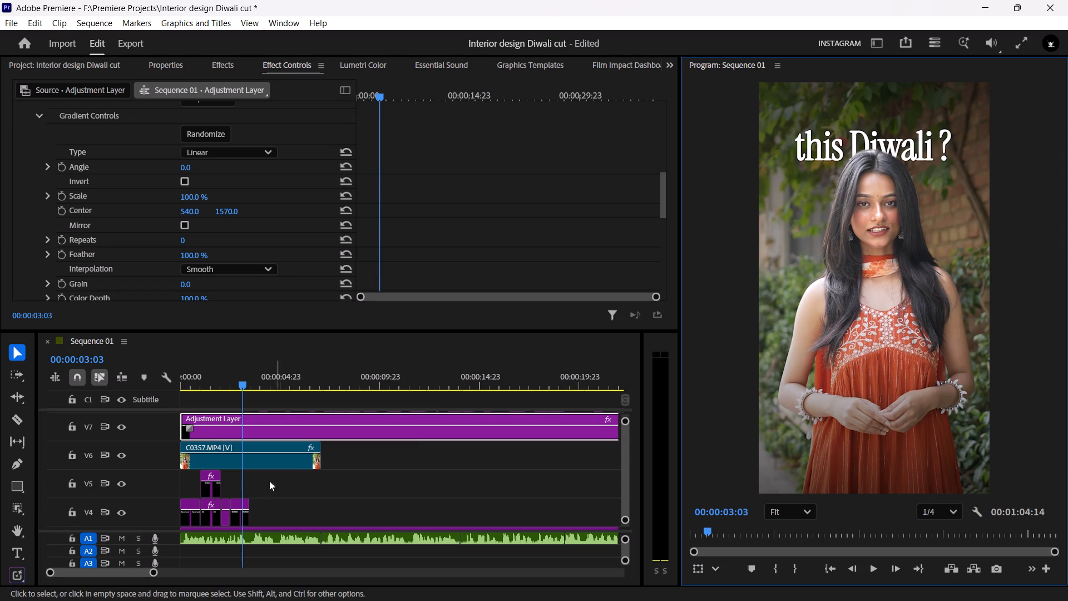
Turn the output of video track V2 back on.
scroll(153, 441, "down", 7, "ctrl")
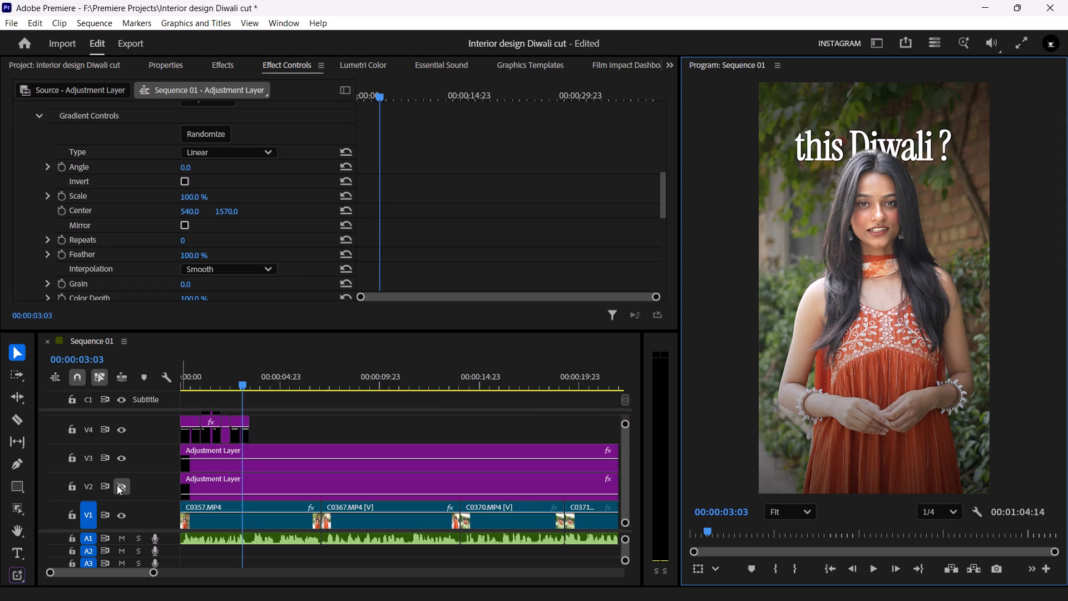
left_click(117, 486)
Compare the frame at 00:00:03:03 with and without the V3 adjustment layer by toggling that track's output.
left_click(118, 457)
left_click(118, 457)
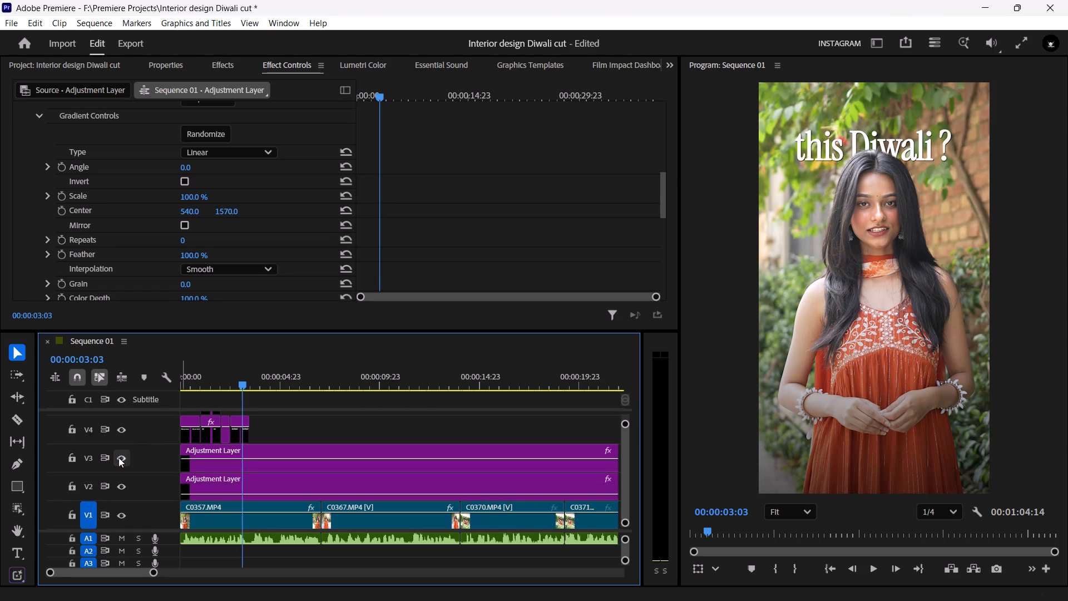
Set the vertical centre of the V3 adjustment layer's Gradient effect to 298 and save the project.
left_click(233, 470)
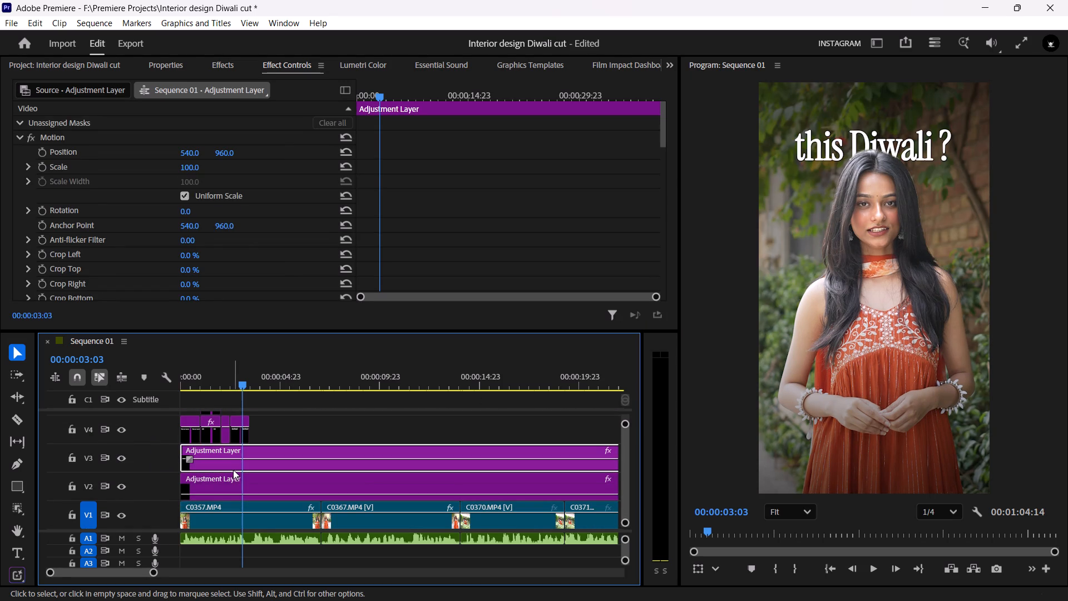
scroll(112, 239, "down", 6)
scroll(8, 245, "down", 12)
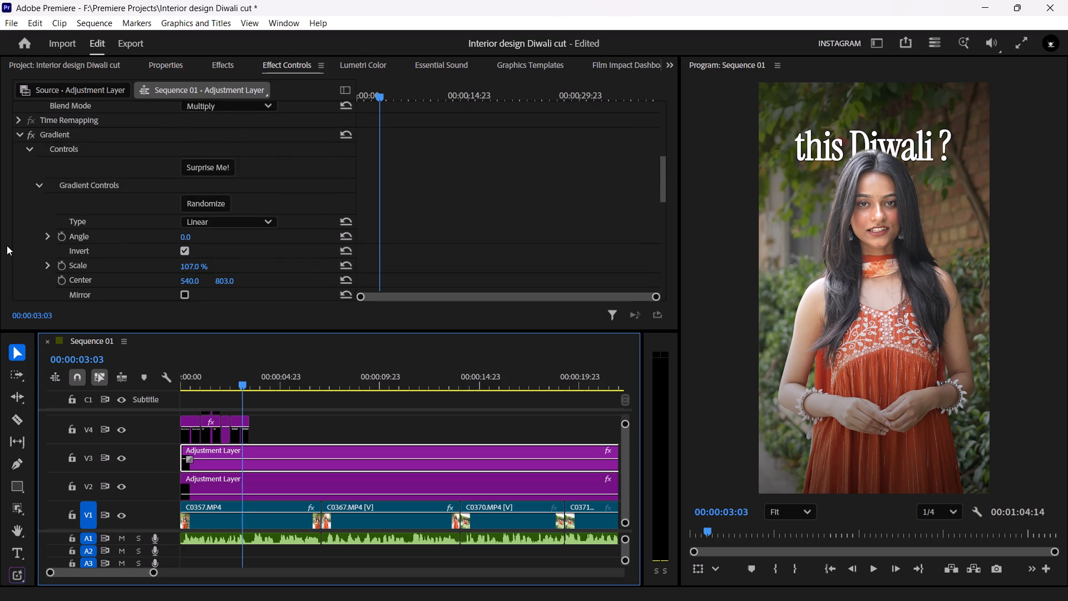
left_click_drag(223, 269, 195, 269)
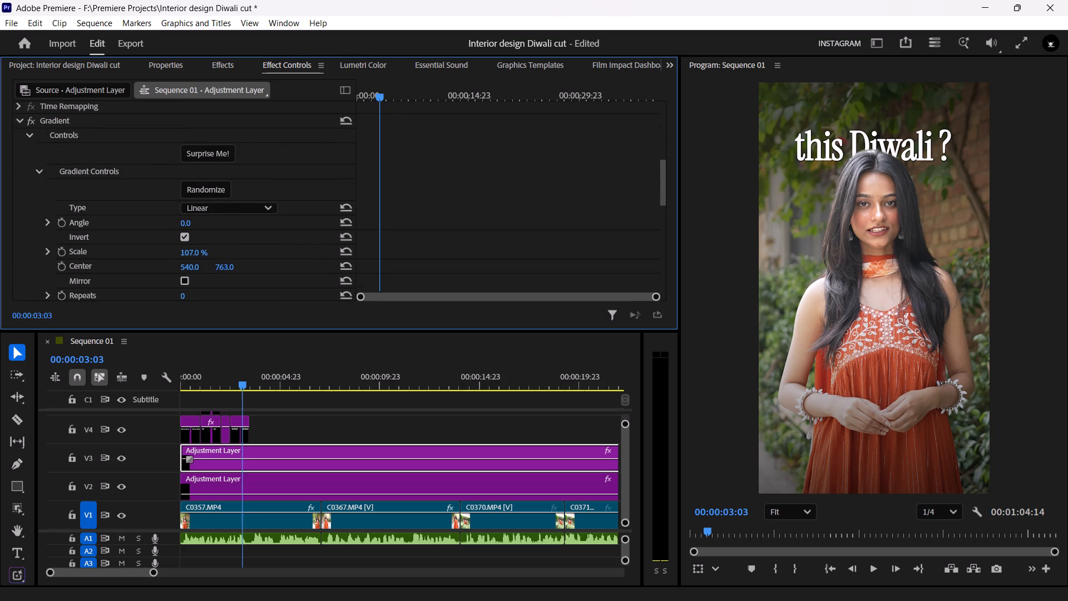
left_click_drag(195, 269, 206, 268)
left_click_drag(206, 268, 229, 265)
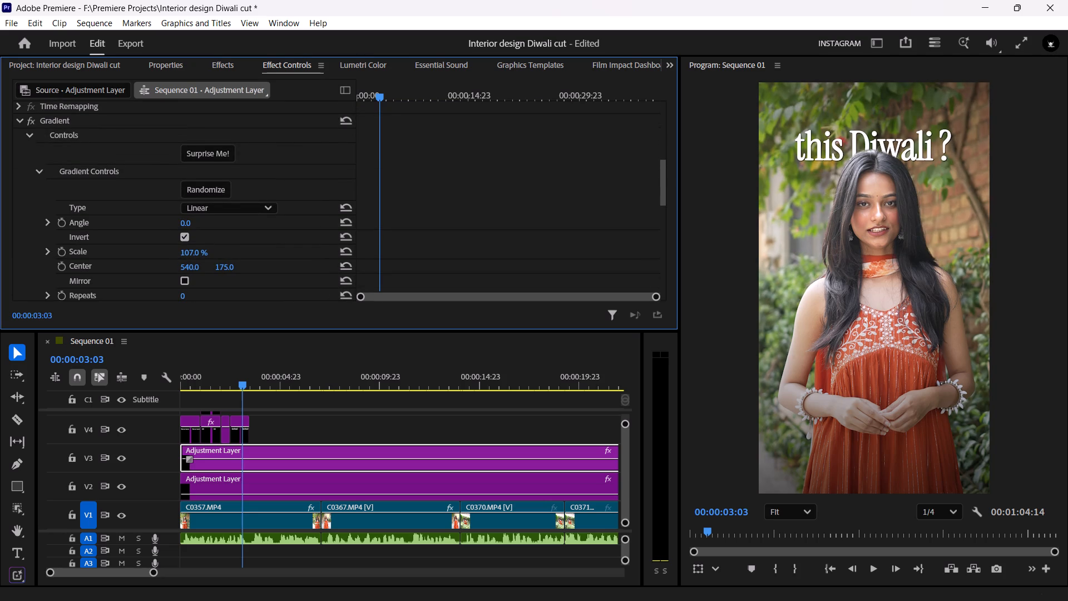
left_click_drag(229, 265, 270, 263)
left_click_drag(270, 263, 312, 261)
key("ctrl+s")
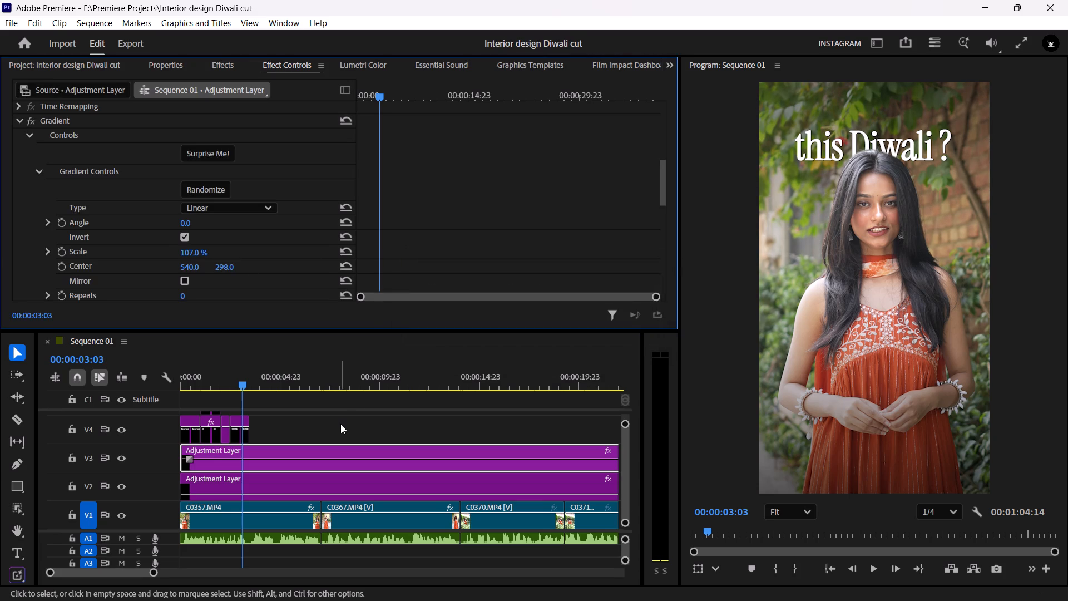
Preview the video full screen from 00:00:03:03 to about 00:00:04:04 to check the revised gradients.
left_click(340, 424)
left_click(1023, 48)
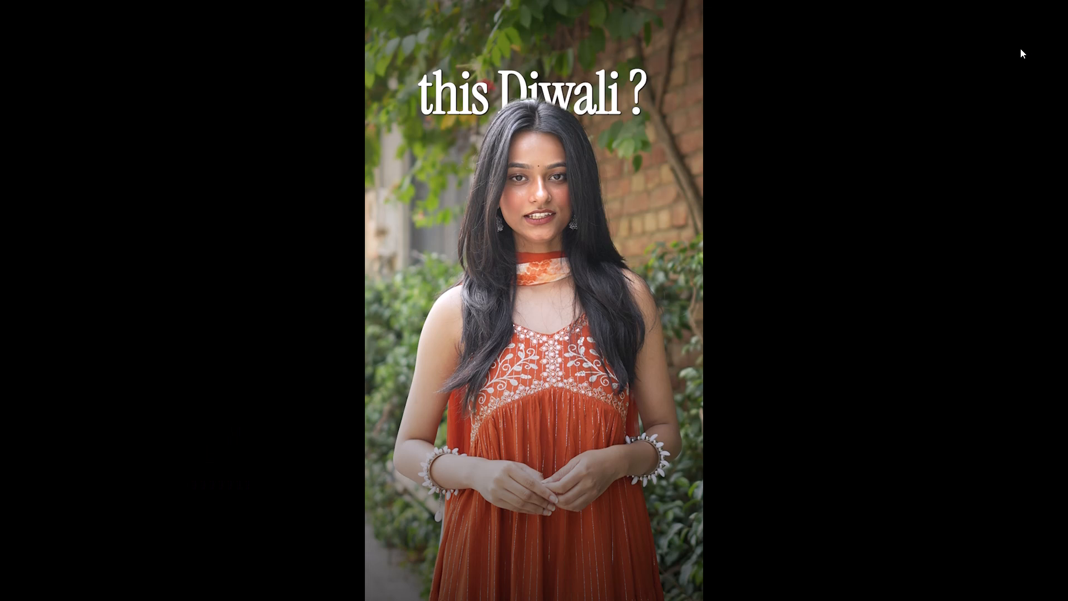
key("space")
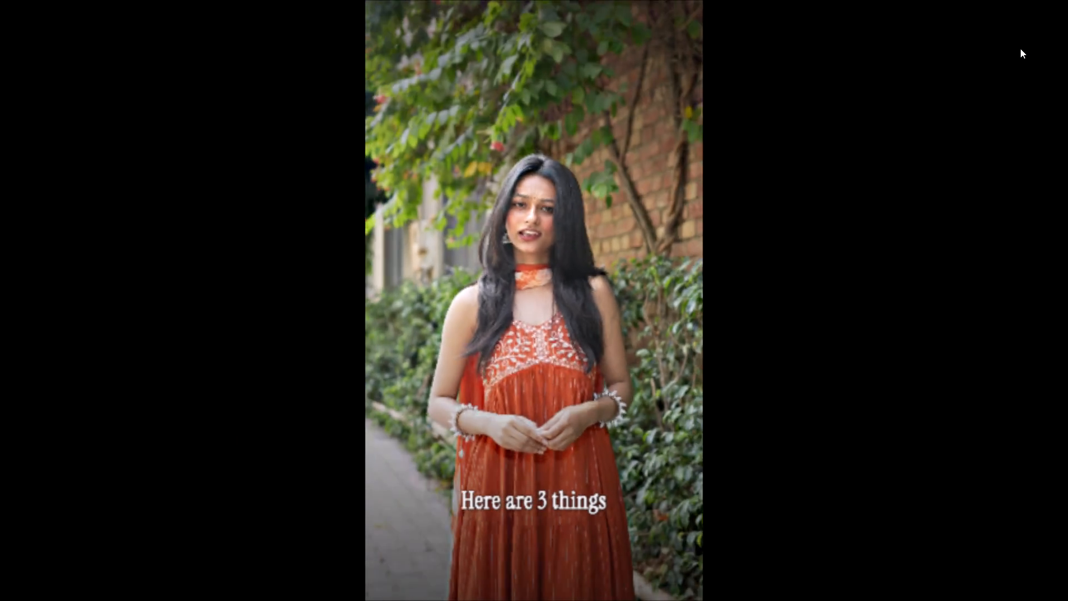
key("space")
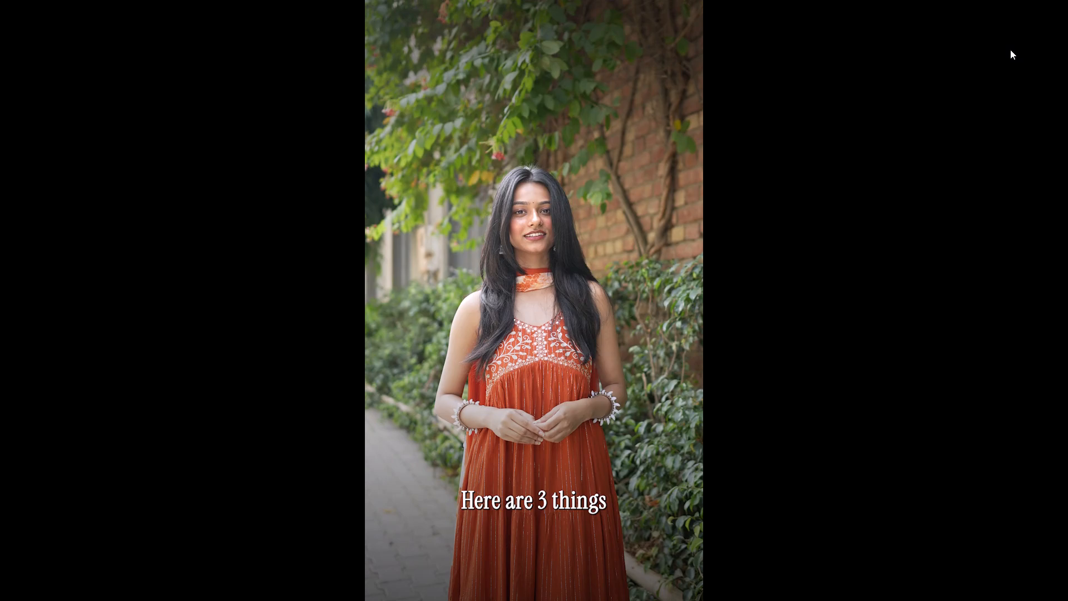
key("Escape")
Move the playhead to 00:00:08:16, select clip C0367.MP4 on V1 and view the frame full screen.
scroll(333, 446, "down", 13, "alt")
scroll(265, 442, "up", 3, "ctrl")
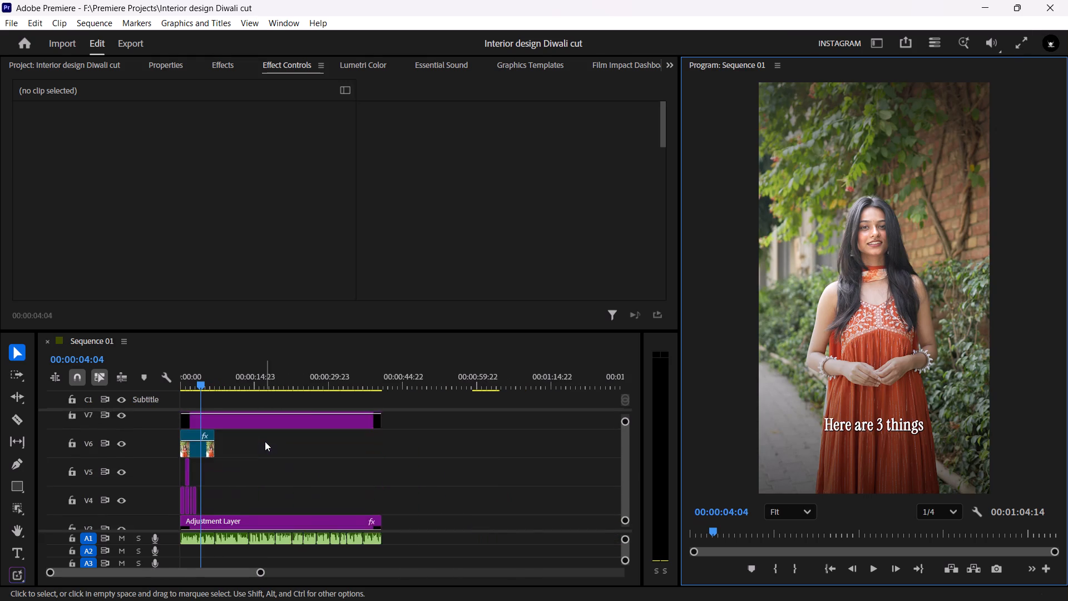
scroll(265, 441, "up", 8, "ctrl")
scroll(220, 459, "up", 6, "alt")
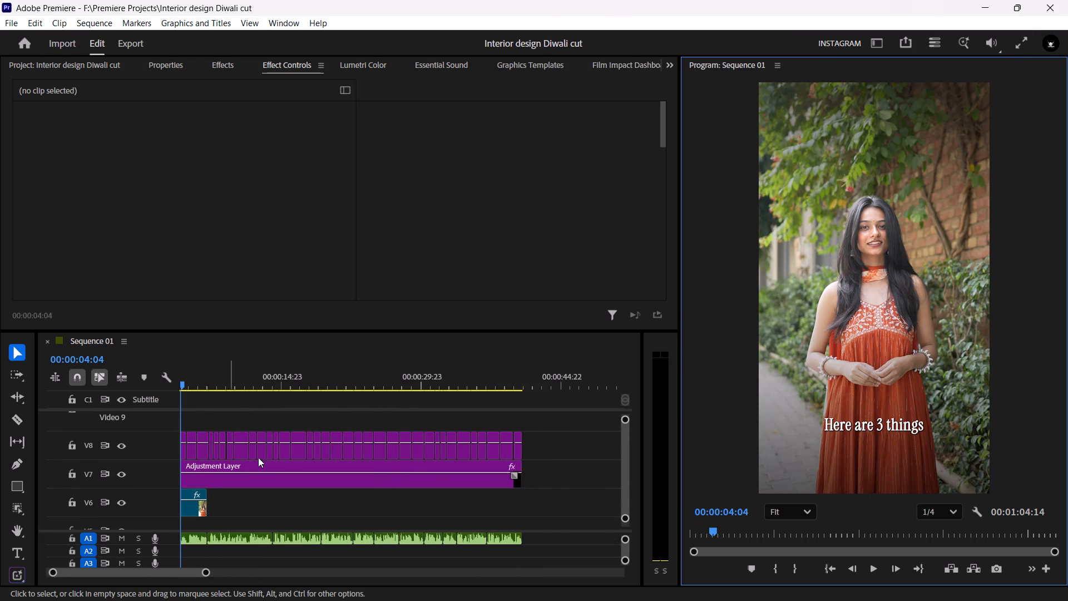
scroll(281, 460, "up", 5)
left_click(224, 507)
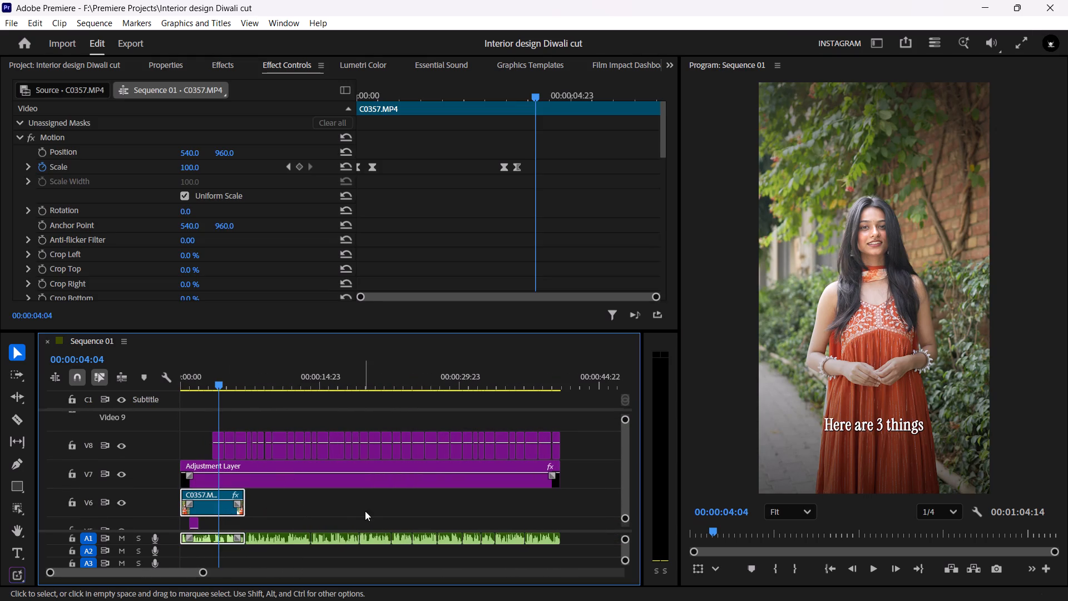
scroll(361, 490, "down", 19, "ctrl")
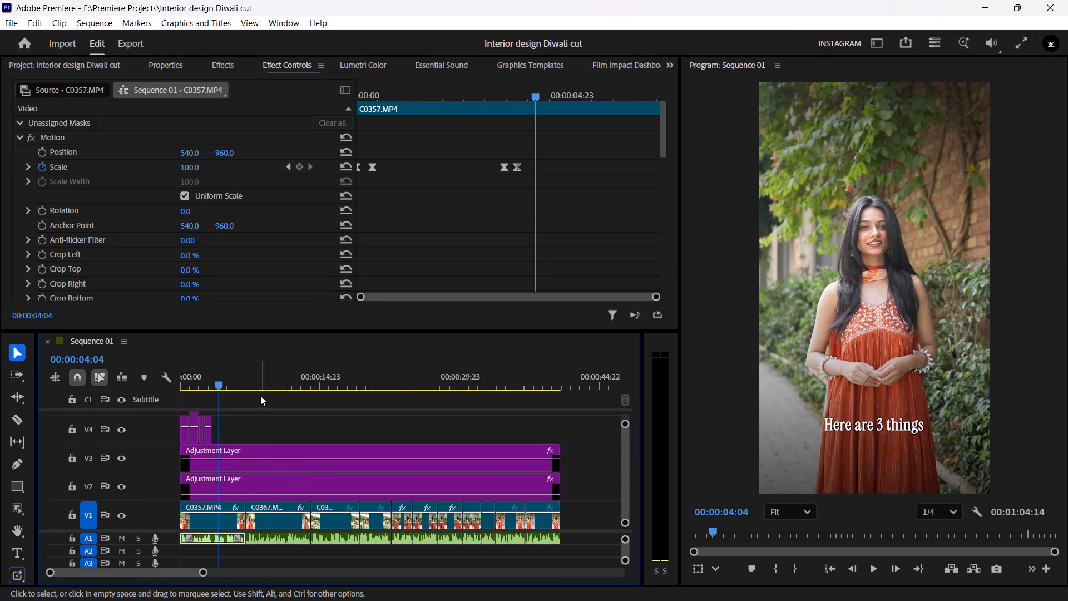
left_click(261, 385)
left_click(279, 519)
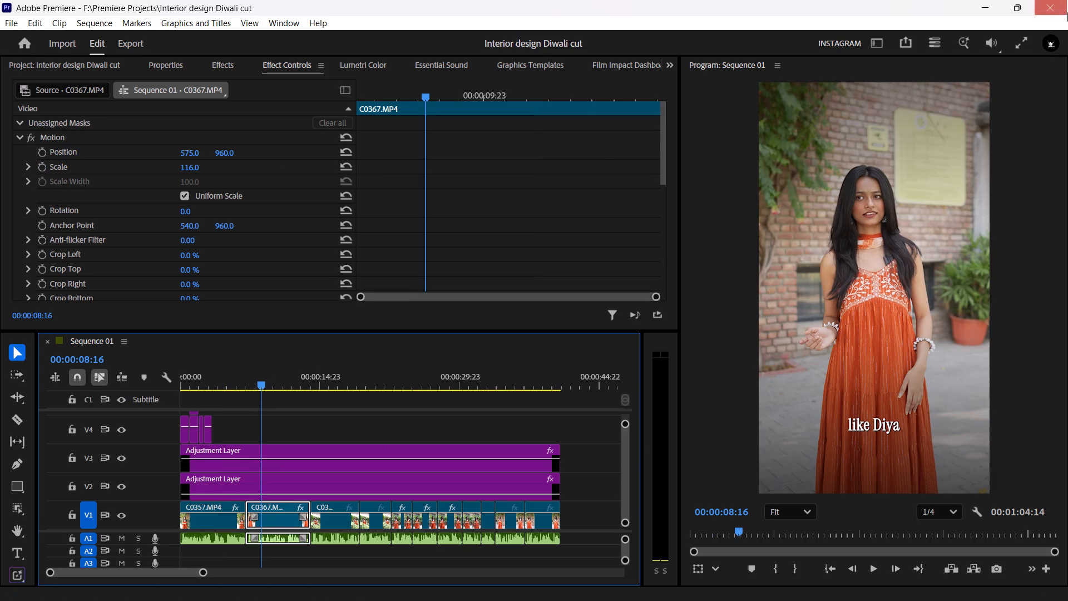
left_click(1024, 43)
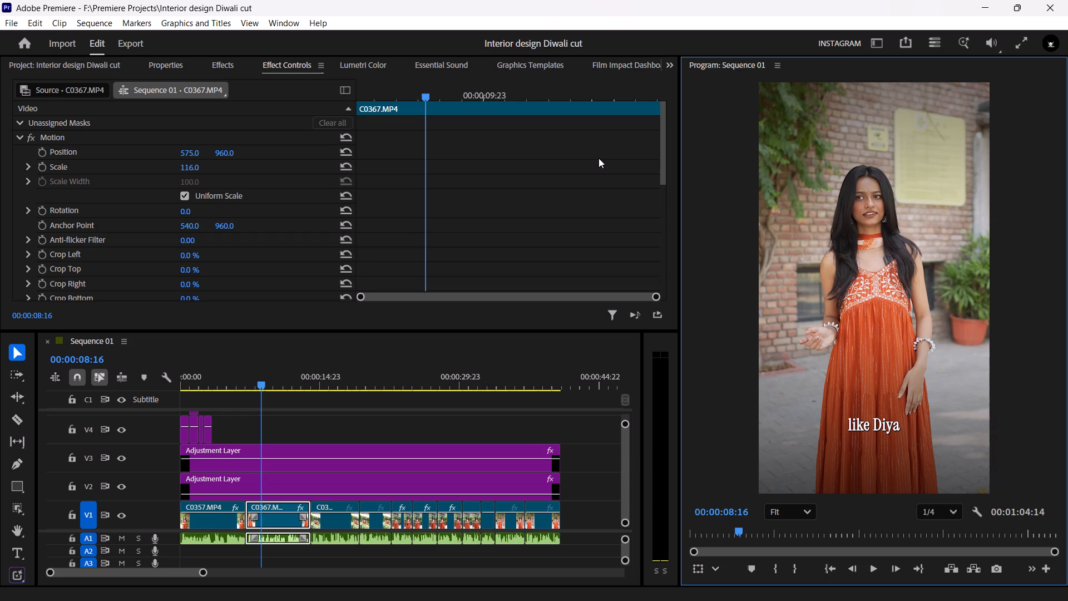
key("Escape")
Examine the video and audio effects applied to clip C0367.MP4.
scroll(27, 229, "down", 6)
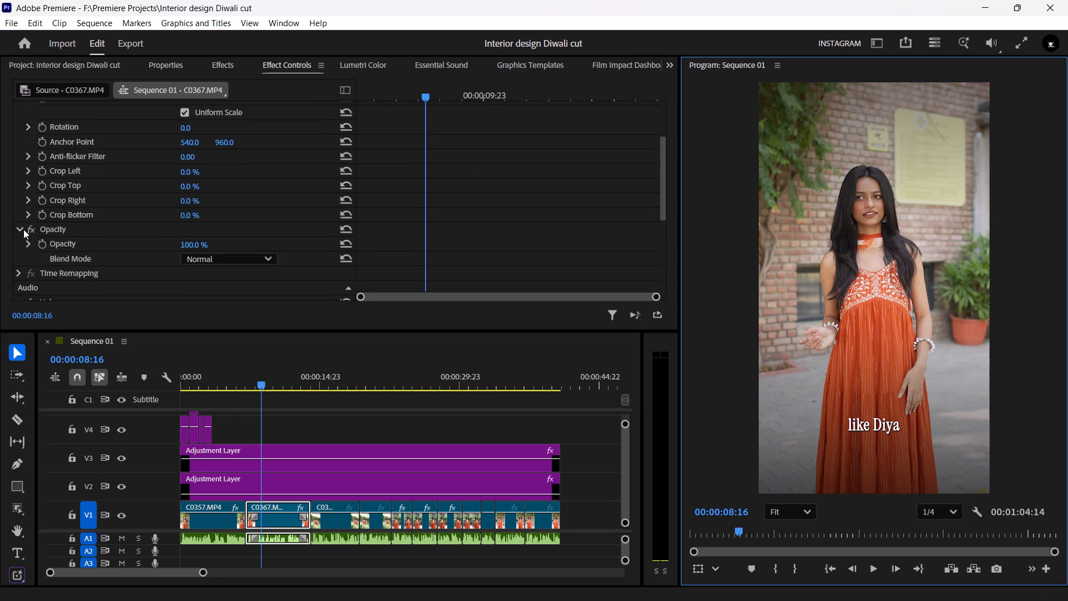
scroll(21, 235, "down", 18)
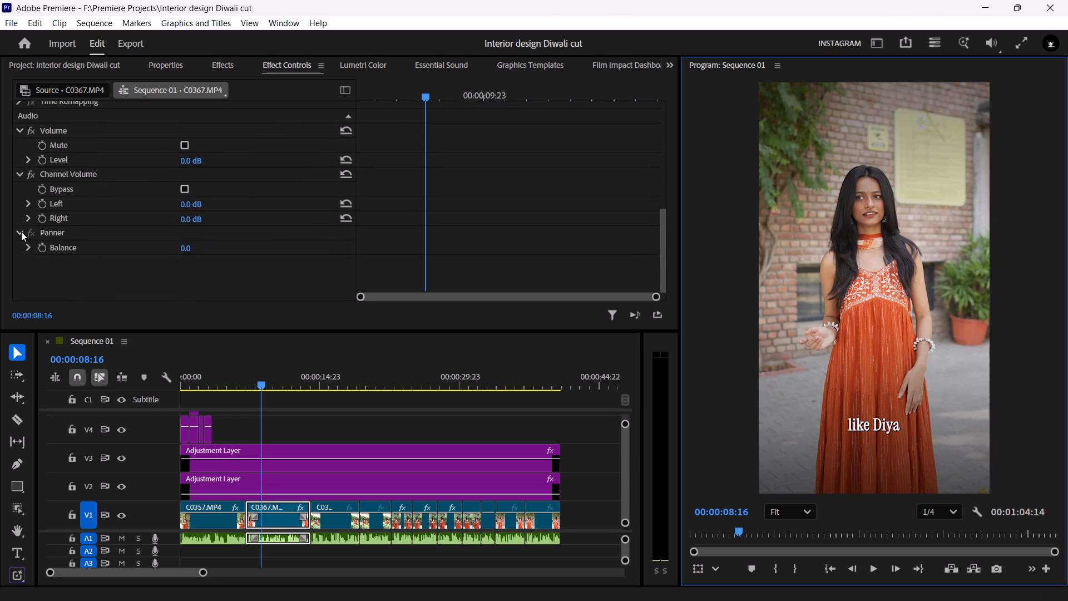
Toggle the V3 track's visibility off and on repeatedly to compare the frame at 00:00:08:16 with and without the gradient.
left_click(120, 458)
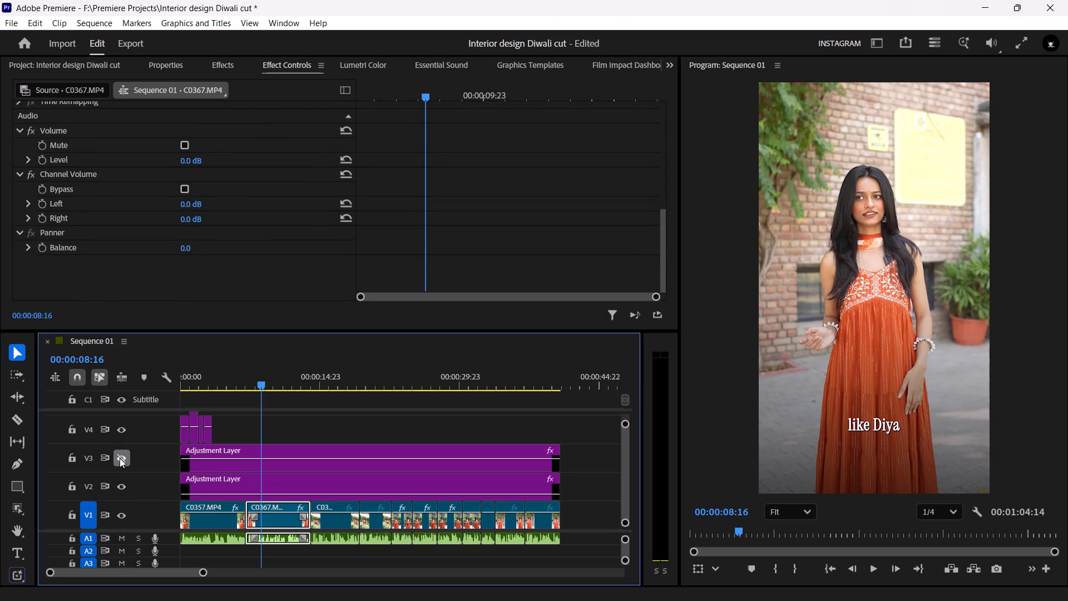
left_click(120, 458)
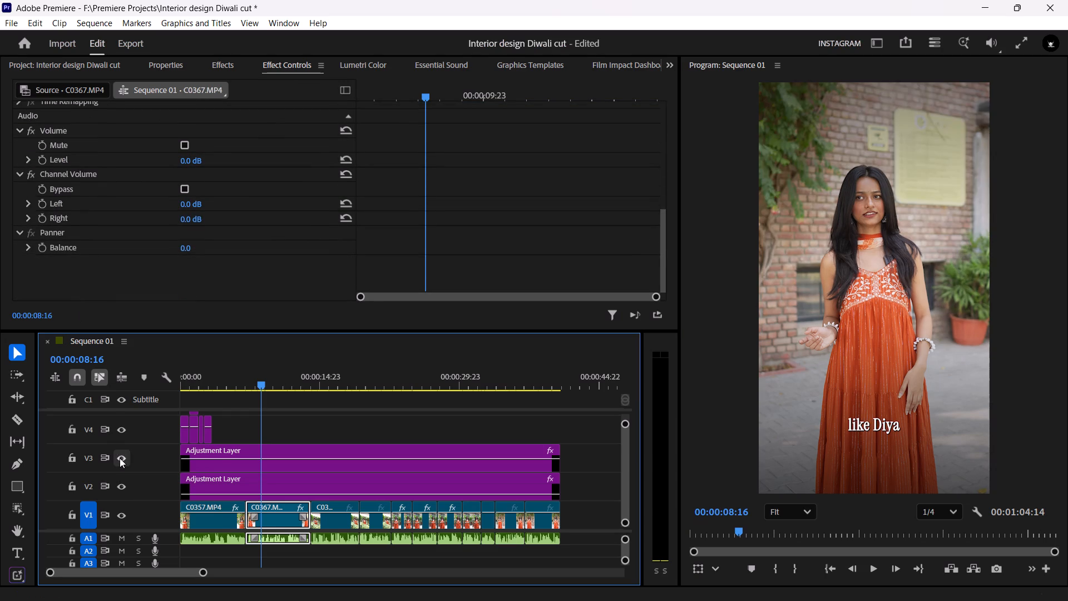
left_click(120, 458)
left_click(120, 458)
left_click(120, 458)
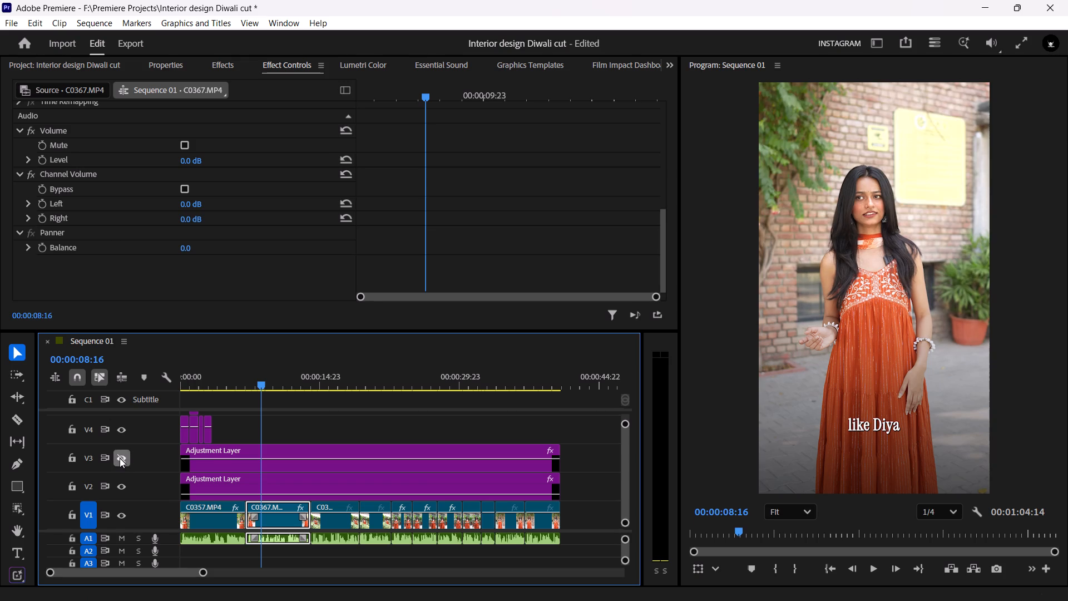
left_click(120, 458)
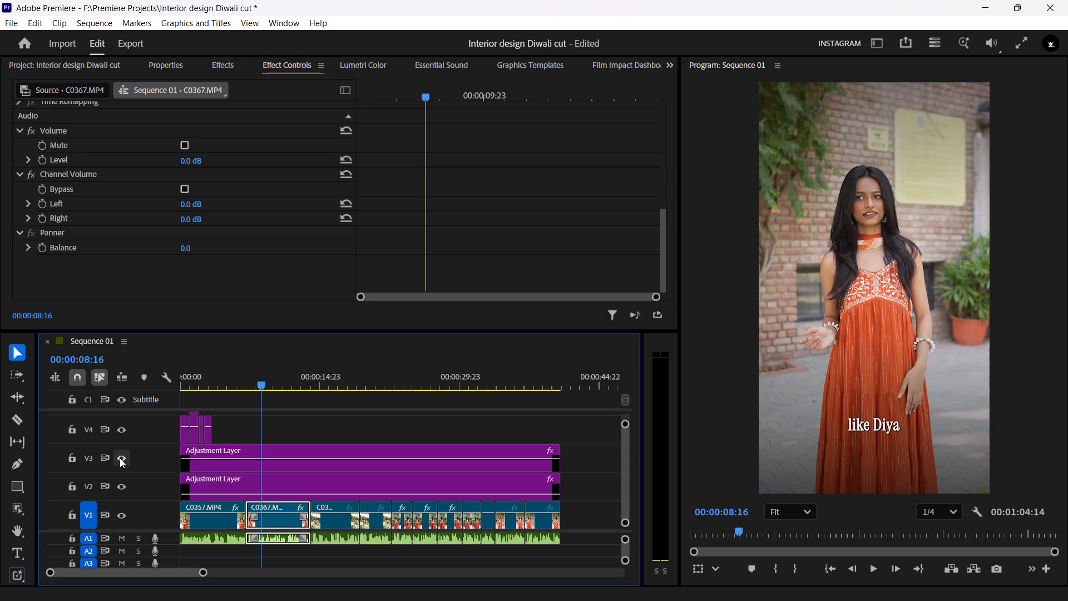
left_click(120, 458)
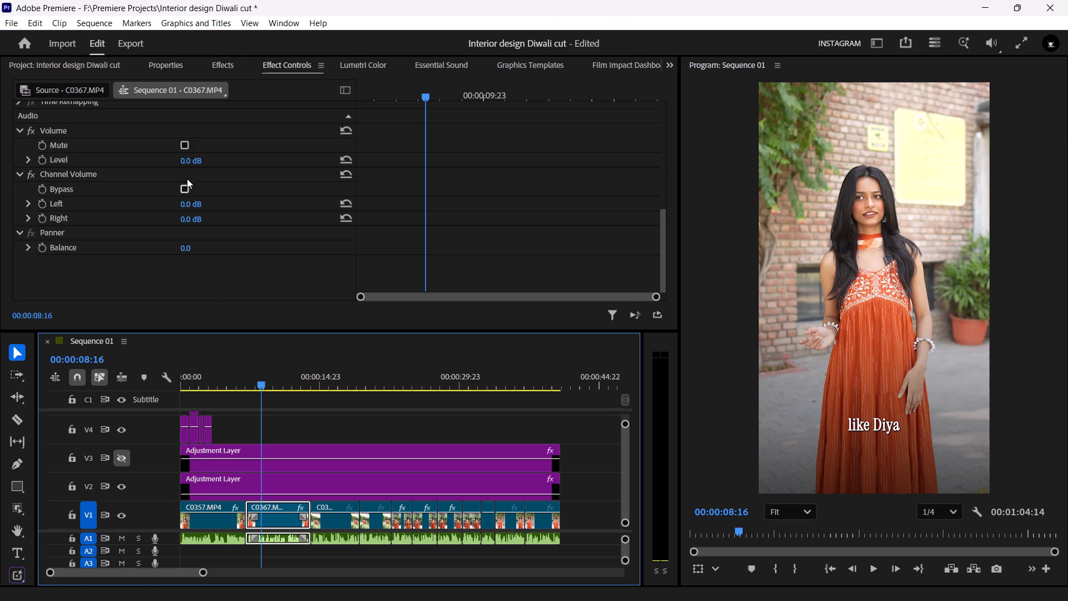
left_click(118, 460)
left_click(118, 459)
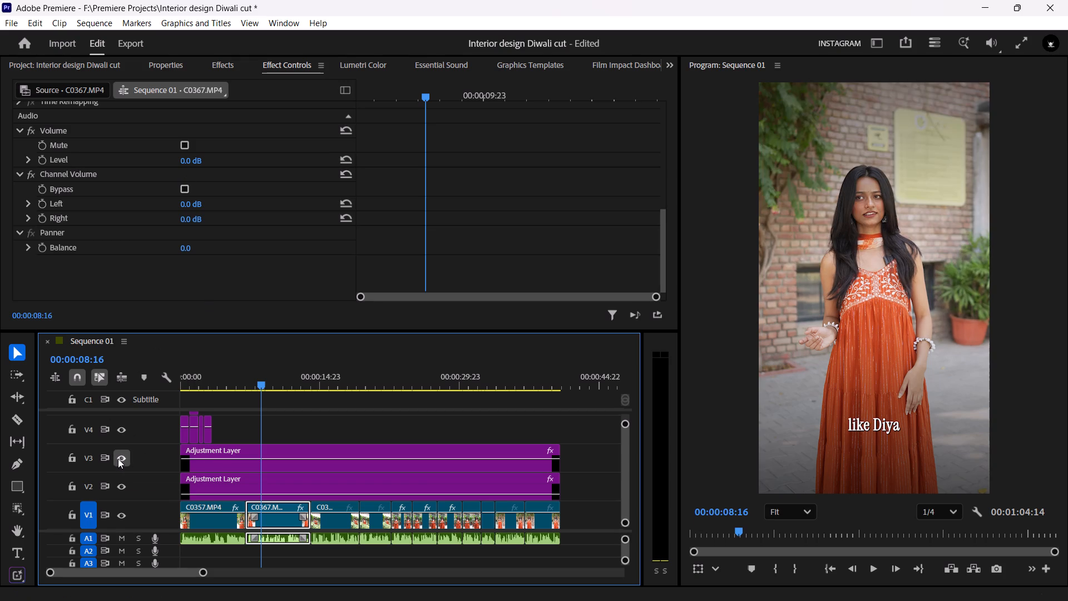
left_click(118, 459)
left_click(118, 459)
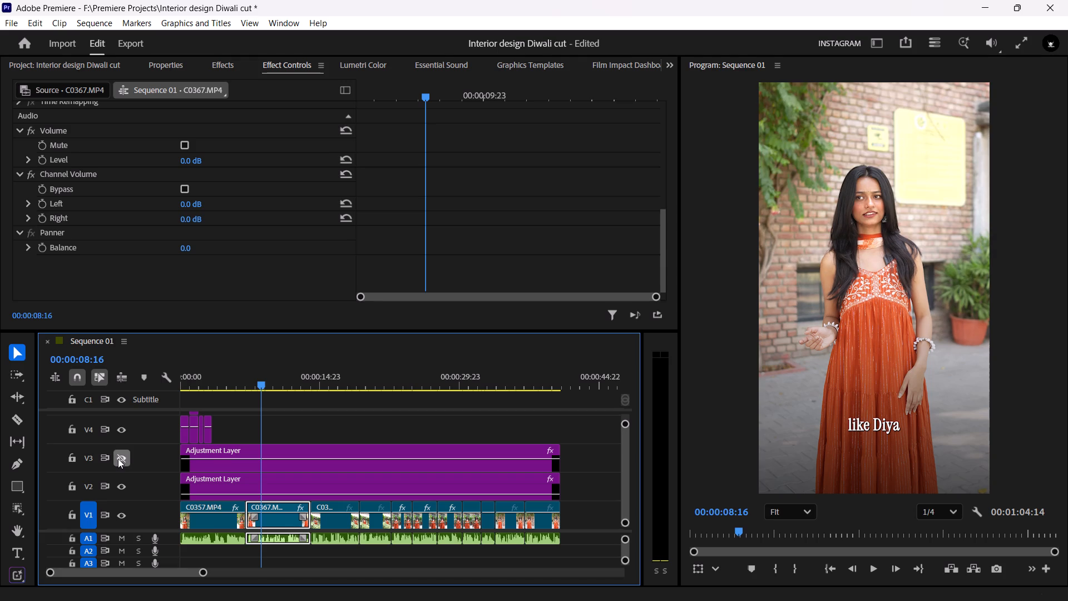
left_click(121, 459)
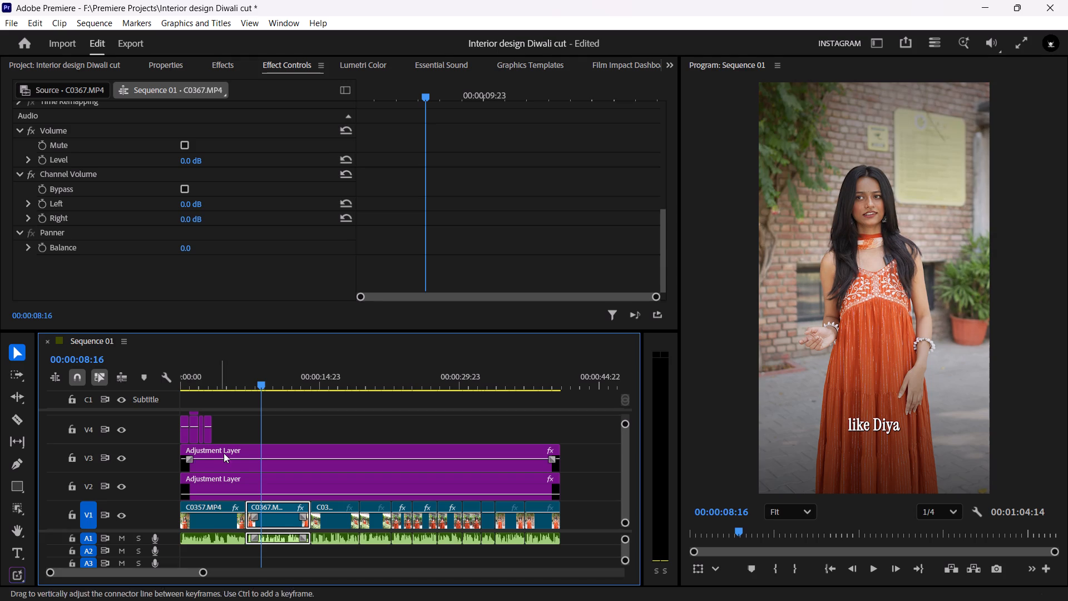
Apply the automatic Lumetri Basic Correction to clip C0367.MP4 on V1 and review its Light values.
left_click(356, 67)
left_click_drag(676, 239, 675, 206)
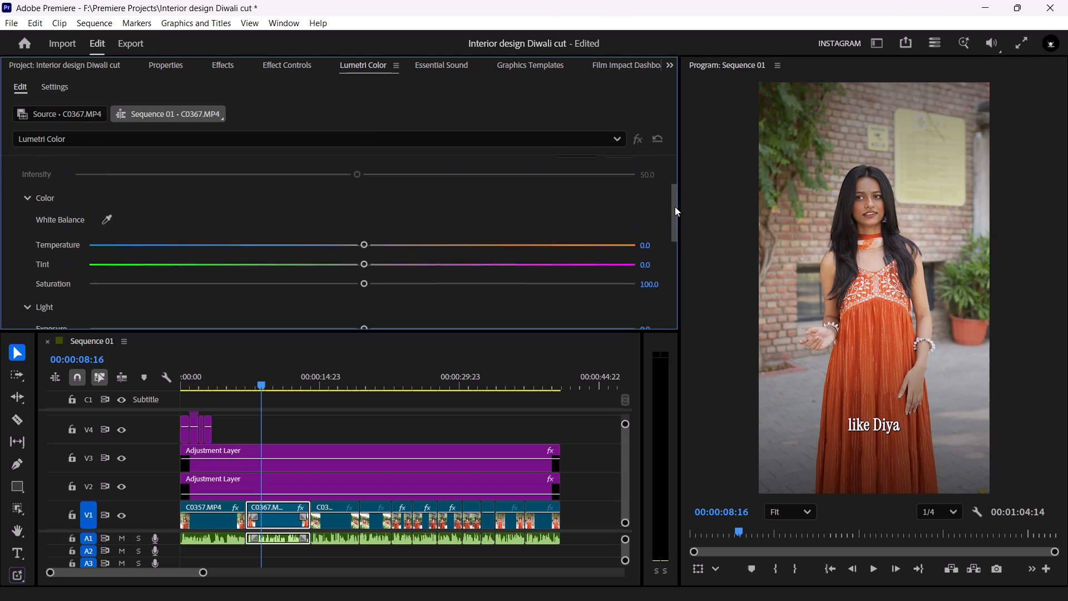
left_click_drag(675, 206, 676, 176)
left_click(574, 226)
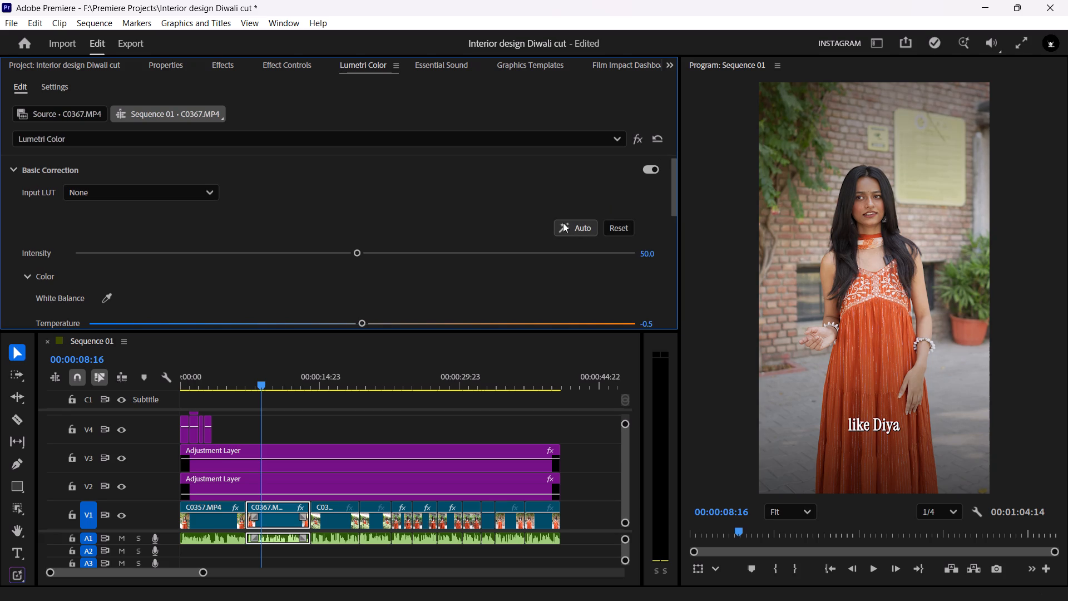
scroll(660, 276, "down", 14)
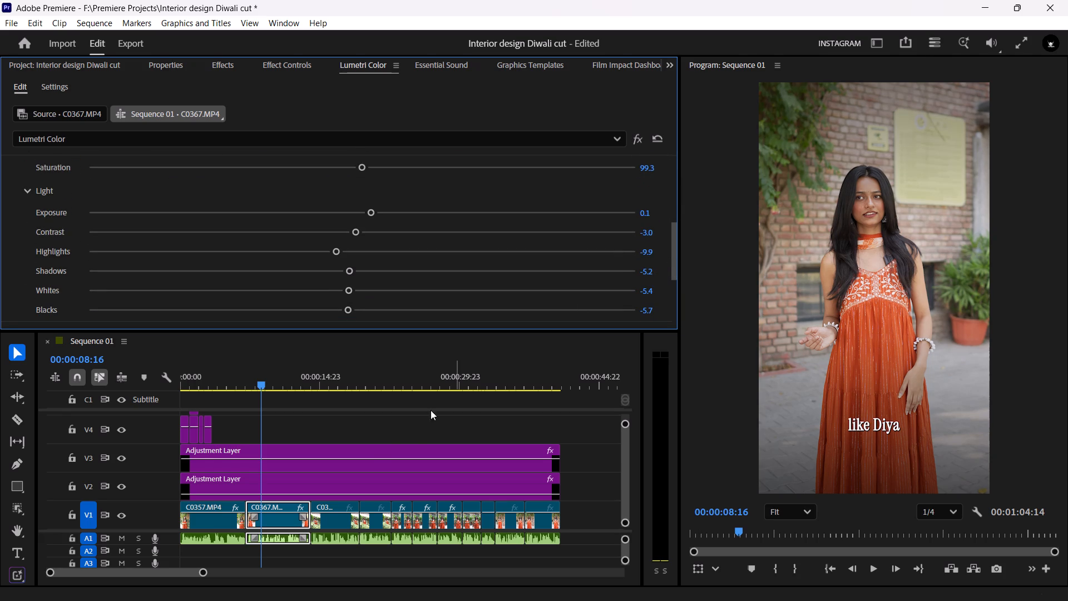
Select clip C0370.MP4 on V1, move the playhead to 00:00:16:01 and apply the automatic Lumetri Basic Correction.
left_click(331, 518)
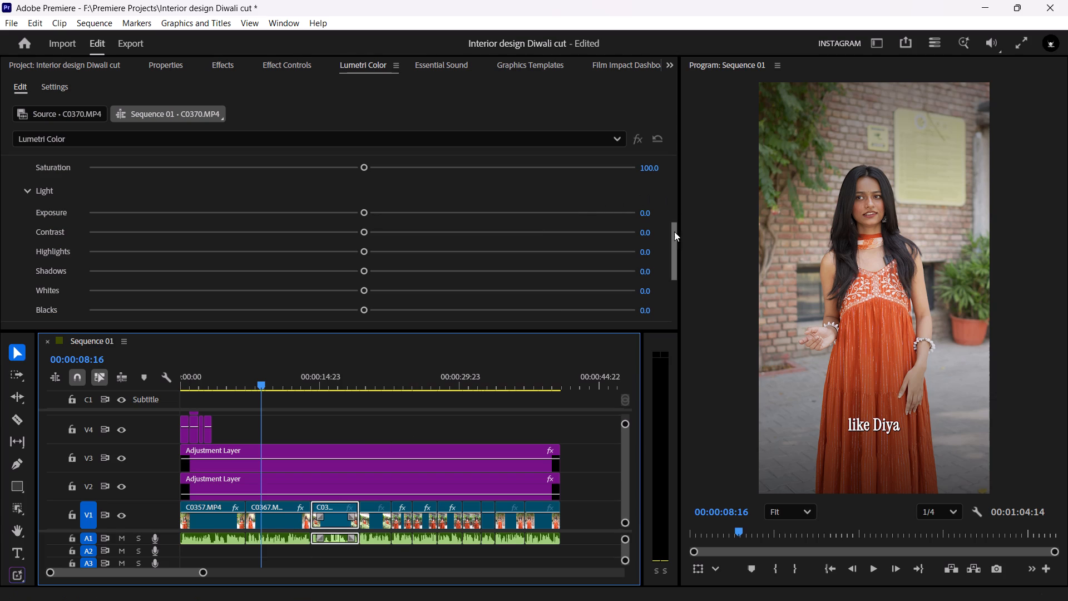
left_click(332, 386)
left_click_drag(674, 264, 675, 243)
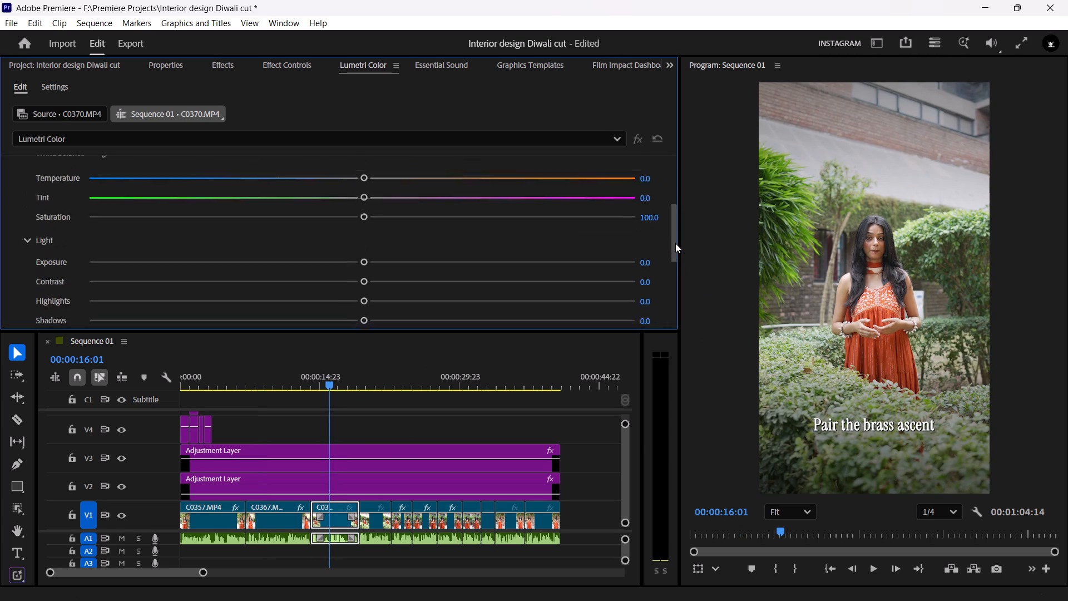
left_click_drag(675, 243, 673, 225)
left_click(677, 228)
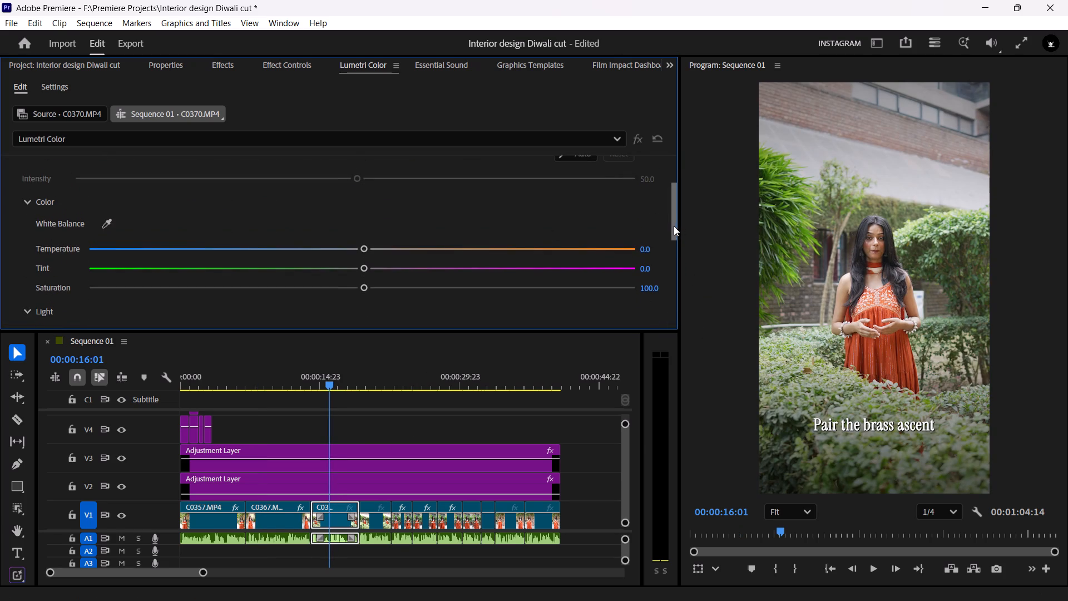
left_click_drag(674, 226, 675, 174)
left_click(584, 228)
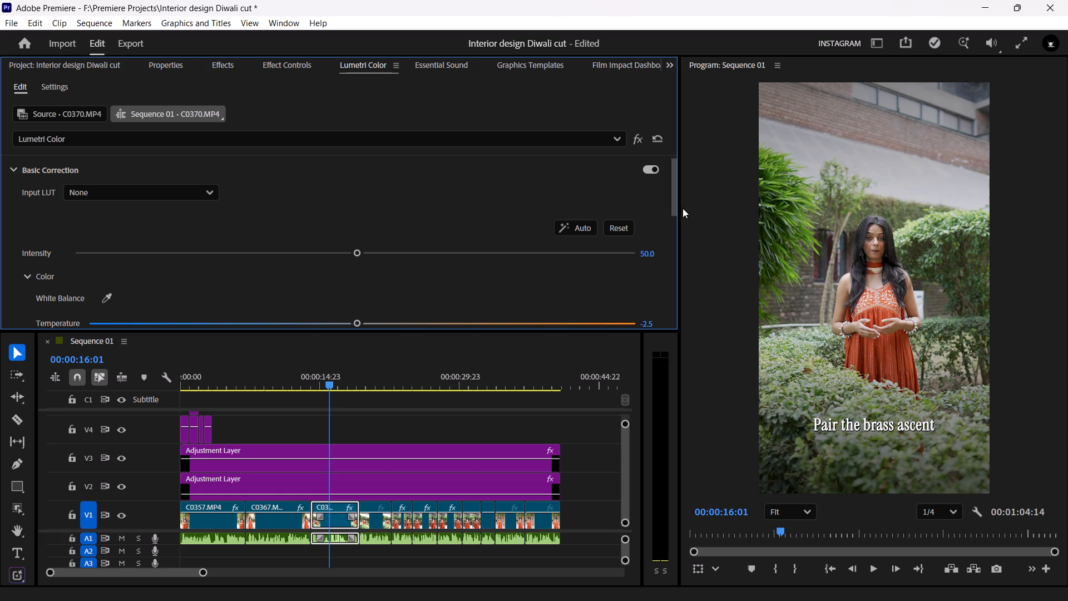
left_click_drag(673, 207, 674, 260)
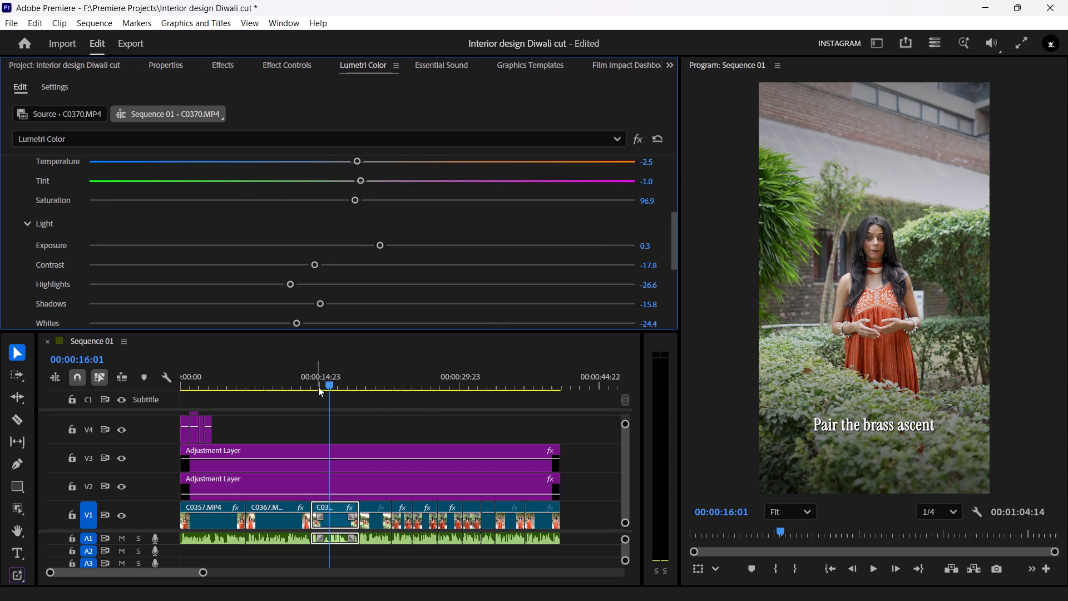
Compare the V3 adjustment layer on and off at 00:00:13:00 and set its Gradient effect's vertical centre to 61.
left_click_drag(316, 387, 221, 390)
left_click(260, 468)
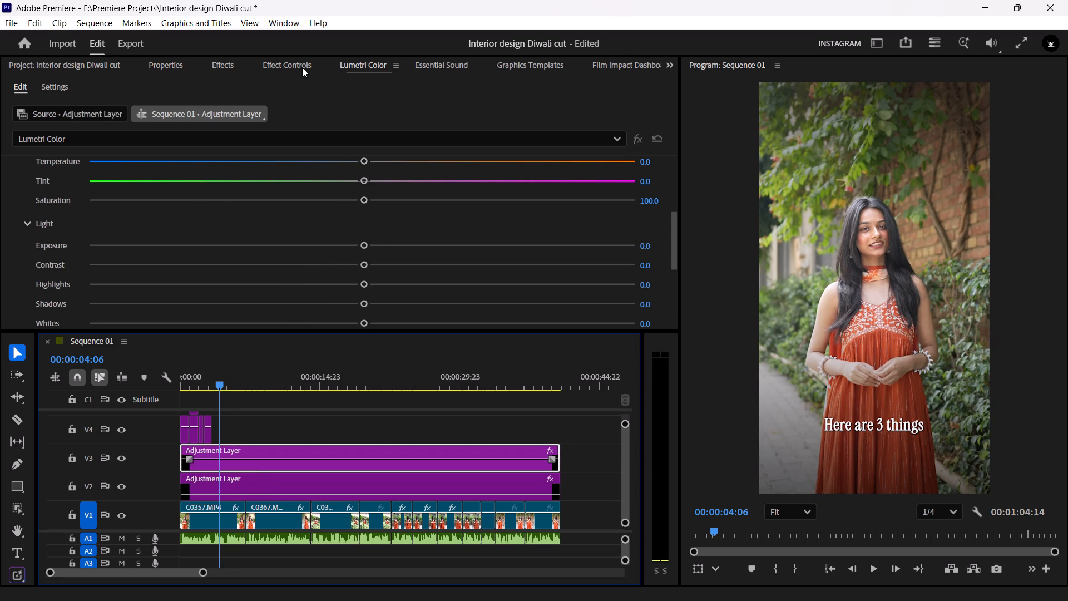
left_click(302, 61)
left_click(307, 380)
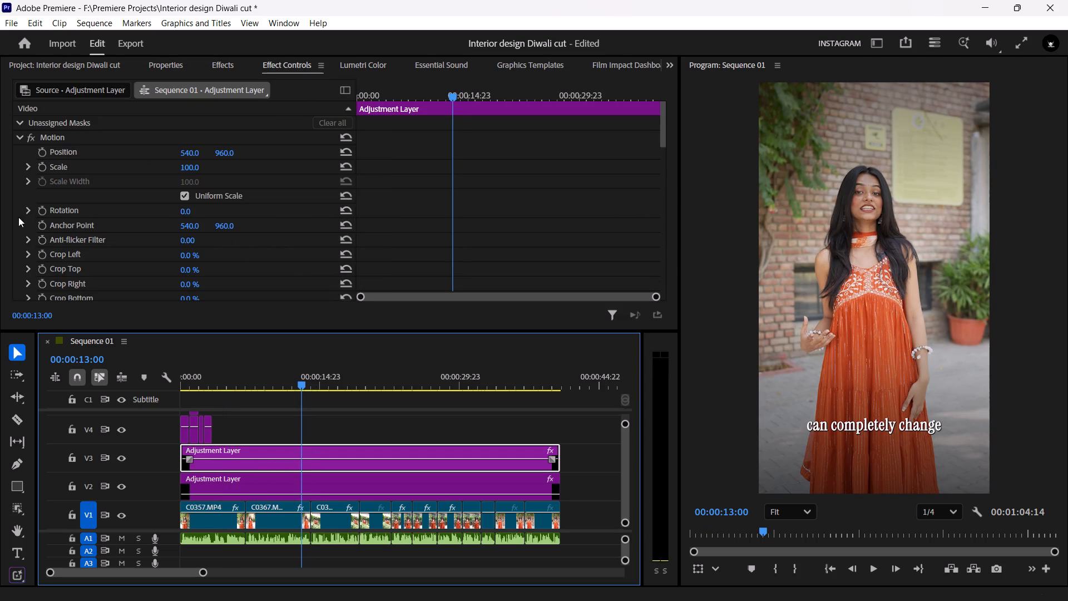
left_click(124, 455)
left_click(124, 455)
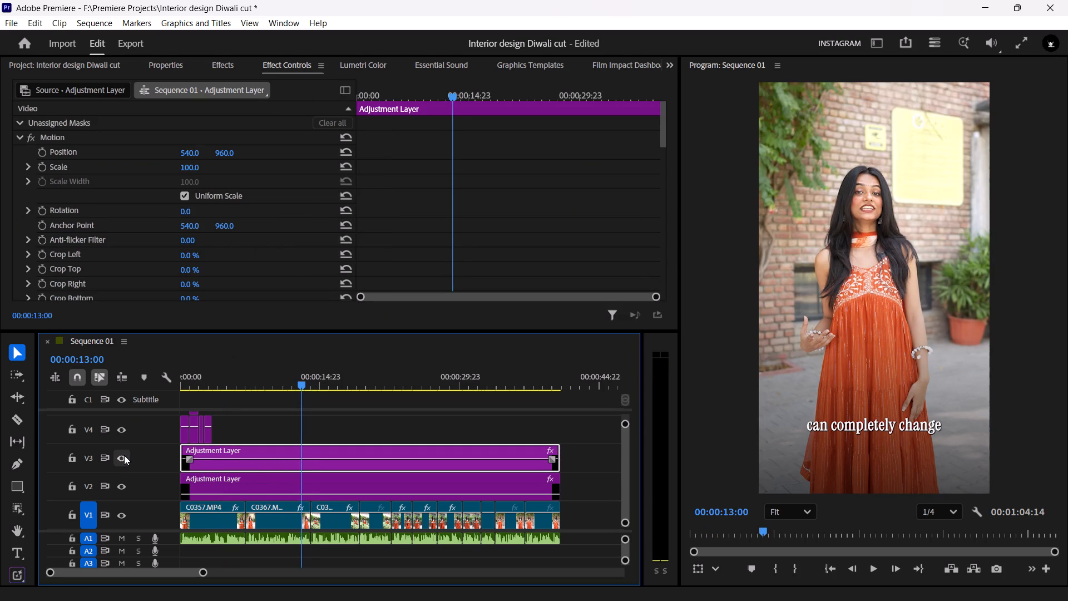
scroll(4, 234, "down", 13)
scroll(56, 248, "down", 6)
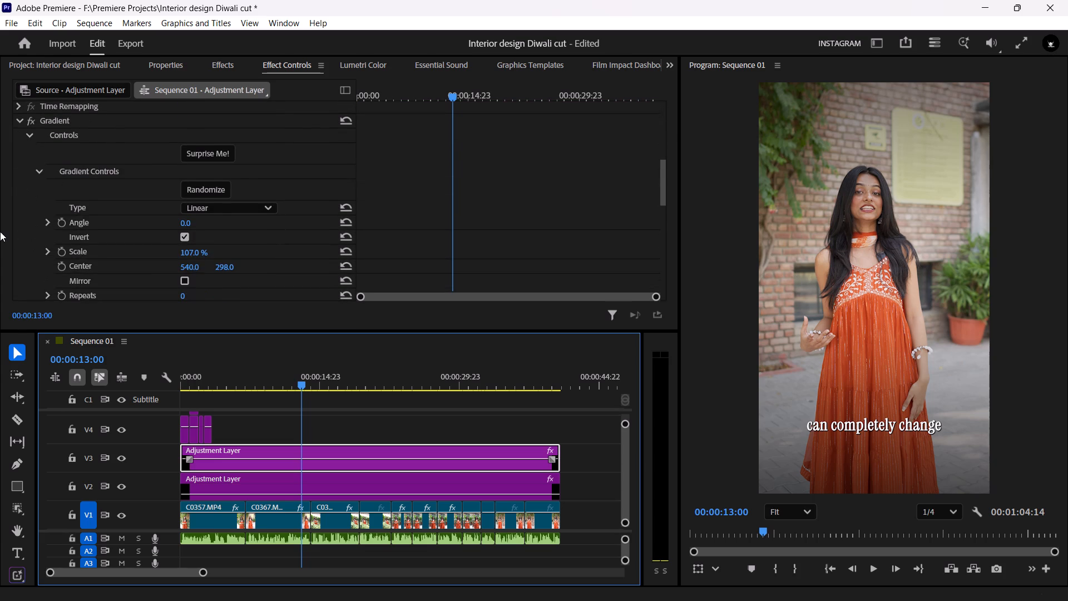
scroll(0, 231, "down", 5)
left_click_drag(224, 268, 204, 269)
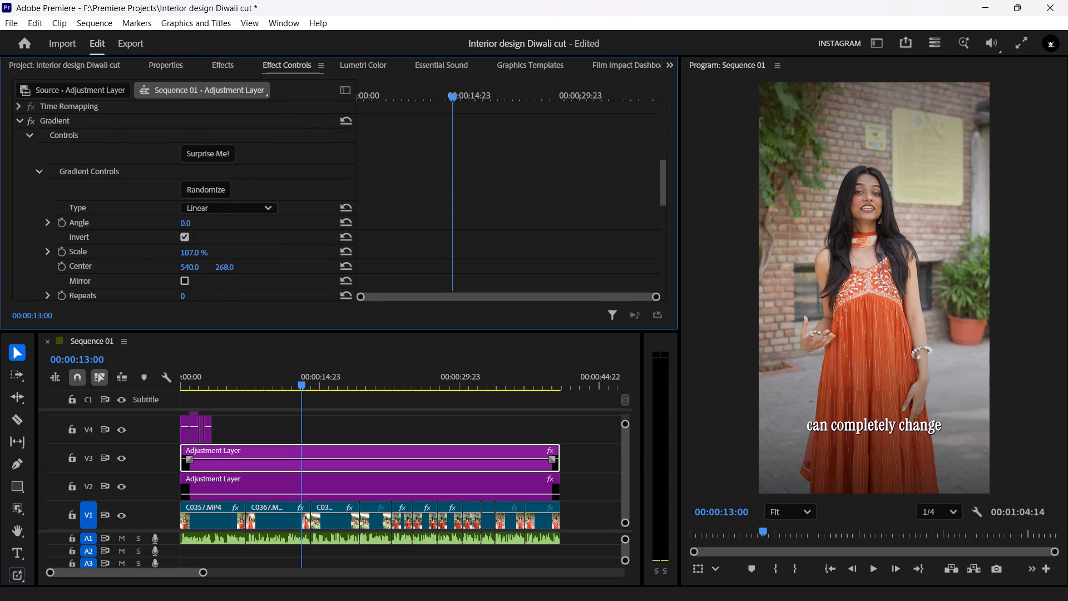
left_click_drag(204, 269, 126, 260)
left_click_drag(126, 260, 51, 254)
left_click_drag(51, 254, 50, 254)
Scrub from 00:00:02:17 to 00:00:18:18 to check the gradient across clips, and review the Lumetri correction on C0370.MP4.
left_click_drag(249, 381, 207, 382)
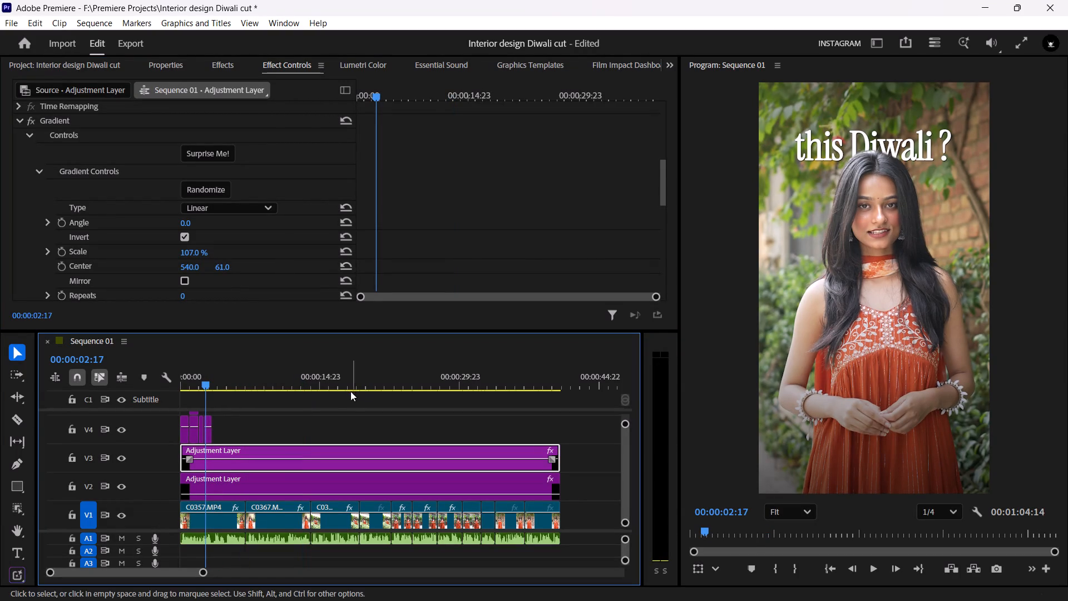
left_click_drag(283, 374, 288, 374)
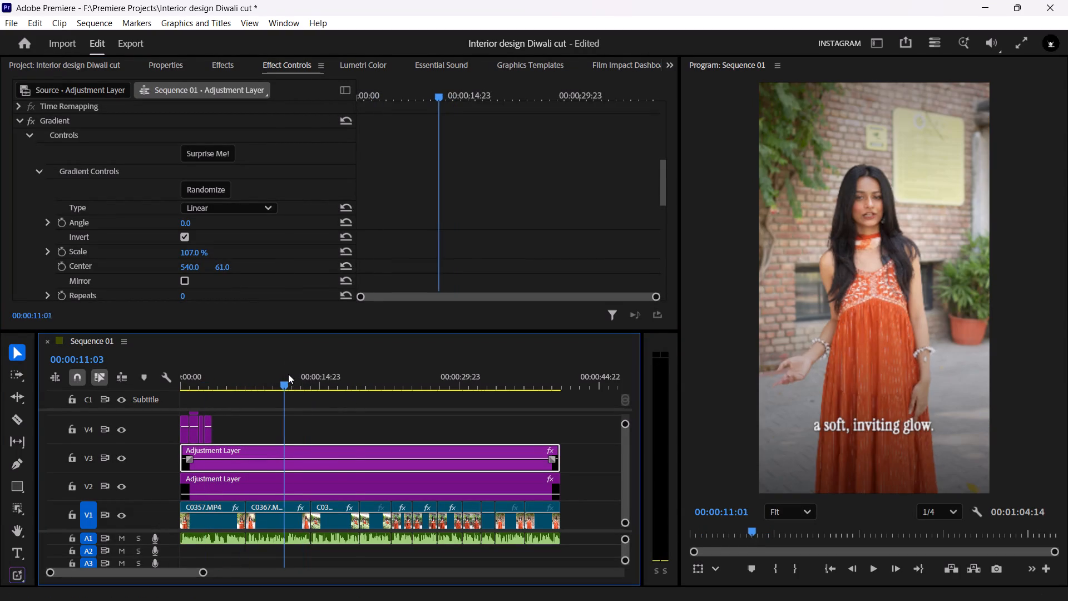
left_click_drag(288, 374, 356, 380)
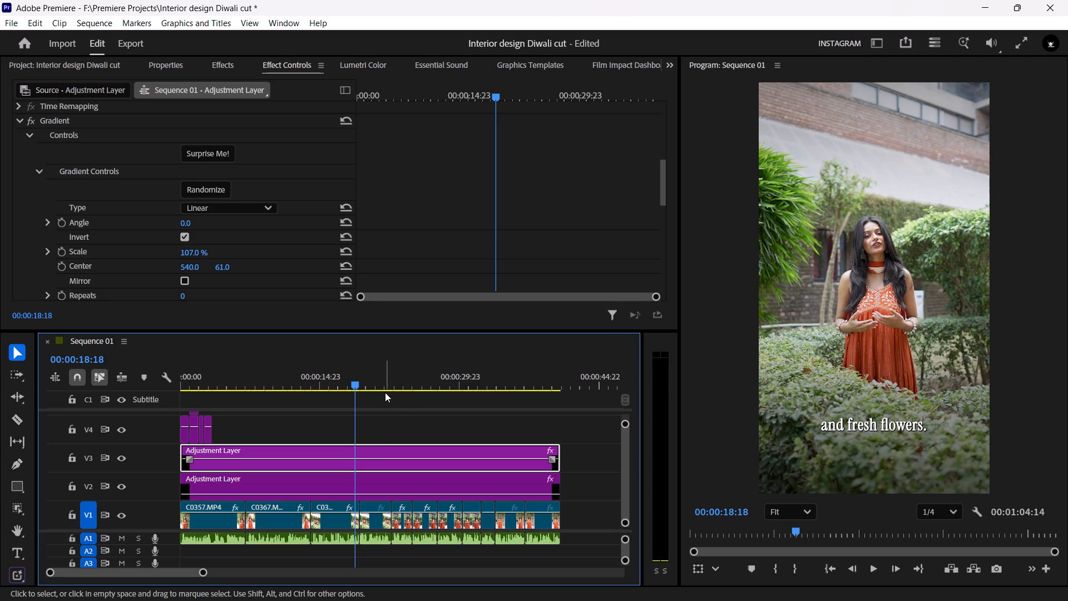
left_click(329, 522)
left_click(350, 67)
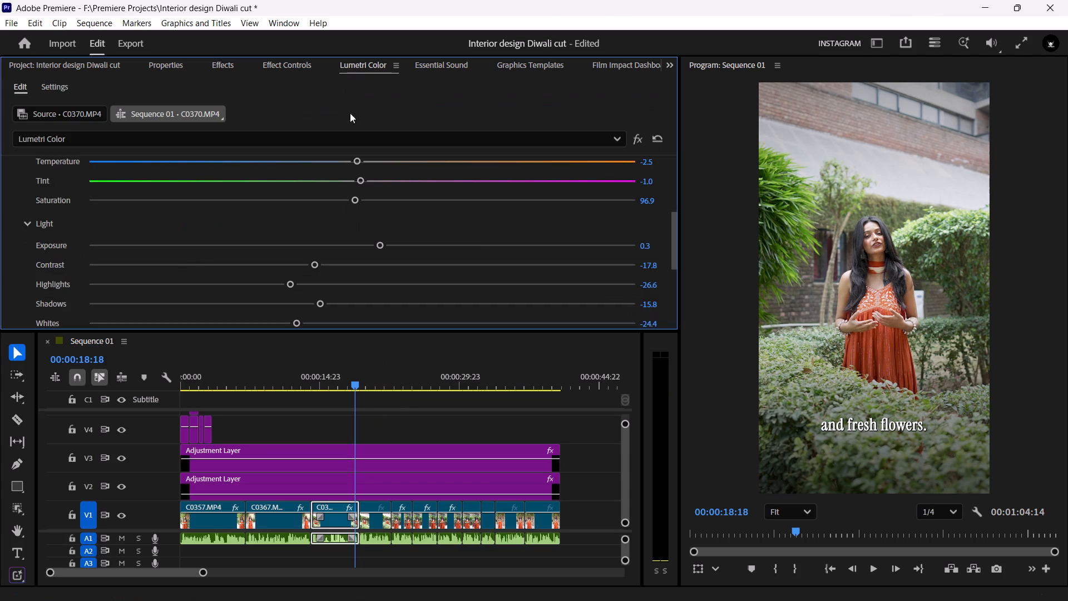
left_click(672, 240)
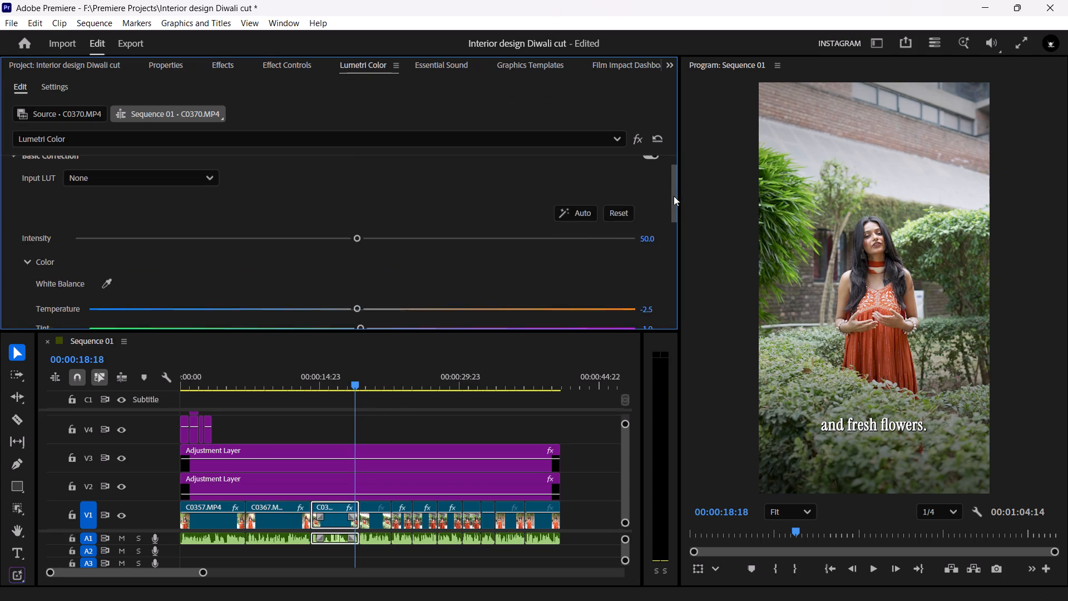
Move the playhead to 00:00:20:22, select clip C0371.MP4 on V1 and apply the automatic Lumetri Basic Correction.
left_click(371, 520)
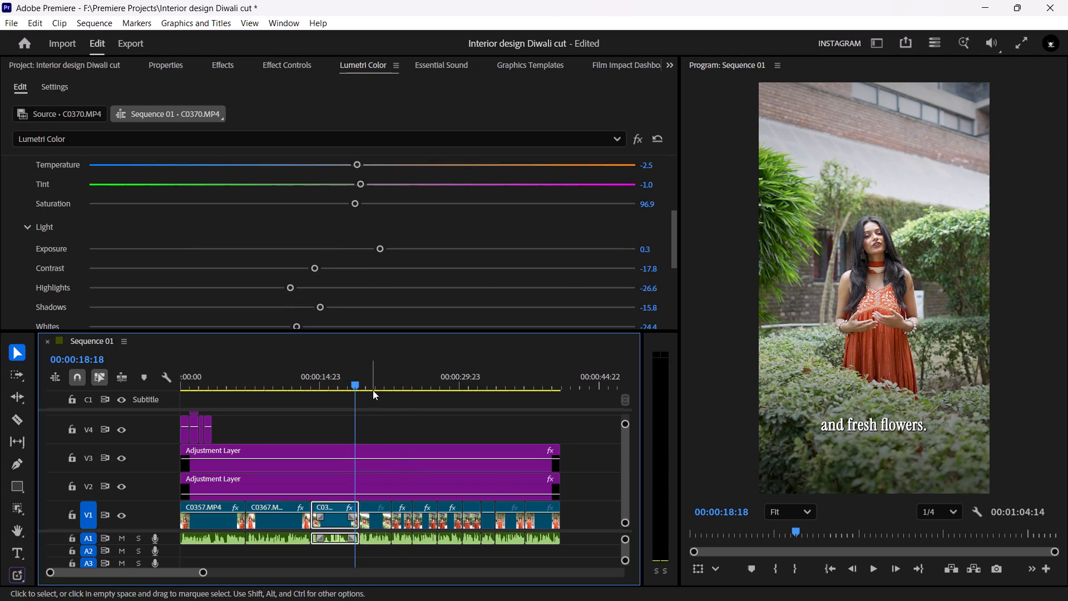
left_click(376, 378)
left_click(374, 524)
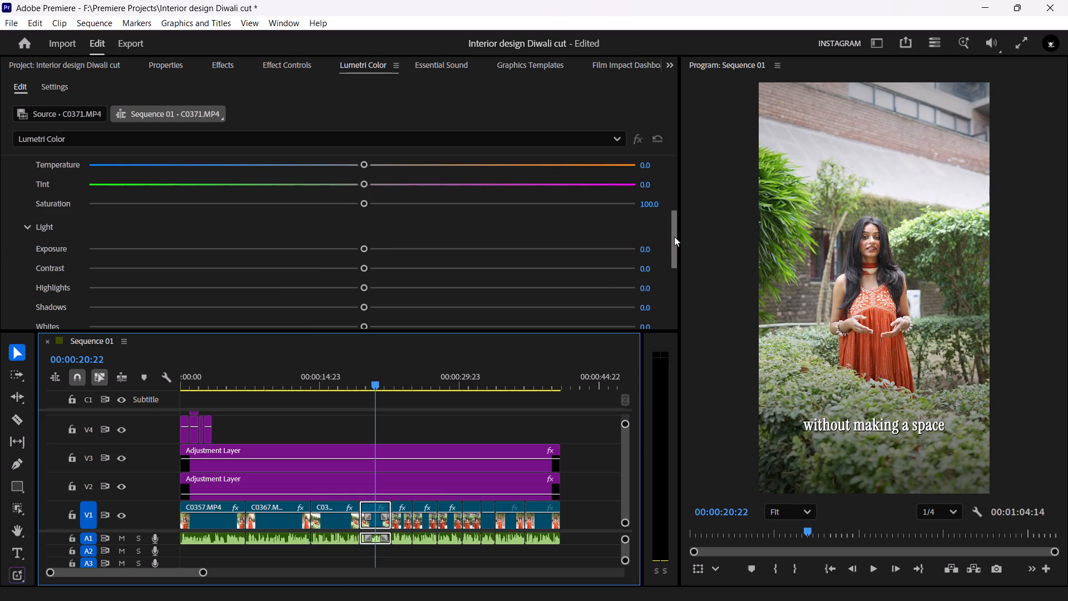
left_click_drag(674, 237, 678, 198)
left_click(571, 188)
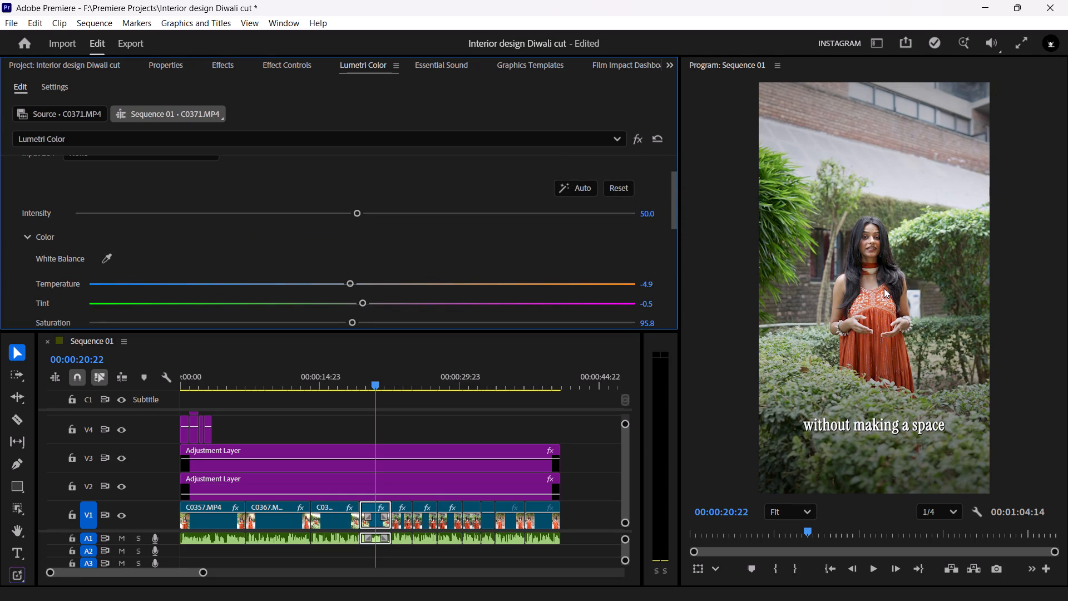
Apply the automatic Lumetri Basic Correction to the first C0373.MP4 clip on V1, with the playhead at 00:00:23:14.
left_click(401, 520)
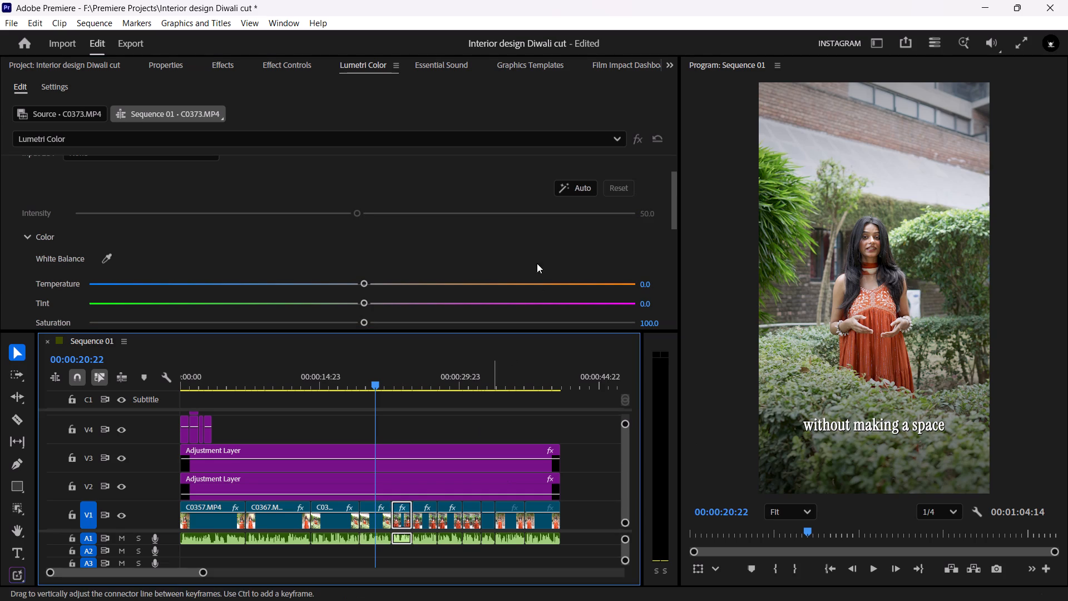
left_click(402, 379)
left_click(581, 186)
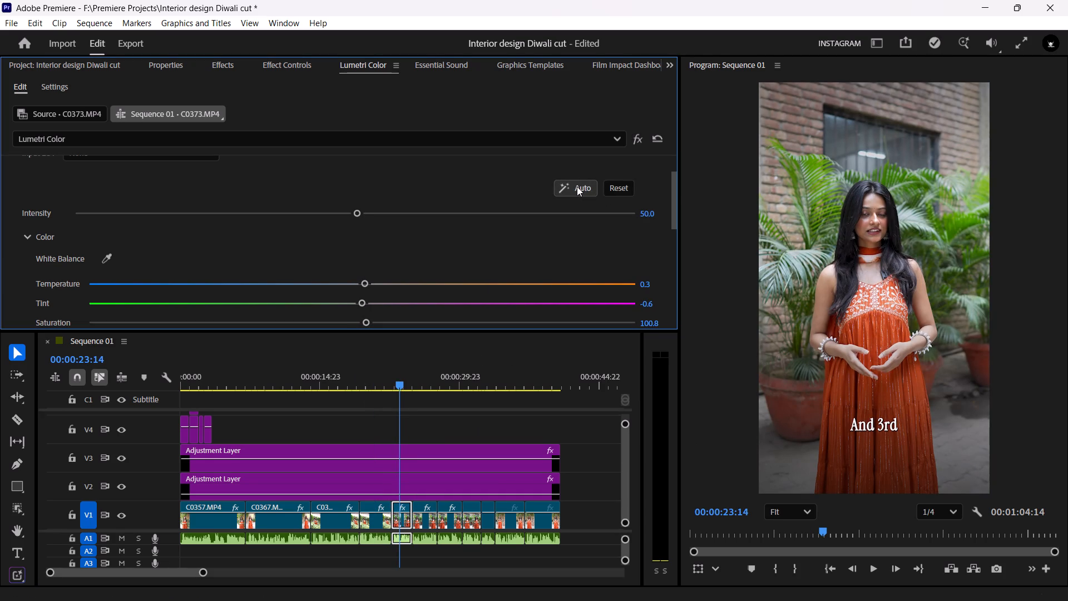
Apply the automatic Lumetri Basic Correction to the second C0373.MP4 clip on V1, with the playhead at 00:00:26:17.
left_click(421, 521)
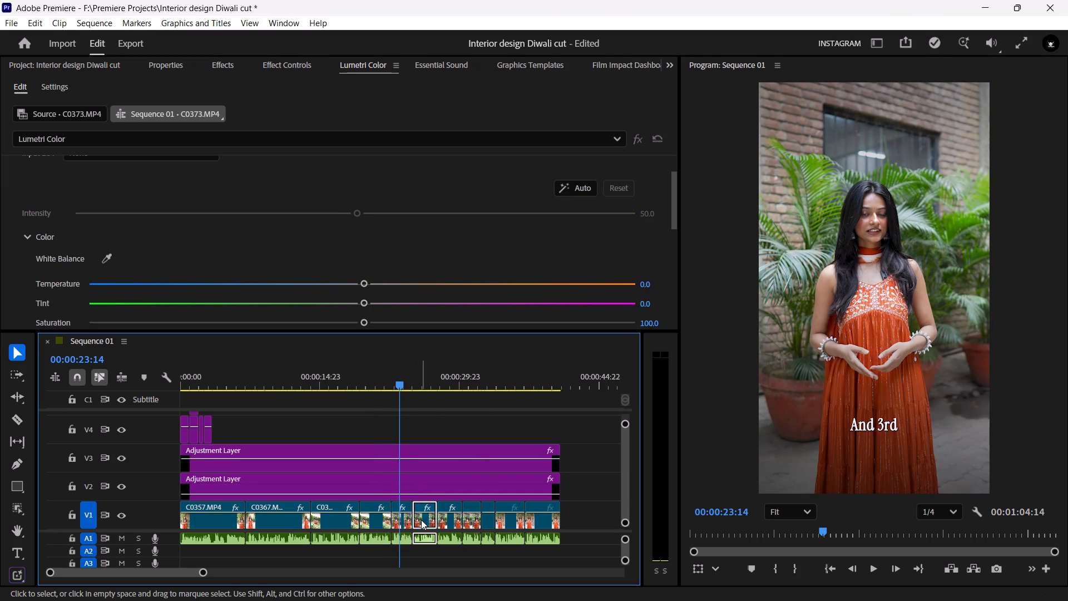
left_click(431, 380)
left_click(572, 188)
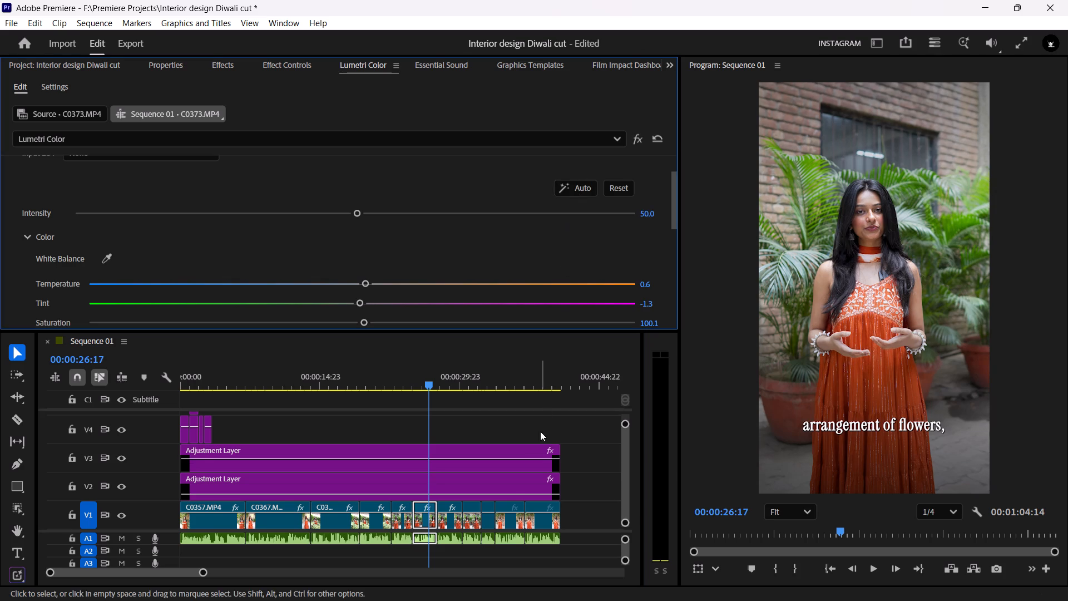
Apply the automatic Lumetri Basic Correction to the third C0373.MP4 clip on V1, with the playhead at 00:00:28:14.
left_click(447, 519)
left_click(451, 383)
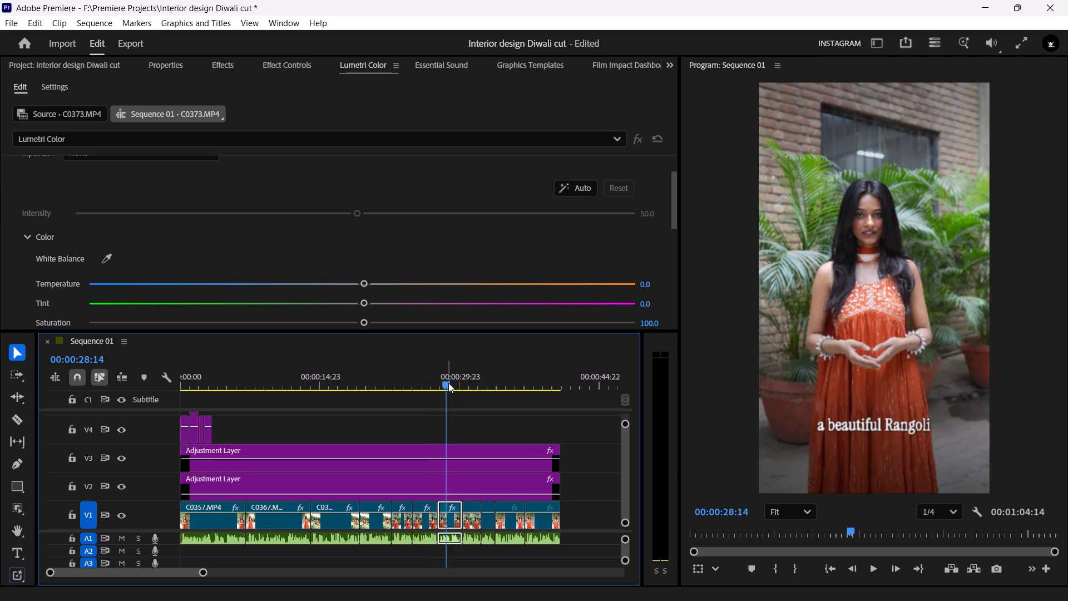
left_click(572, 182)
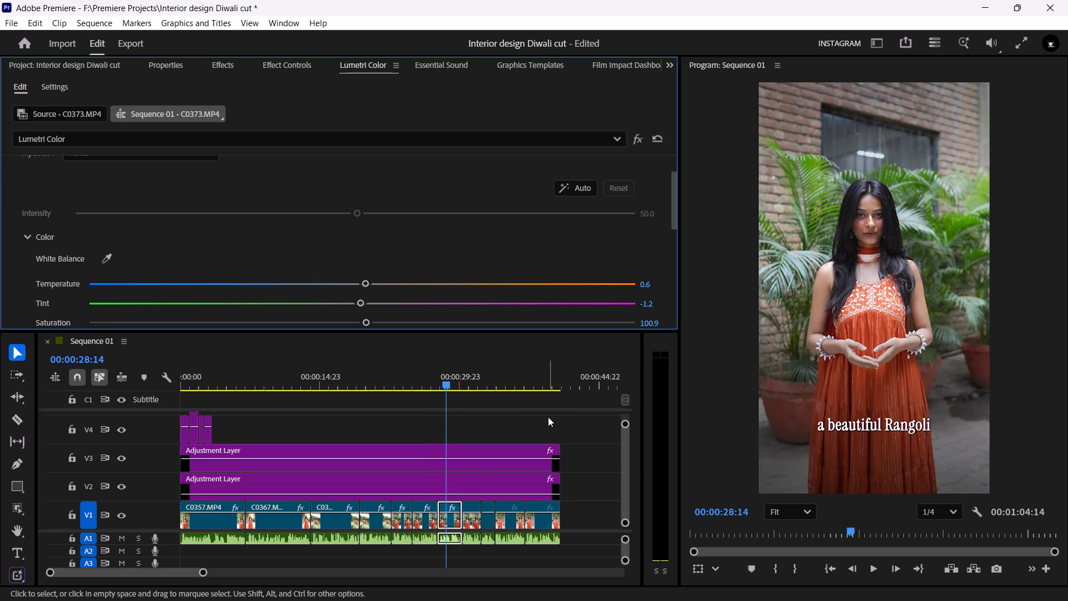
Apply the automatic Lumetri Basic Correction to the fourth C0373.MP4 clip on V1, with the playhead at 00:00:31:05.
left_click(471, 520)
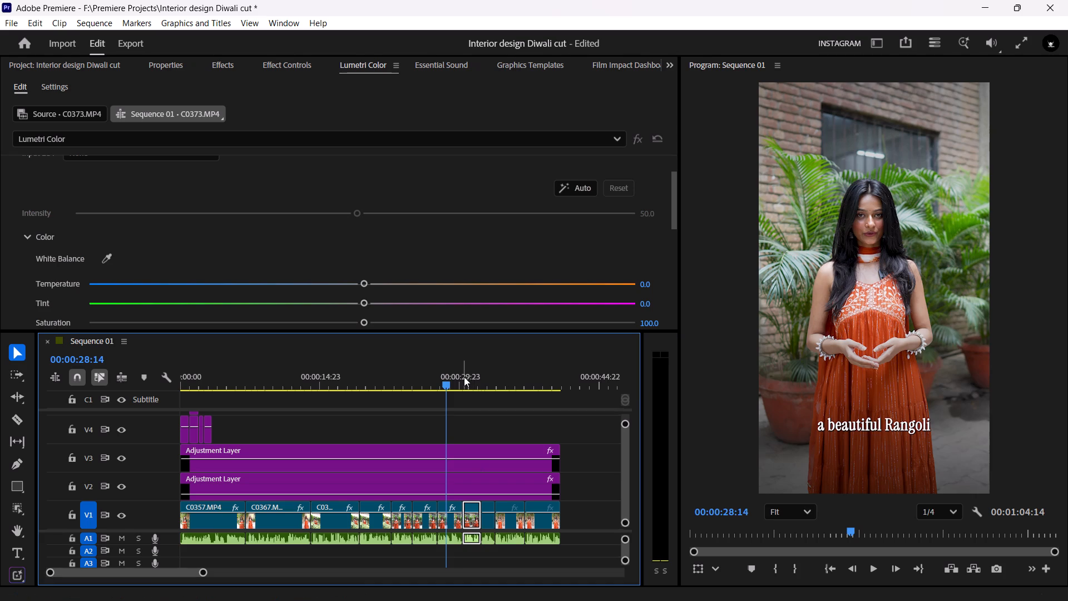
left_click(459, 383)
left_click_drag(462, 384, 473, 386)
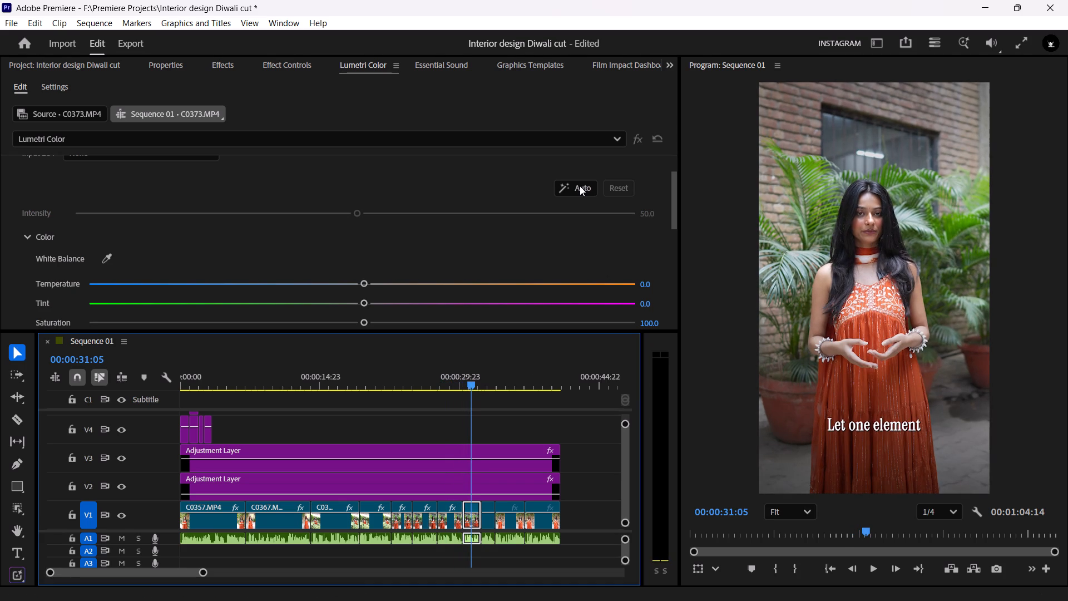
left_click(580, 186)
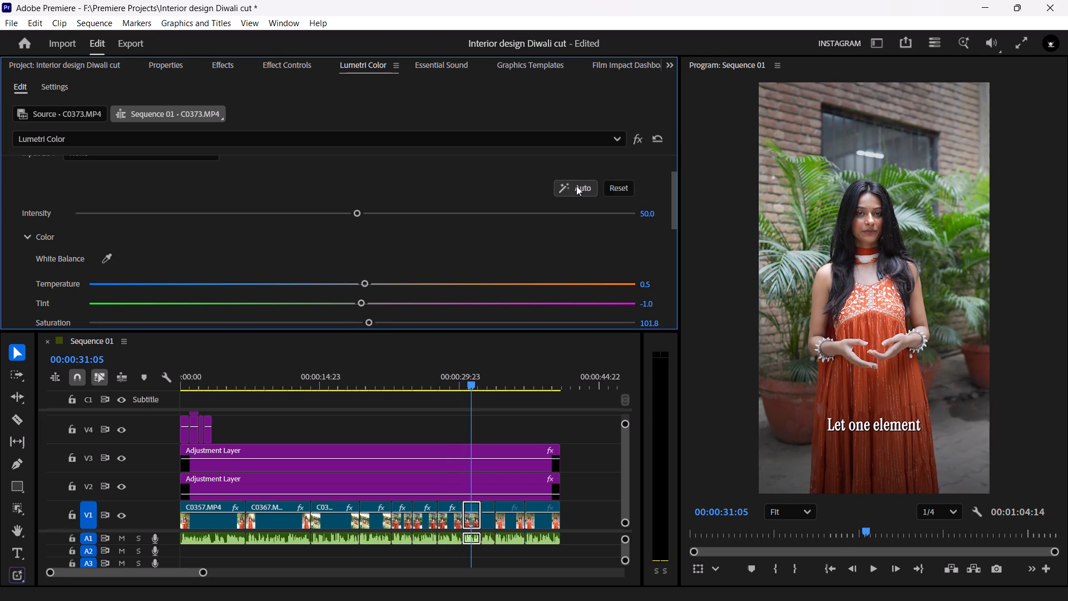
Apply the automatic Lumetri Basic Correction to the short fifth C0373.MP4 clip on V1, with the playhead at 00:00:33:05.
left_click(490, 521)
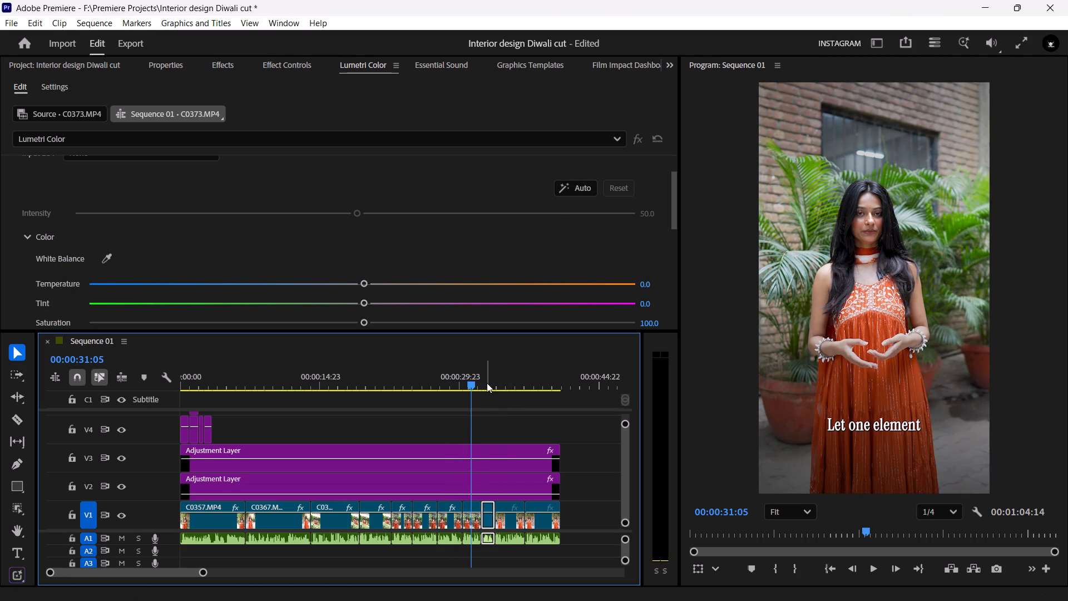
left_click_drag(485, 380, 492, 385)
left_click(583, 188)
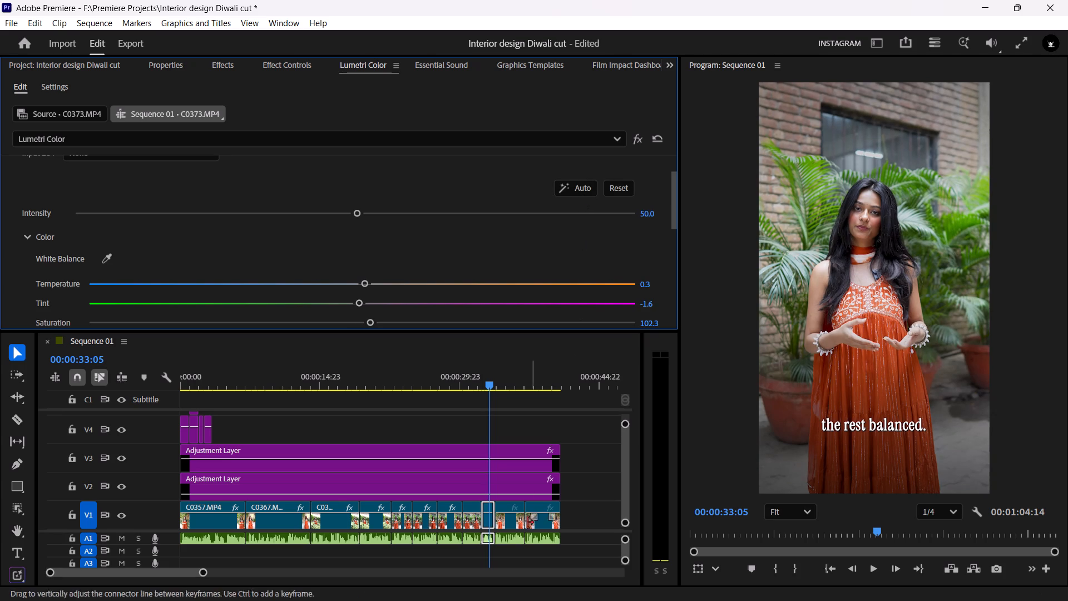
Apply the automatic Lumetri Basic Correction to the first C0378.MP4 clip on V1, with the playhead at 00:00:34:15.
left_click(510, 525)
left_click(503, 379)
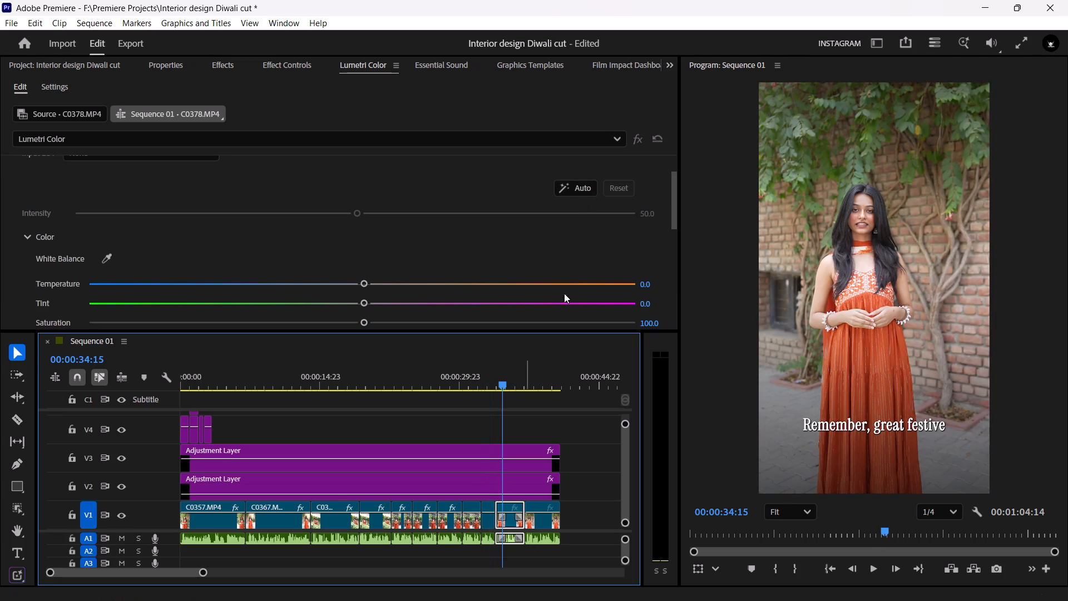
left_click(578, 186)
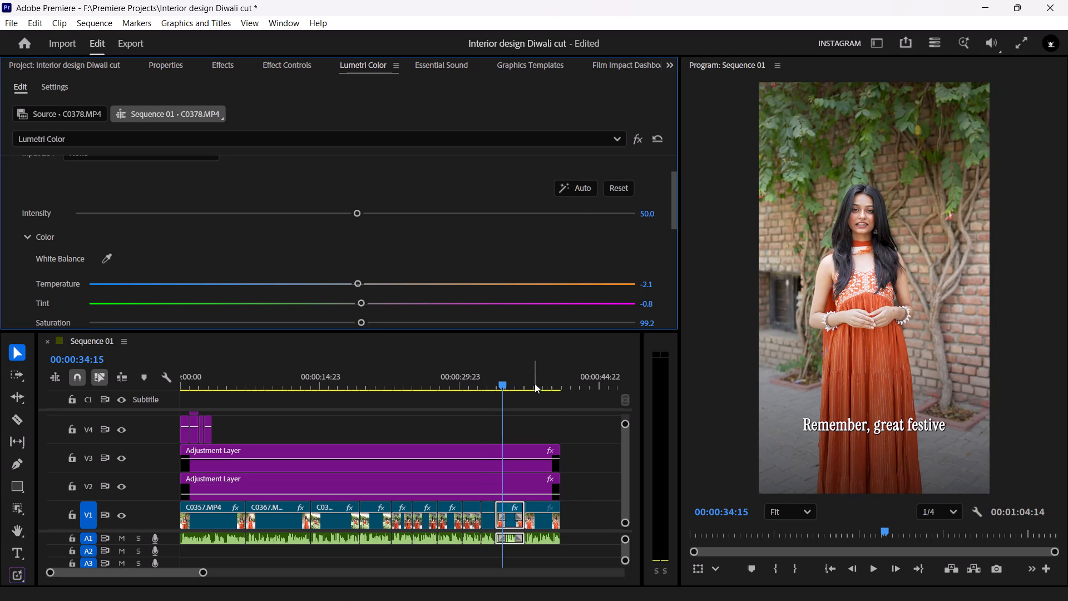
Apply the automatic Lumetri Basic Correction to the last C0378.MP4 clip on V1 at 00:00:38:23, and save the project.
left_click_drag(533, 380, 545, 383)
left_click(538, 521)
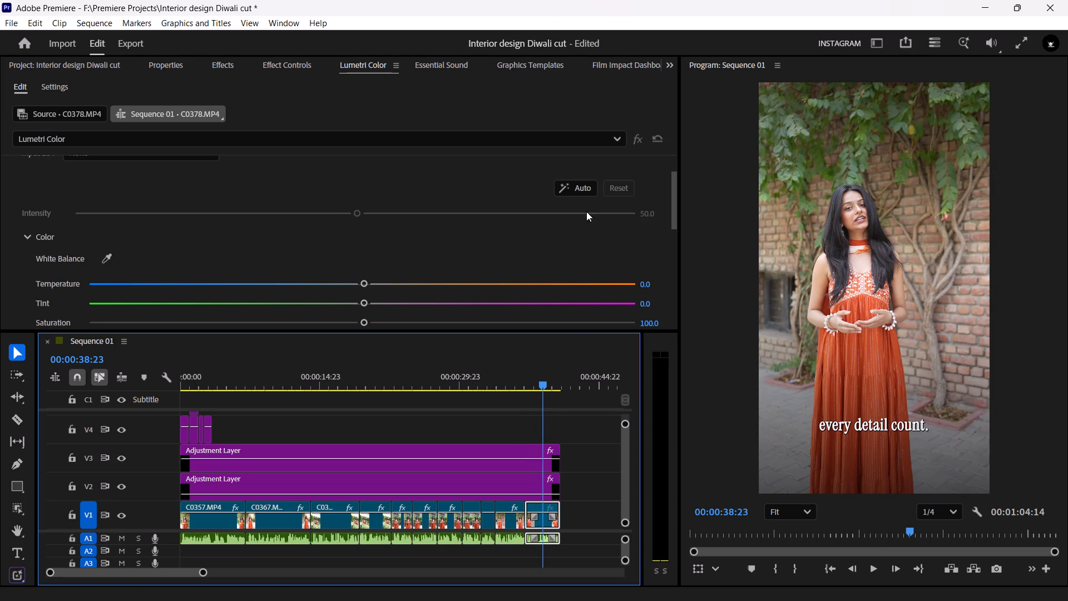
left_click(577, 185)
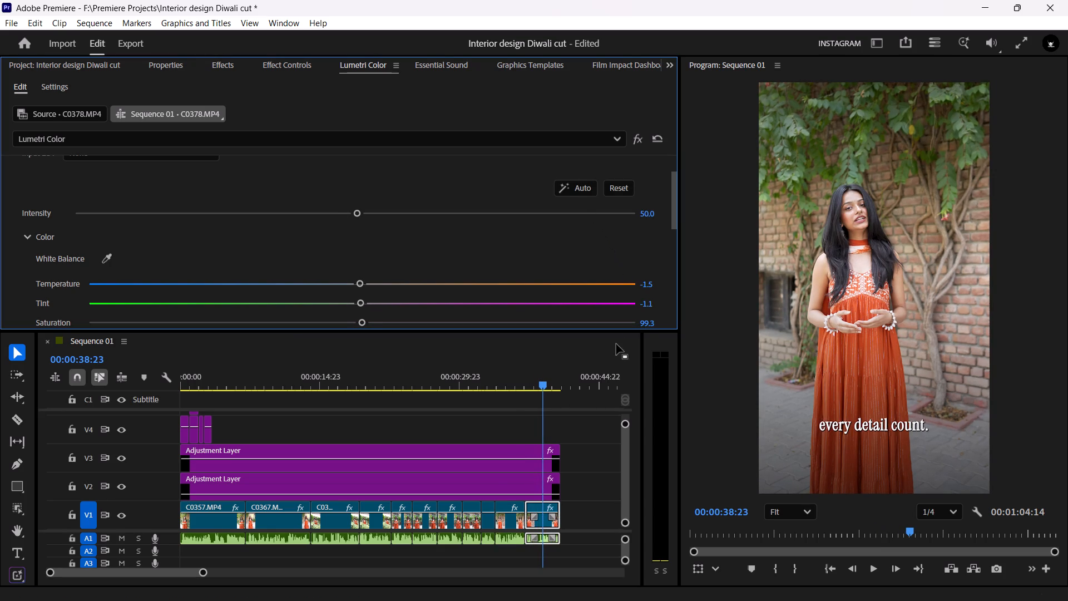
left_click(513, 431)
key("ctrl+s")
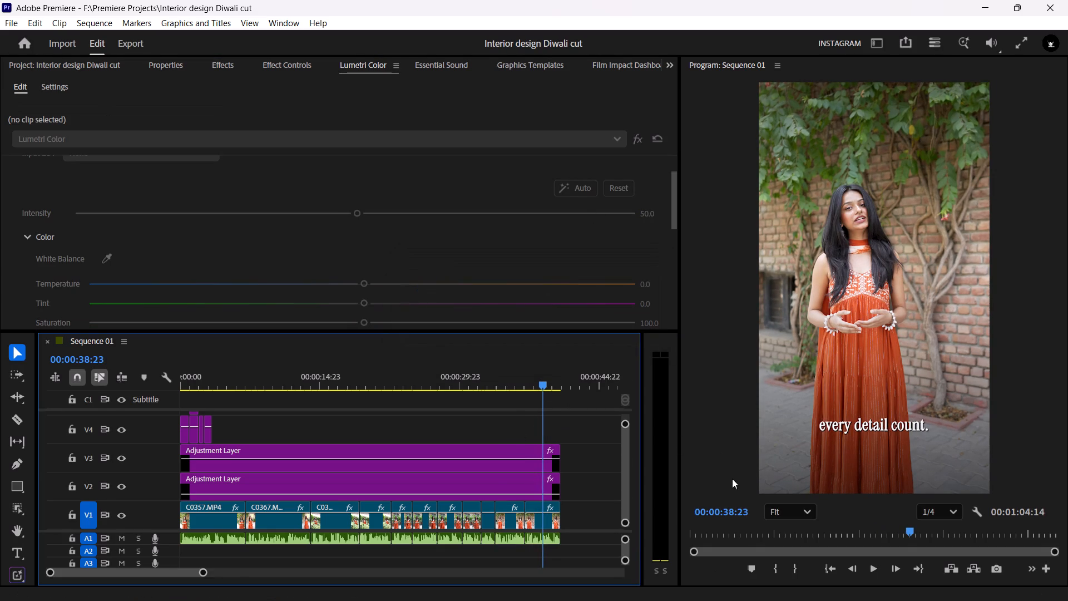
Play the sequence from the start to 00:00:03:09 to review the opening titles.
left_click_drag(744, 540, 683, 538)
key("space")
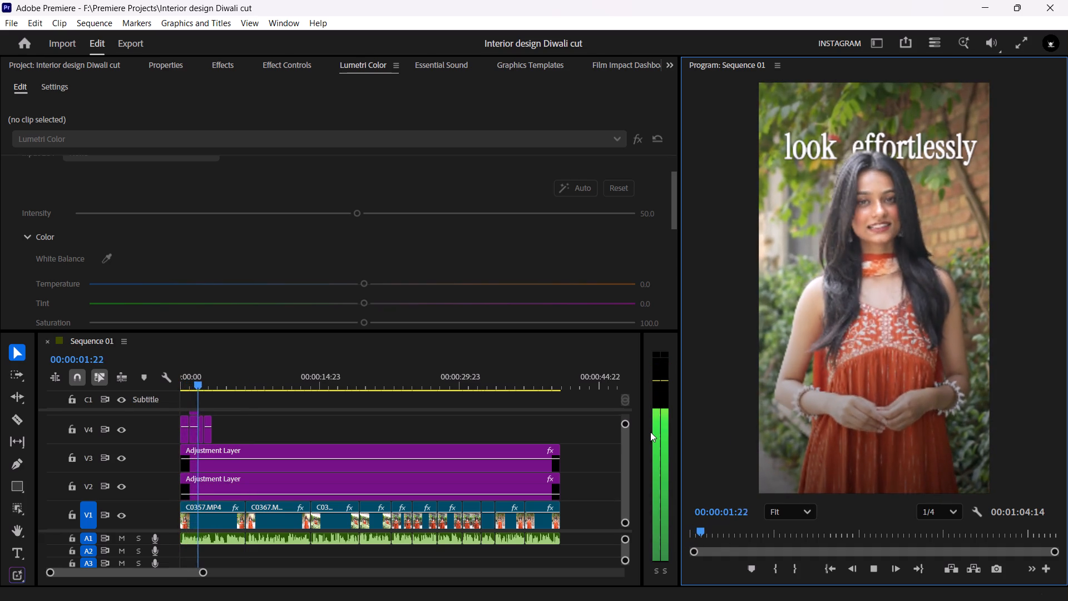
key("space")
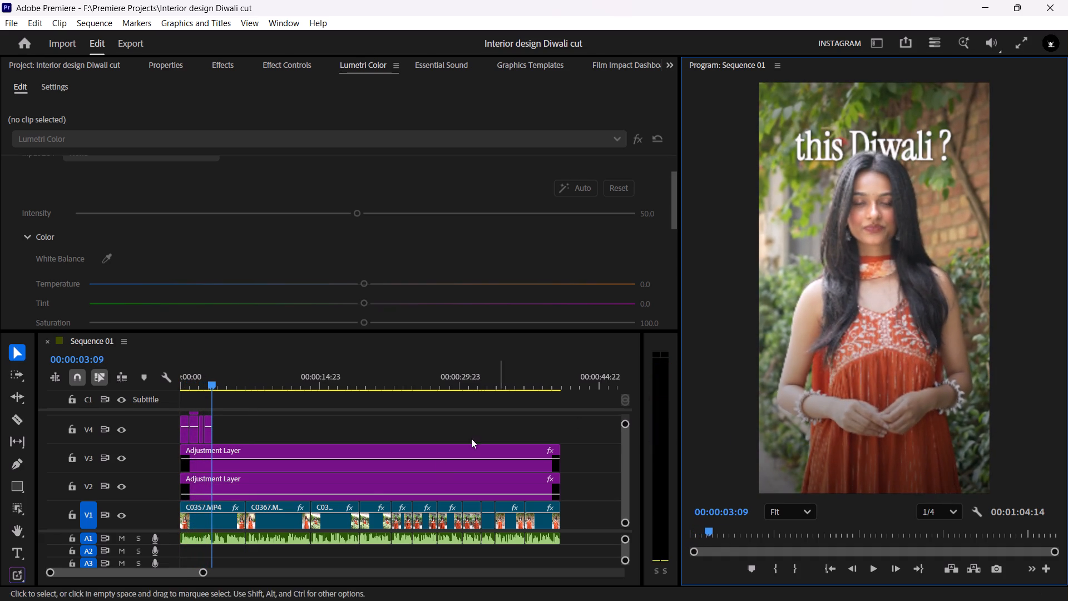
Set the tracking of the "this Diwali ?" title on V4 to -45 and save the project.
scroll(219, 439, "up", 15, "alt")
scroll(203, 473, "up", 6)
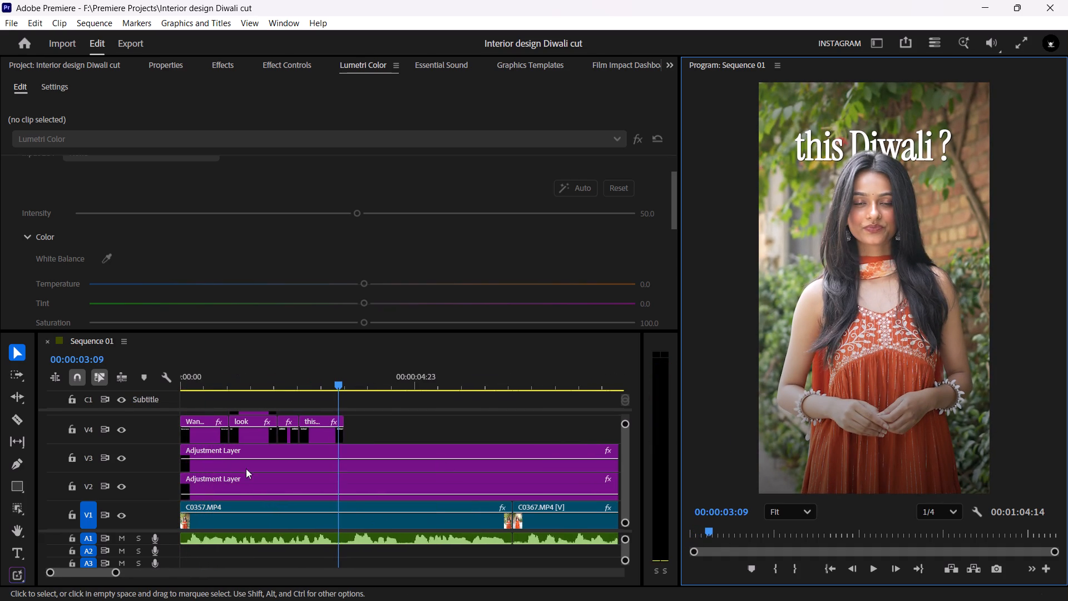
scroll(246, 469, "up", 5)
left_click(325, 435)
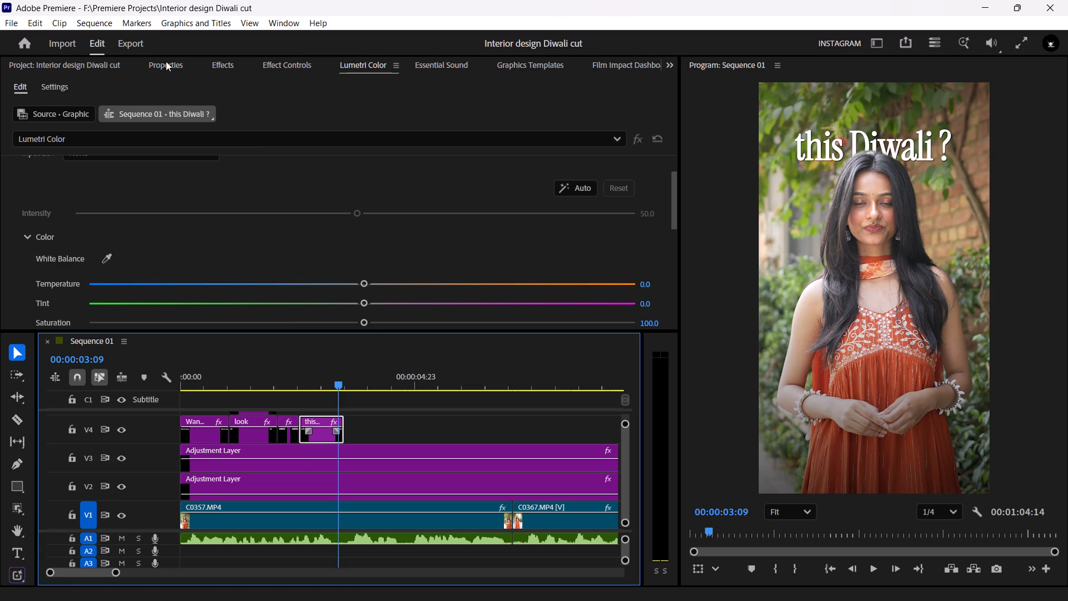
left_click(166, 61)
left_click(123, 116)
scroll(9, 260, "down", 11)
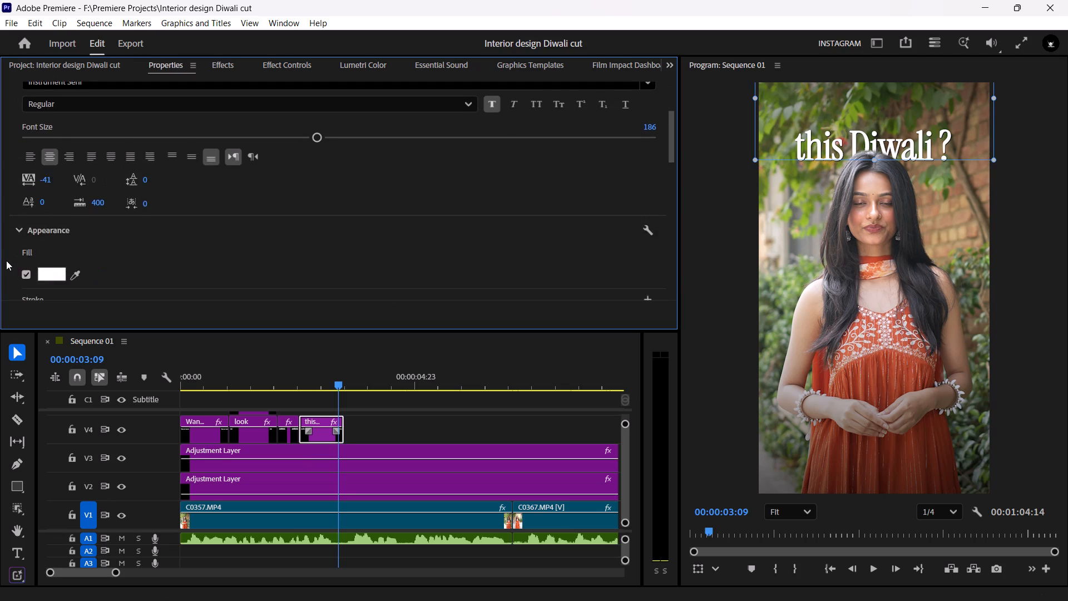
left_click_drag(44, 154, 28, 154)
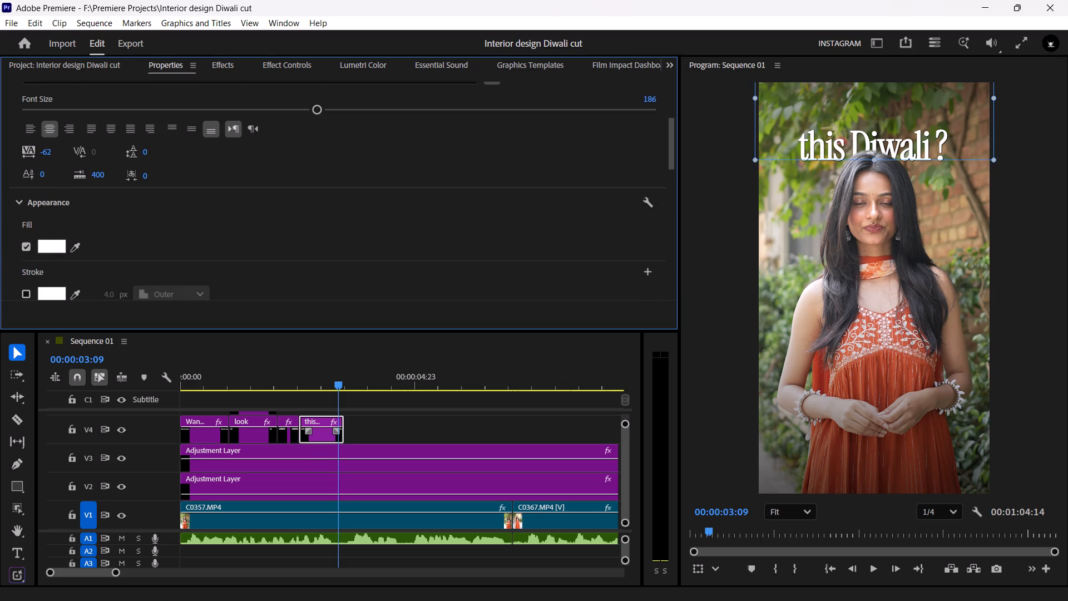
left_click_drag(28, 154, 34, 154)
left_click_drag(34, 154, 31, 154)
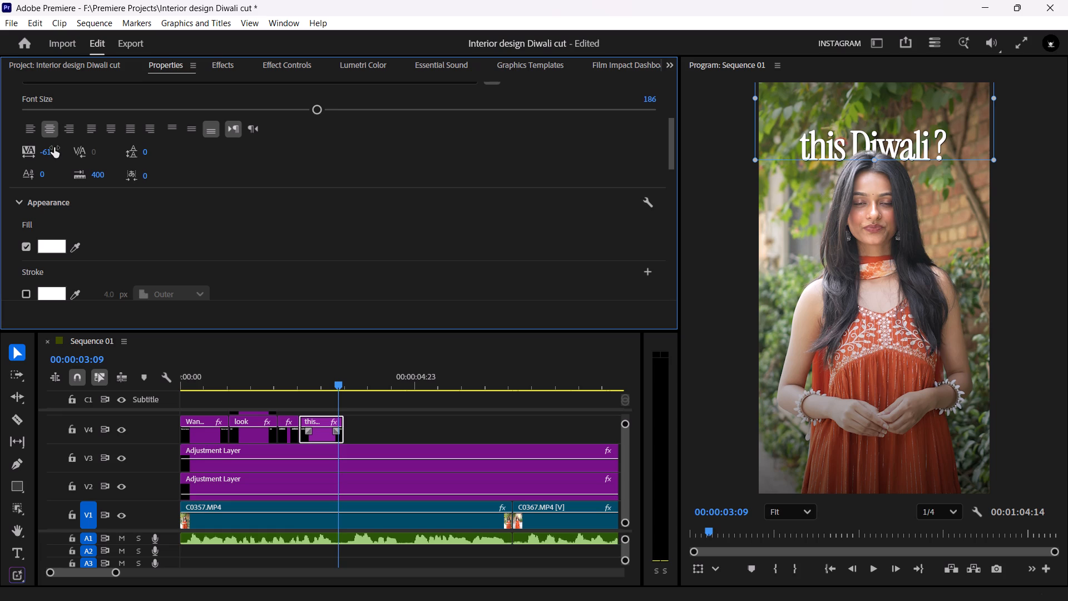
key("ctrl+z")
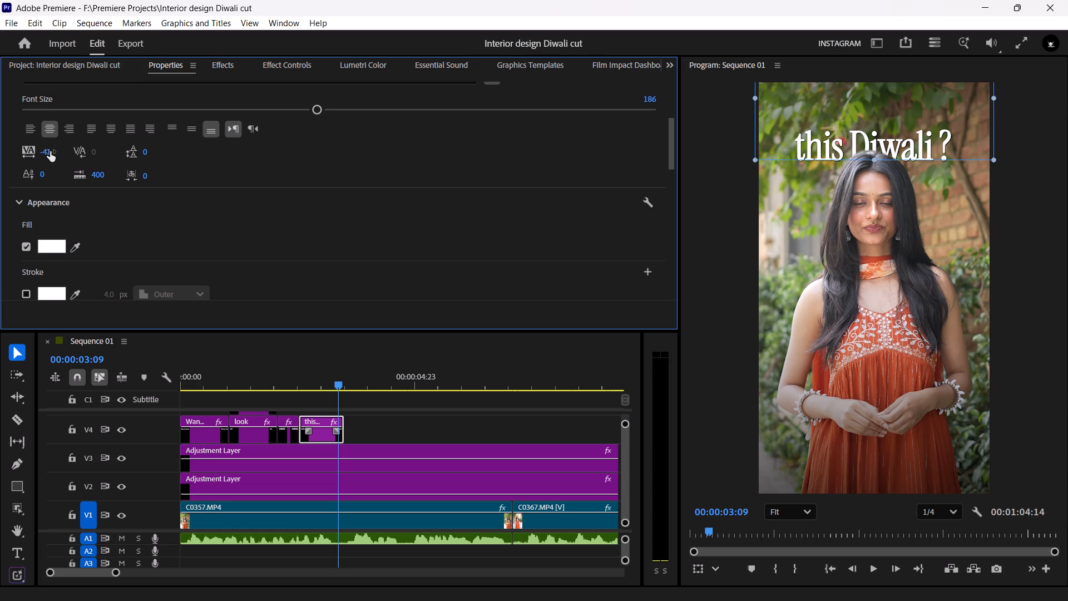
left_click(51, 152)
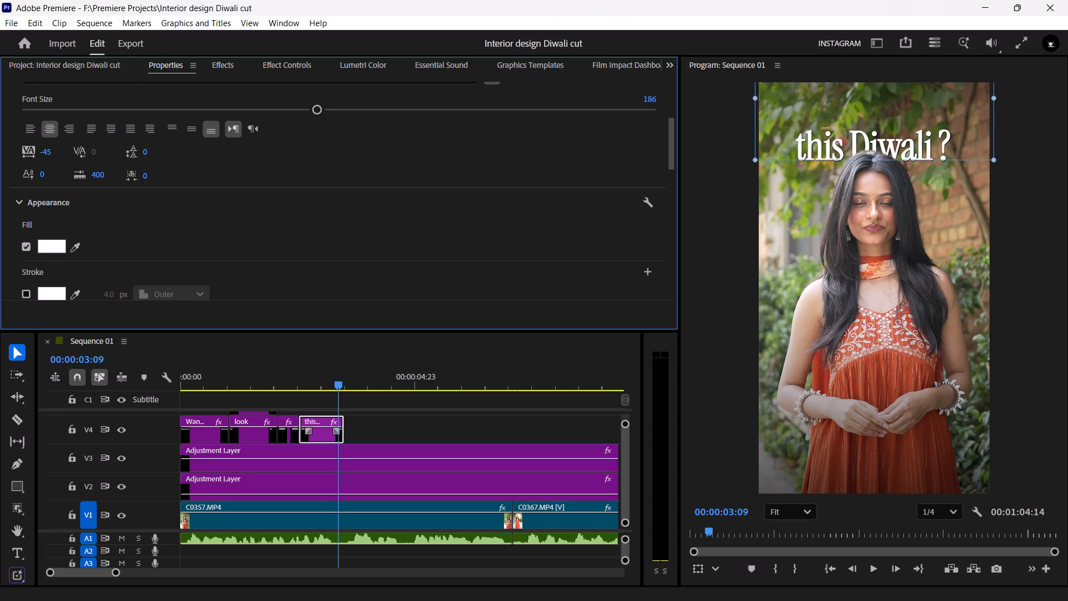
left_click(395, 426)
key("ctrl+s")
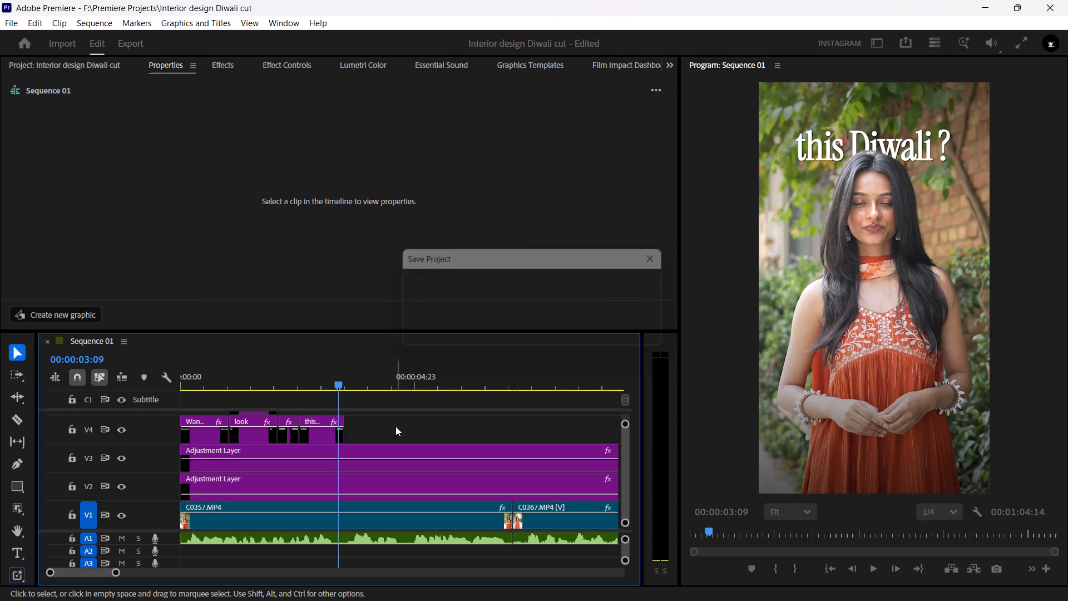
Play the sequence from 00:00:03:09 to 00:00:06:04 to review the captions, and go back to 00:00:05:13.
key("space")
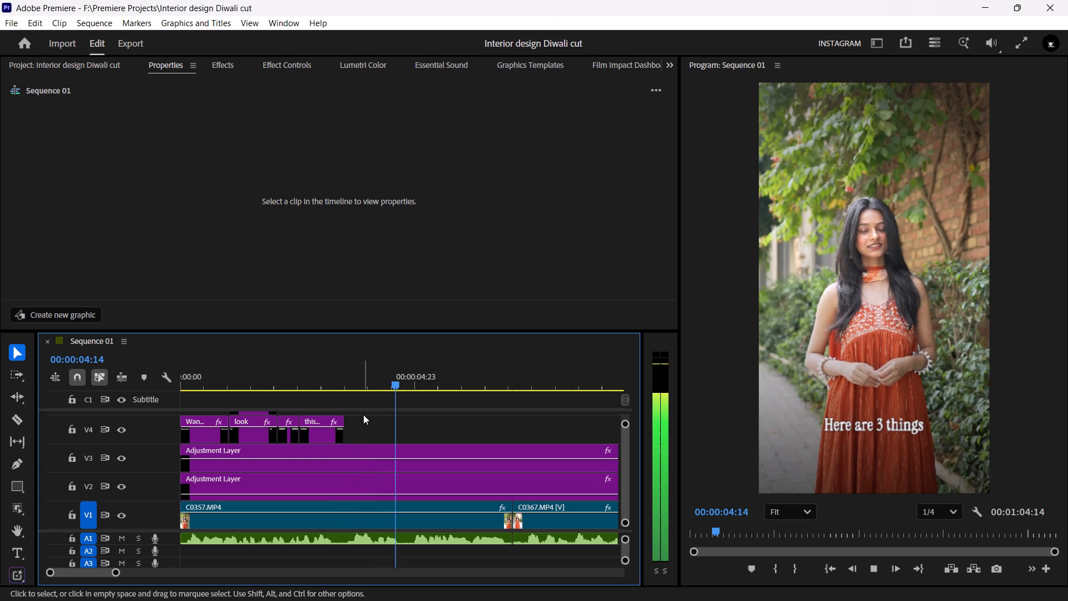
key("space")
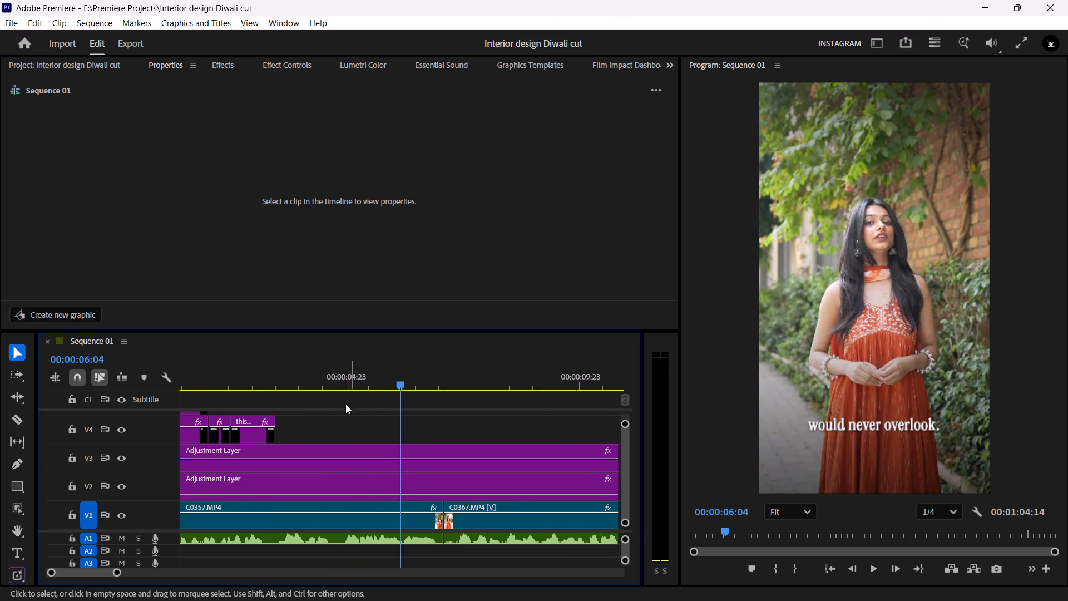
left_click_drag(344, 377, 372, 383)
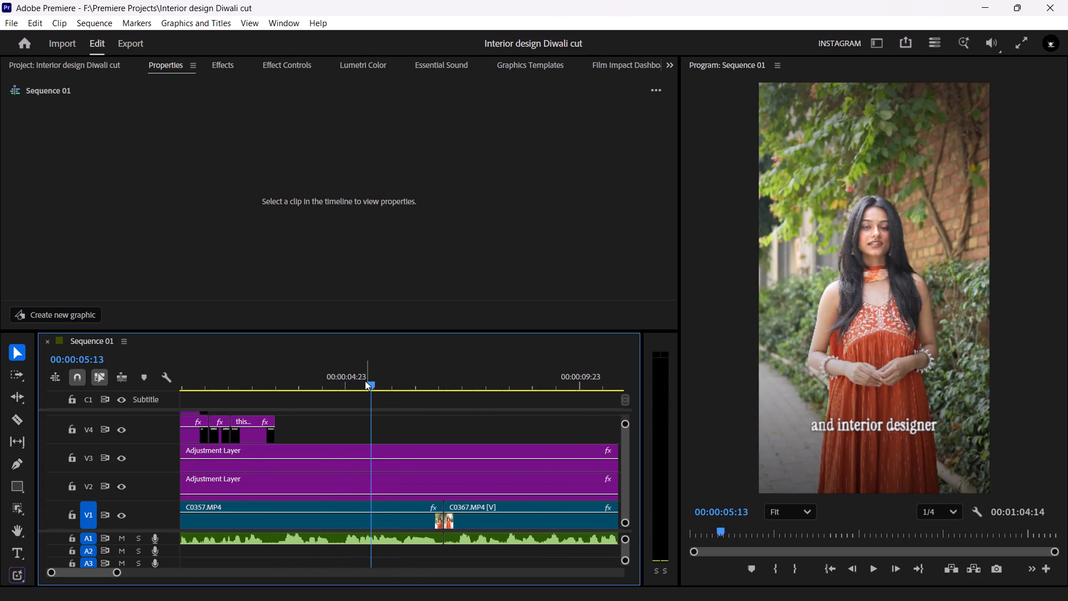
Examine the cut between the "Here are 3 things" and "and interior designer" captions on V8, placing the playhead at 00:00:04:20.
scroll(384, 467, "down", 4, "ctrl")
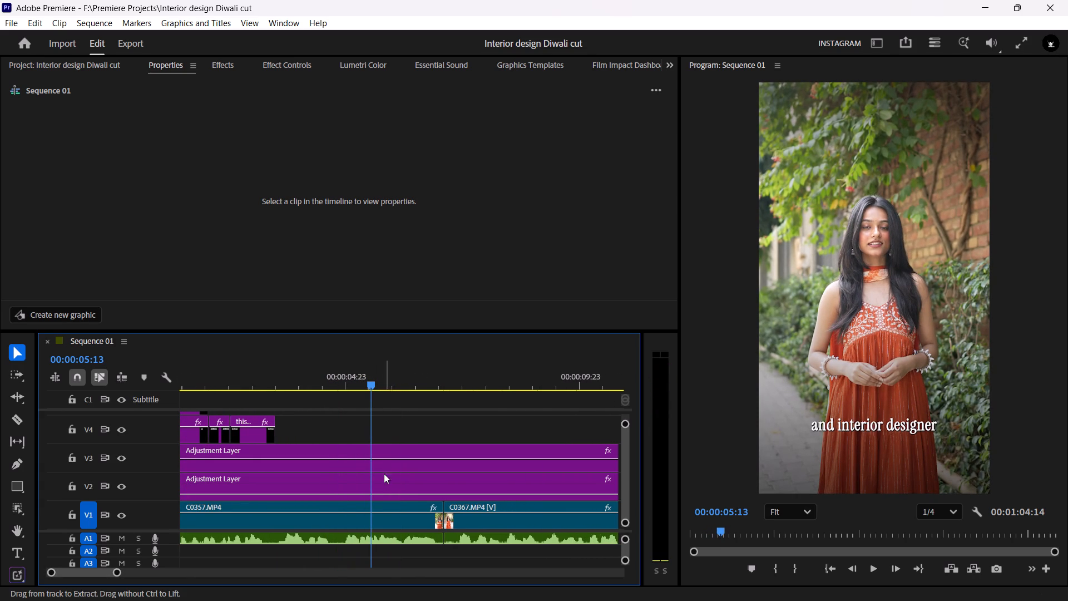
scroll(384, 474, "down", 2, "ctrl")
scroll(382, 467, "up", 17, "ctrl")
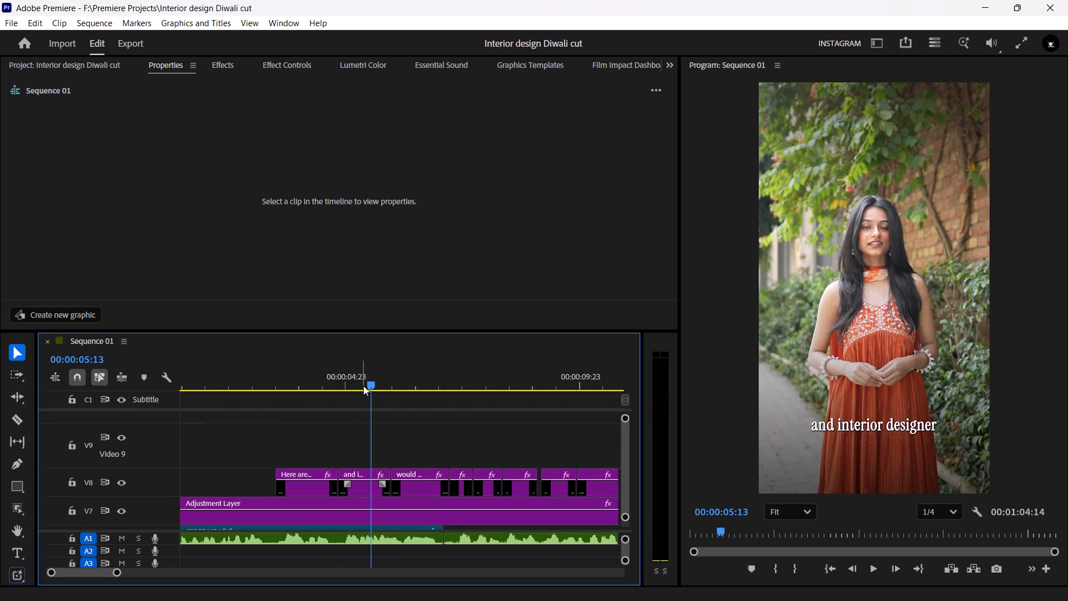
left_click_drag(367, 379, 343, 378)
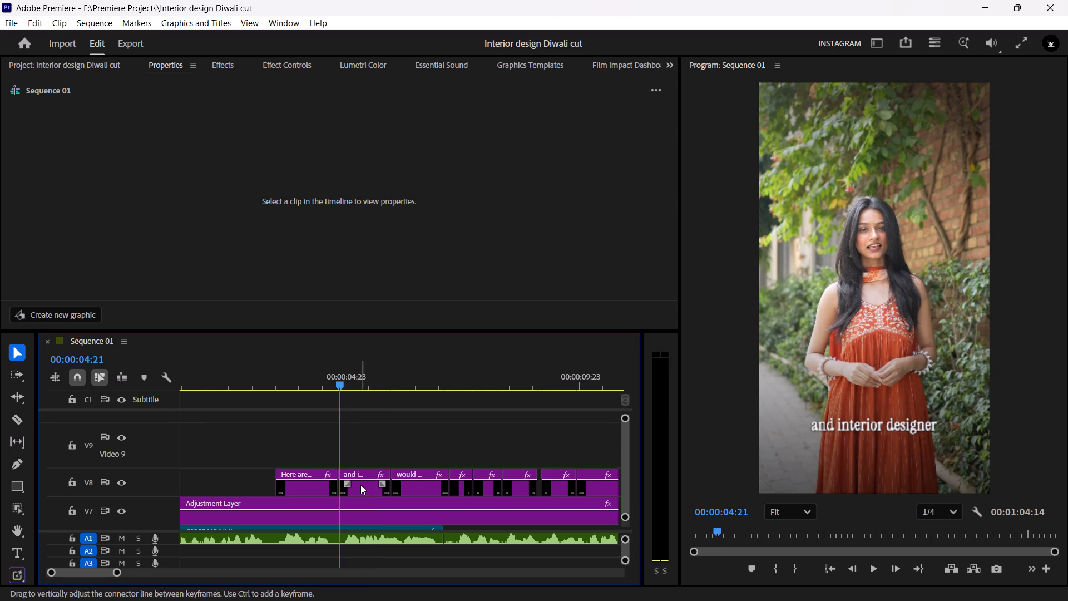
left_click_drag(340, 431, 336, 436)
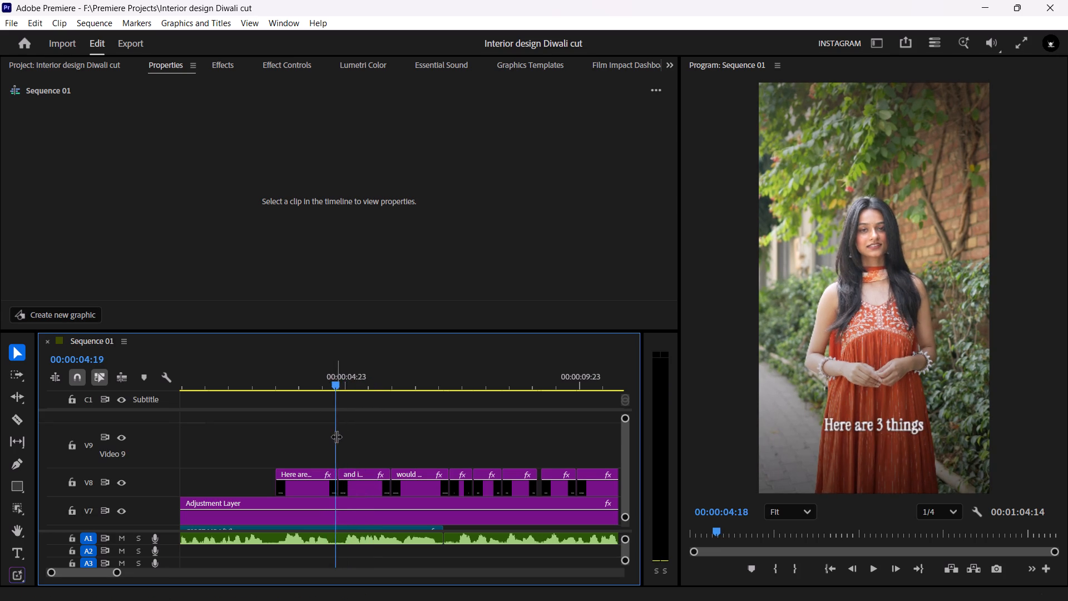
left_click_drag(336, 436, 339, 437)
scroll(359, 460, "up", 7, "alt")
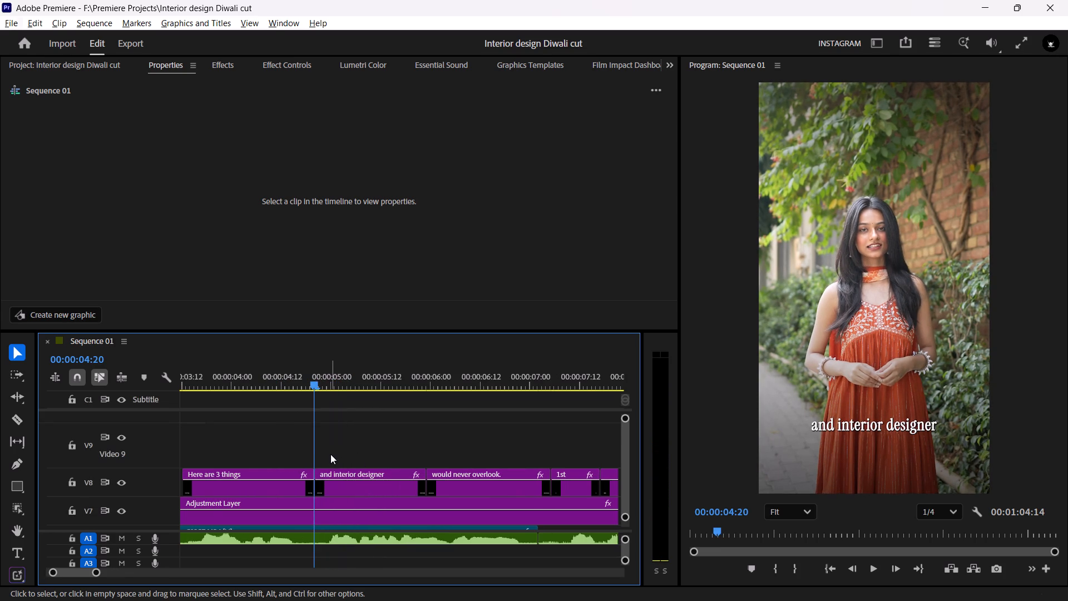
left_click(313, 443)
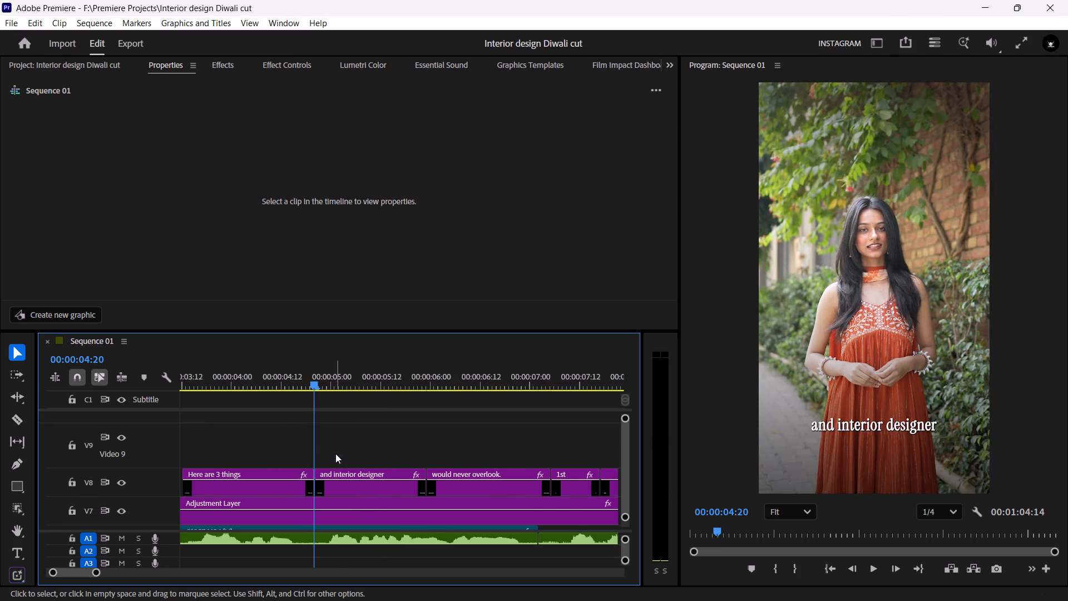
left_click(335, 454)
Reduce the height of the empty V9 track above the captions in the timeline.
left_click_drag(152, 423, 152, 428)
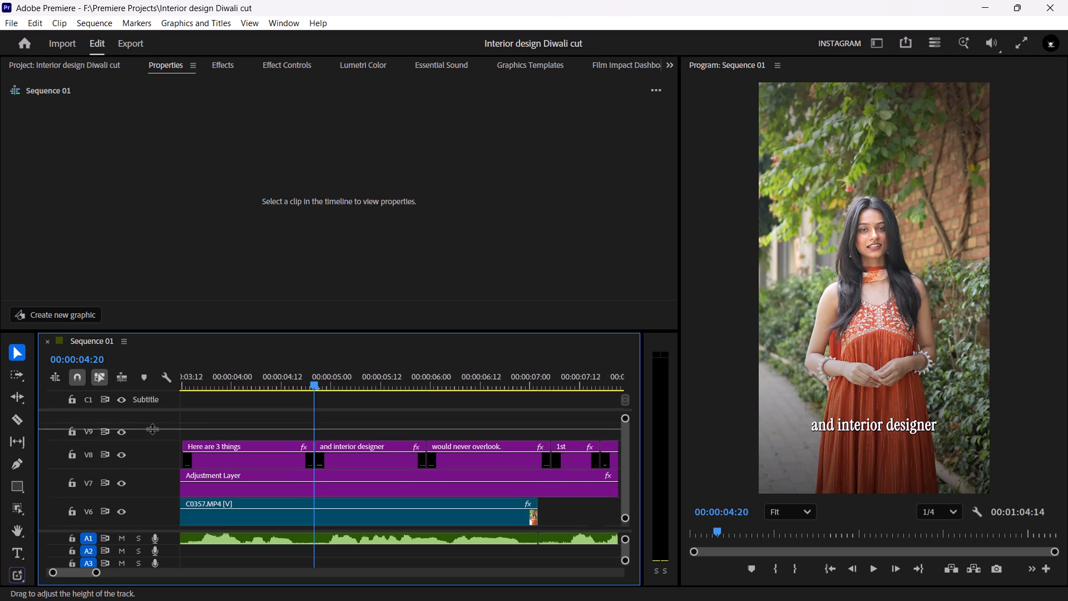
left_click_drag(152, 428, 153, 411)
scroll(140, 472, "up", 5)
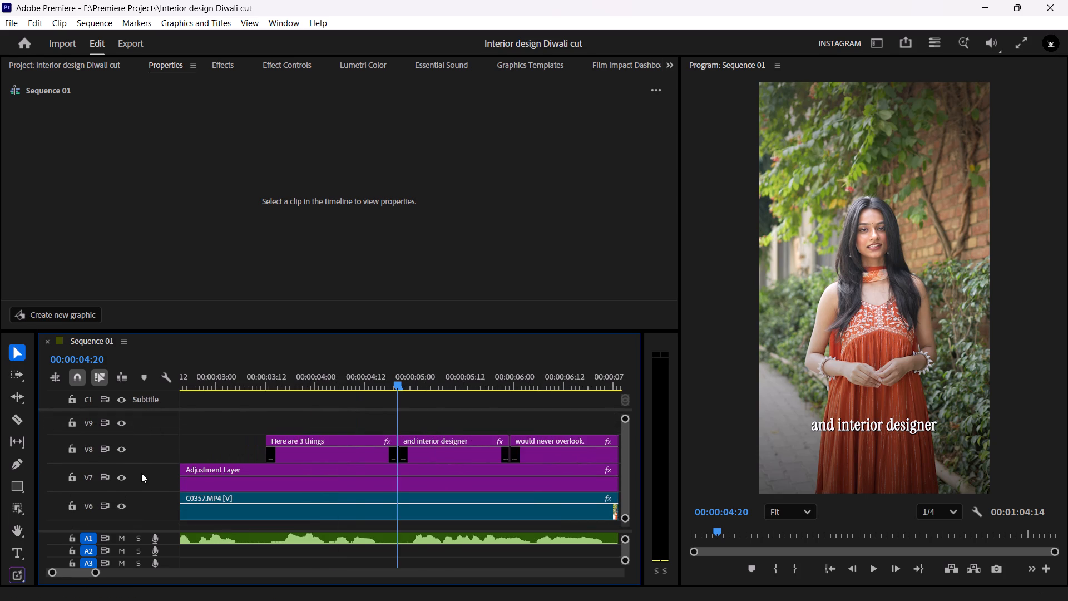
scroll(305, 461, "up", 10, "ctrl")
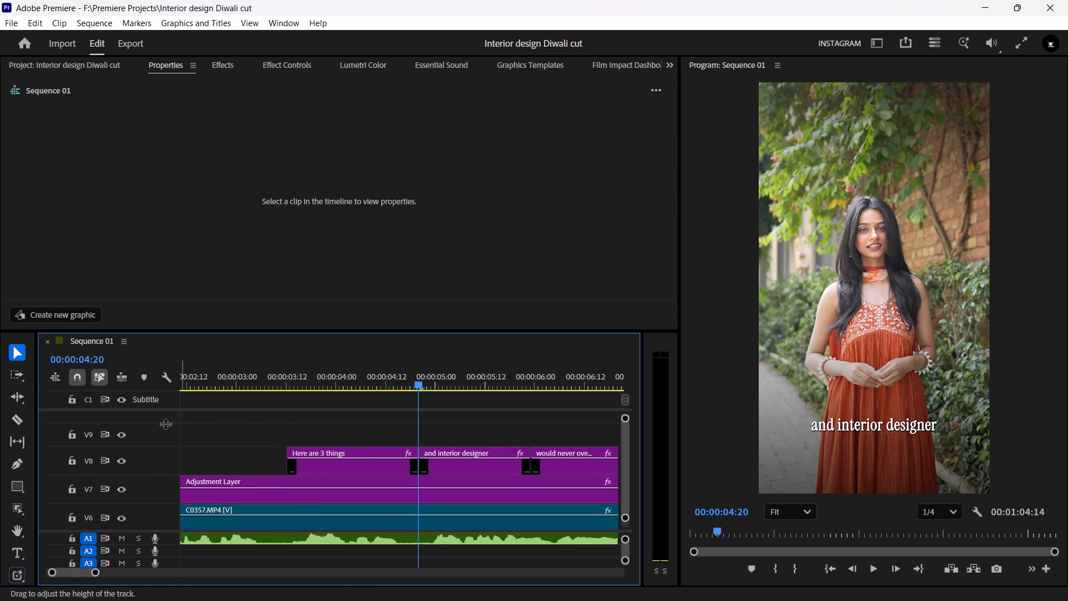
Slightly increase the height of the empty V9 track above the captions.
left_click_drag(165, 423, 165, 418)
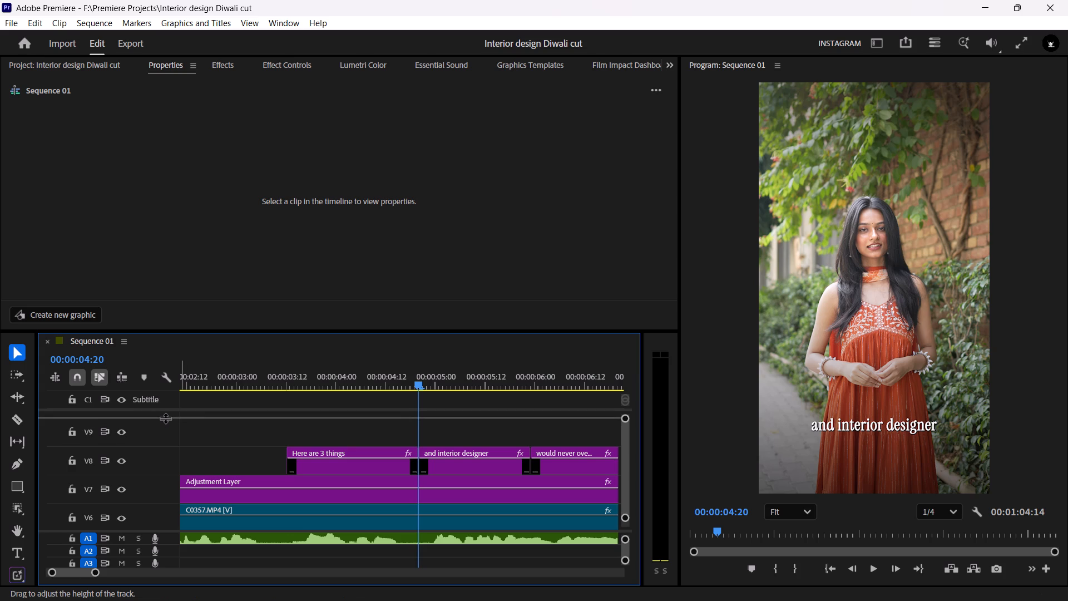
left_click_drag(165, 418, 166, 416)
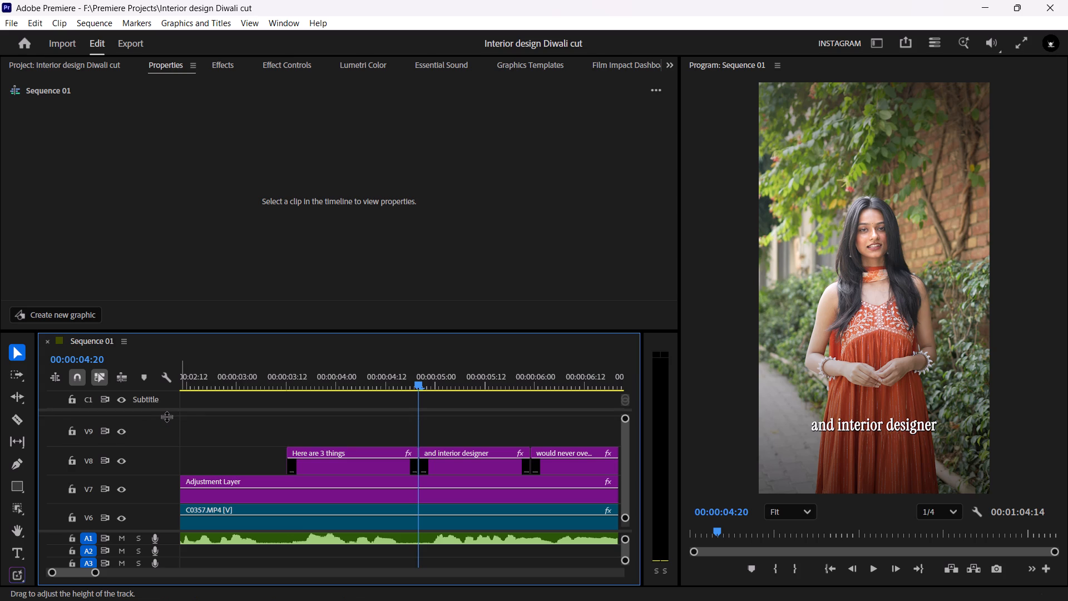
Draw a rectangle about 508 by 85 px over the words "interior designer" in the caption at 00:00:04:20.
left_click(16, 490)
left_click_drag(834, 417, 940, 433)
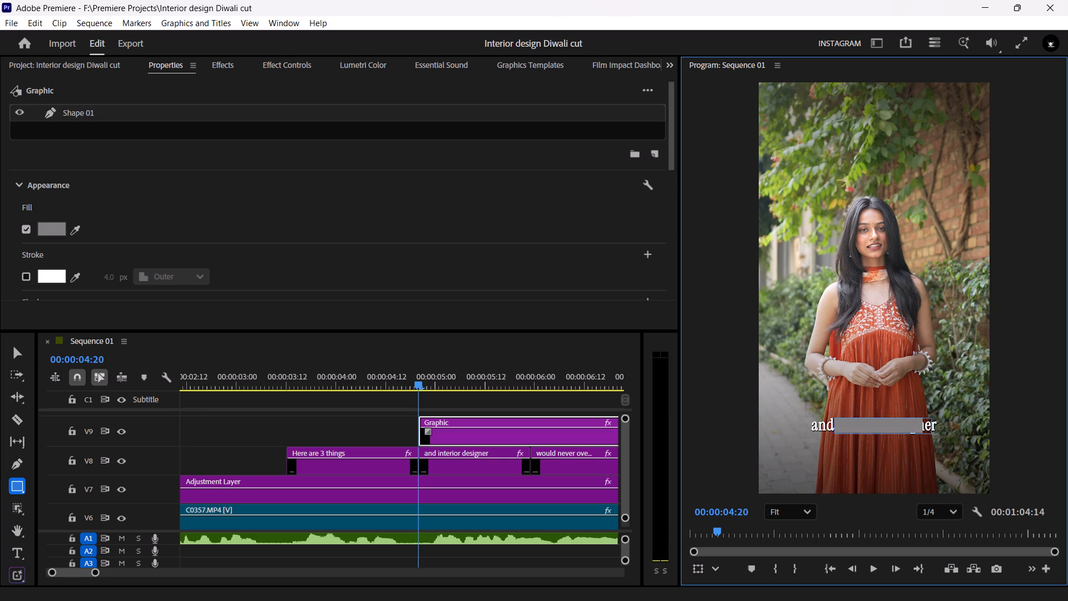
left_click_drag(940, 433, 943, 436)
Trim the end of the rectangle graphic on V9 to match the end of the "and interior designer" caption.
key("grave")
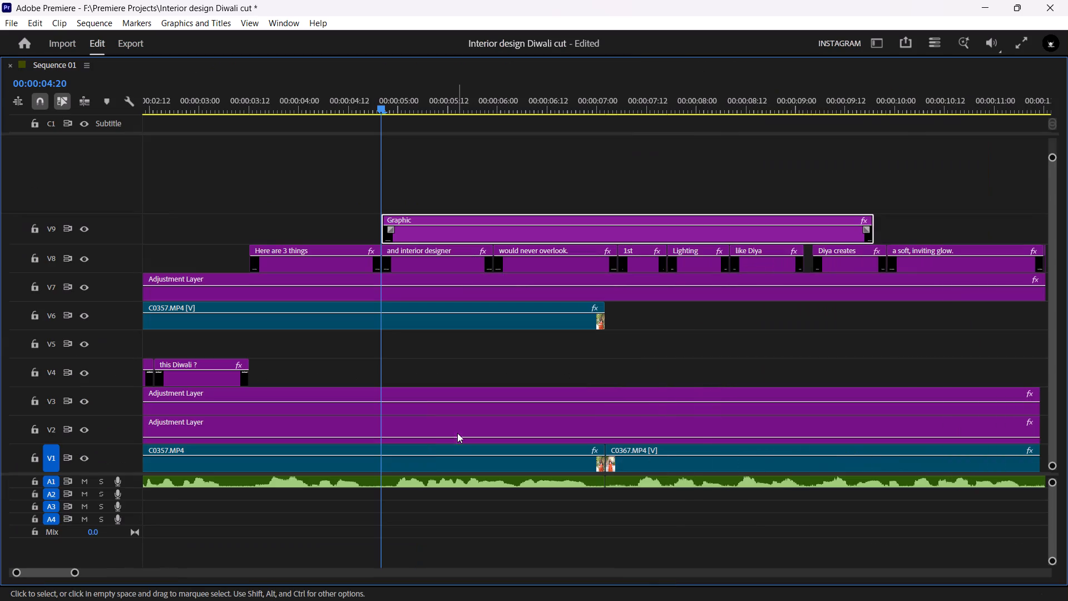
left_click_drag(881, 219, 880, 219)
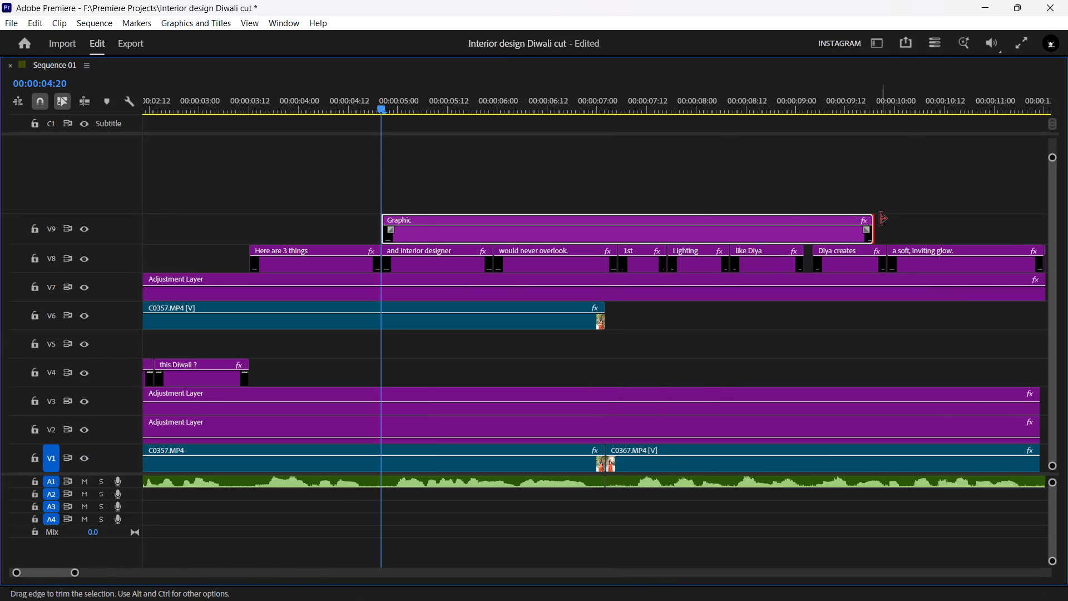
left_click_drag(880, 219, 499, 219)
Restack the clips so the "and interior designer" caption sits on V9 above the rectangle graphic on V8.
left_click(433, 264)
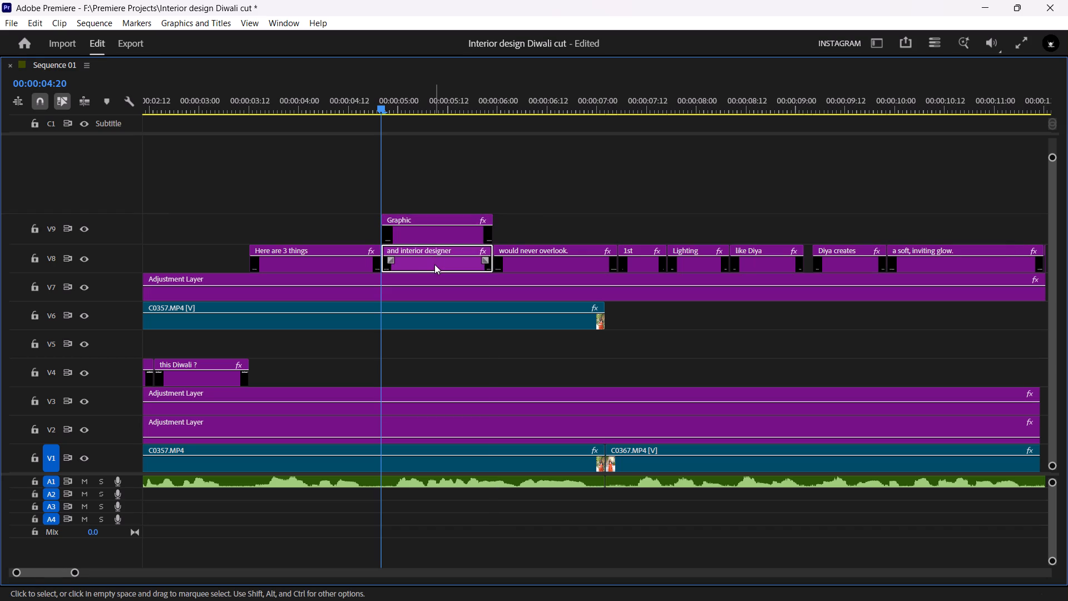
left_click_drag(435, 264, 428, 204)
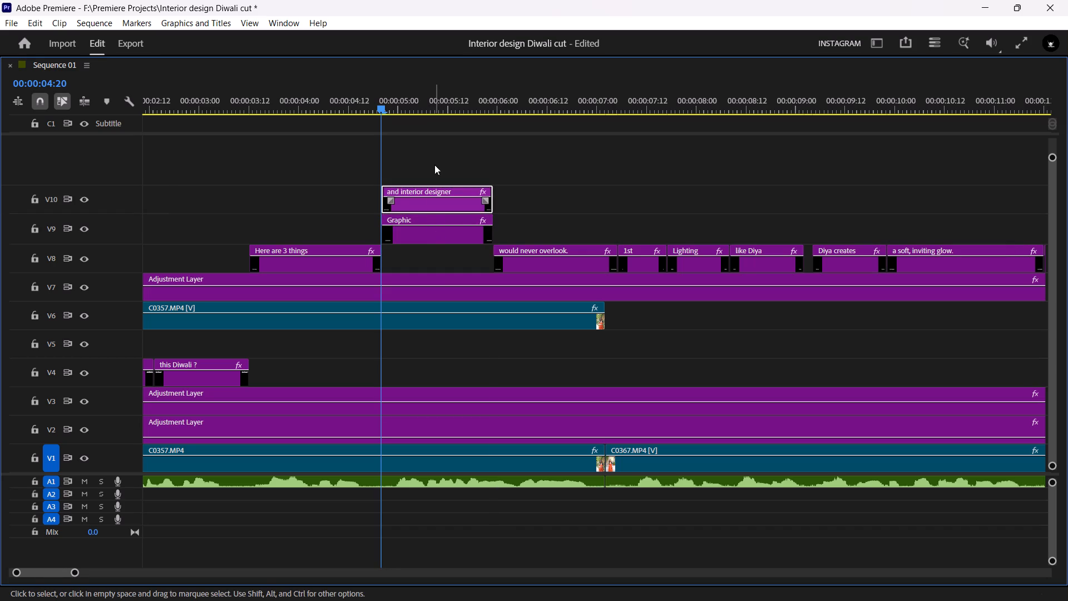
left_click_drag(434, 165, 438, 240)
left_click_drag(450, 231, 452, 258)
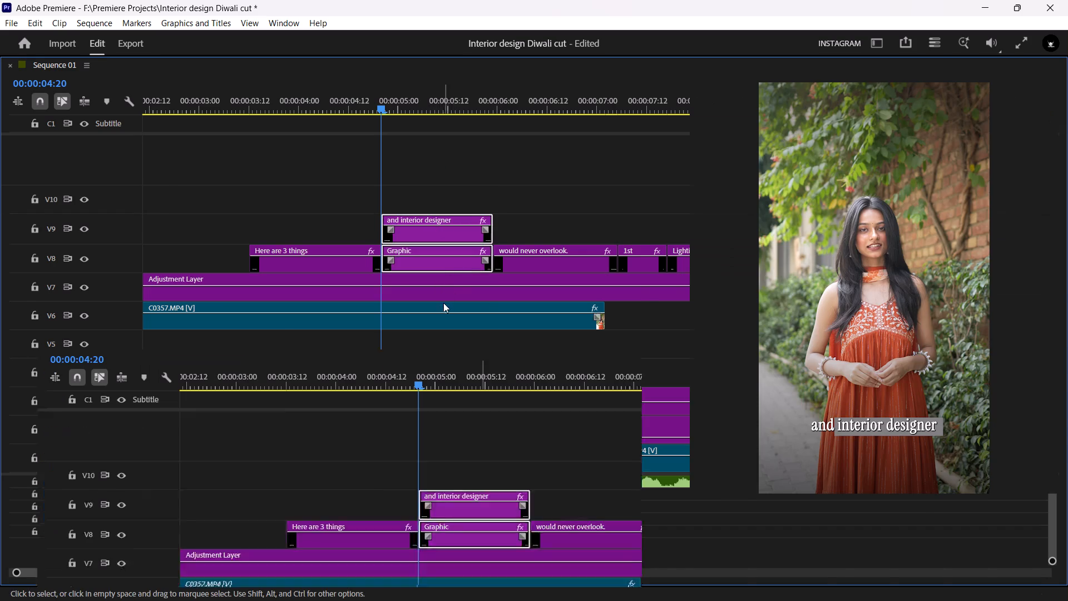
key("grave")
scroll(436, 422, "up", 8, "ctrl")
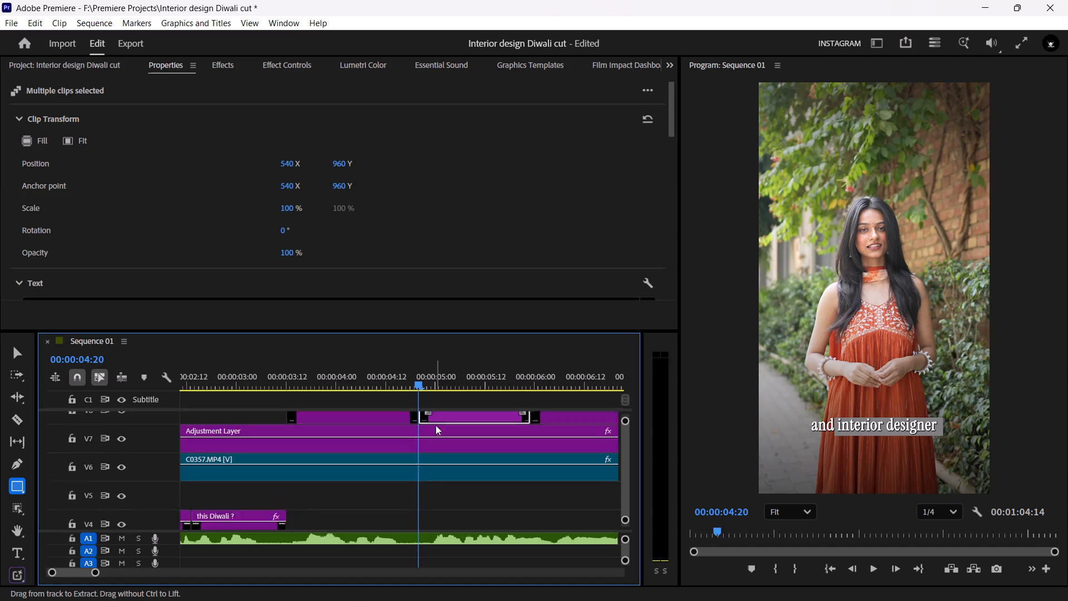
scroll(436, 425, "up", 4, "ctrl")
left_click(394, 421)
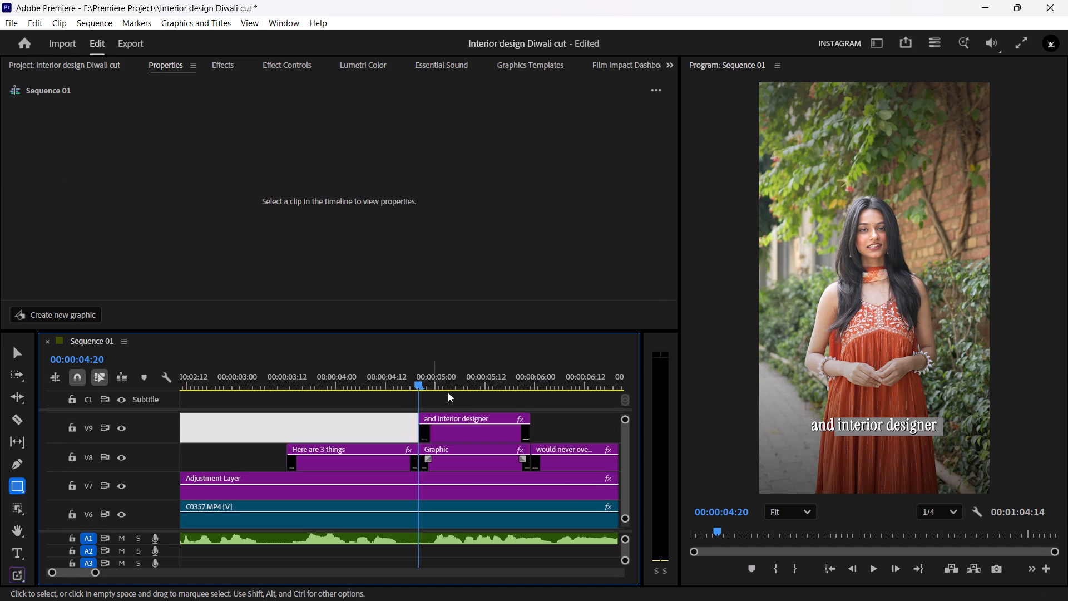
Select the V8 rectangle at 00:00:05:08 and copy the Interior Design hex code 80426E from the Colour Themes of Schools PDF in LPU Clips.
left_click_drag(457, 387, 472, 388)
left_click(471, 430)
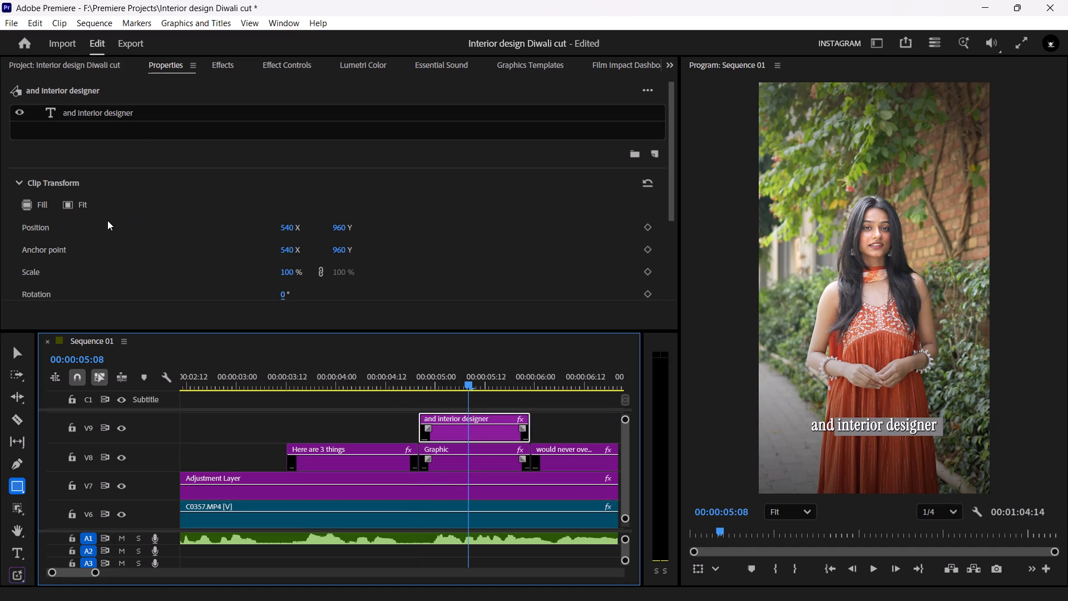
left_click(453, 465)
left_click(96, 114)
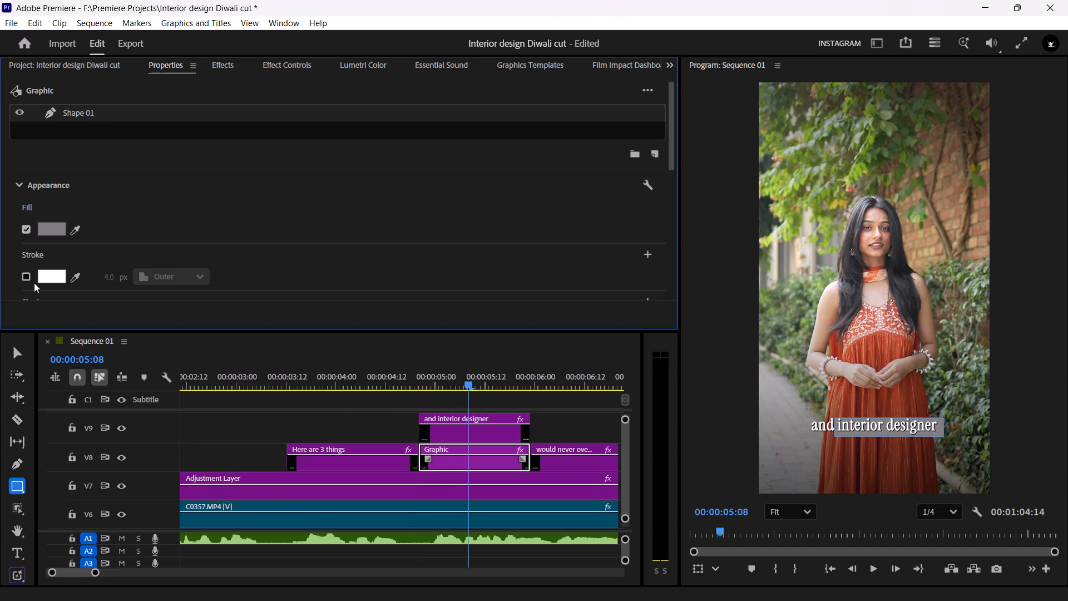
left_click(520, 581)
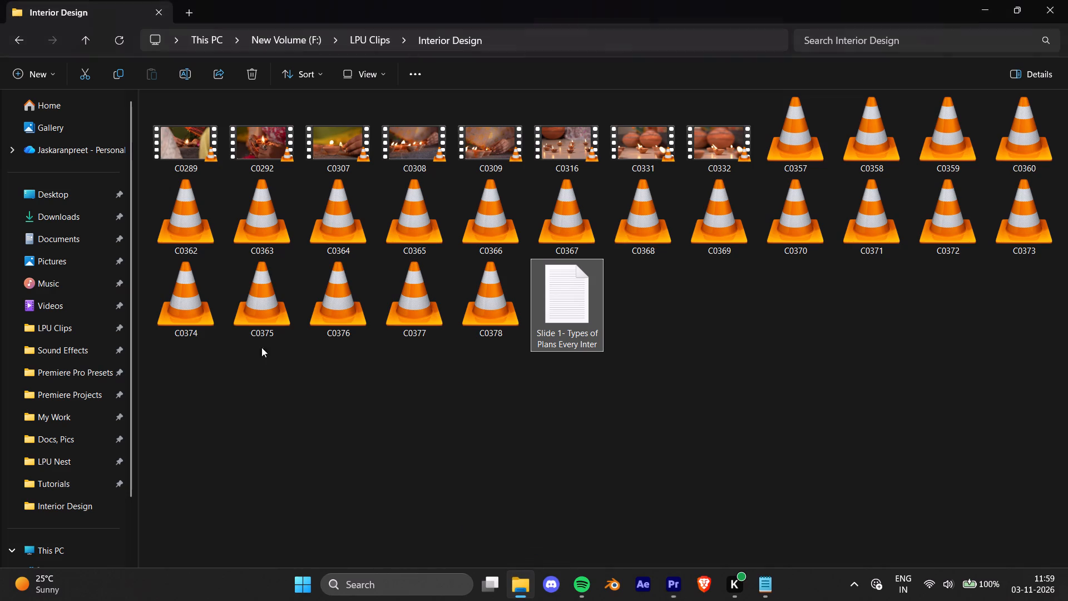
left_click(360, 43)
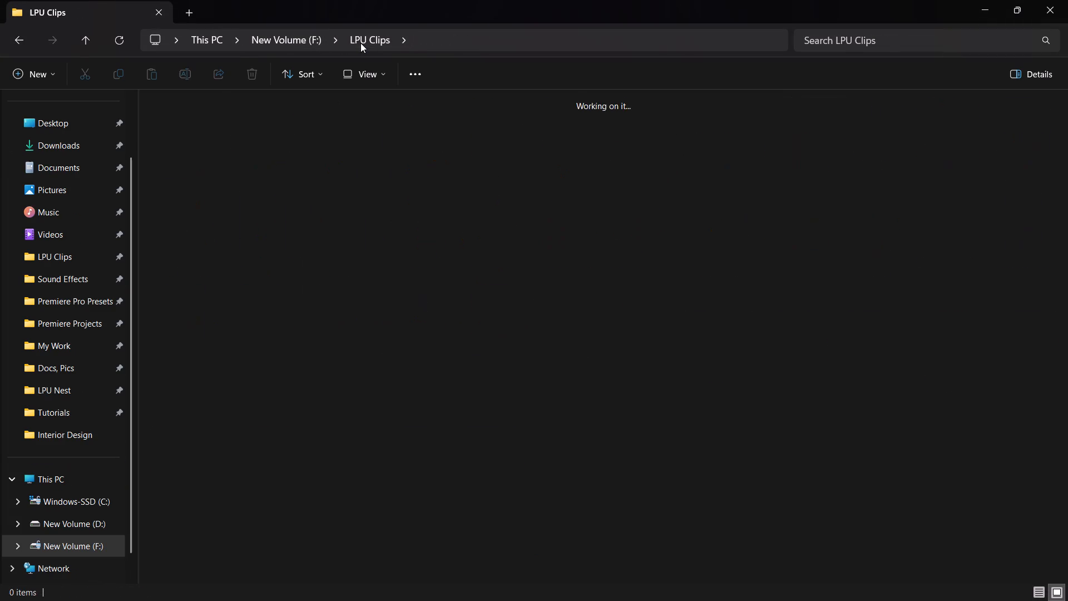
left_click(681, 494)
left_click(571, 157)
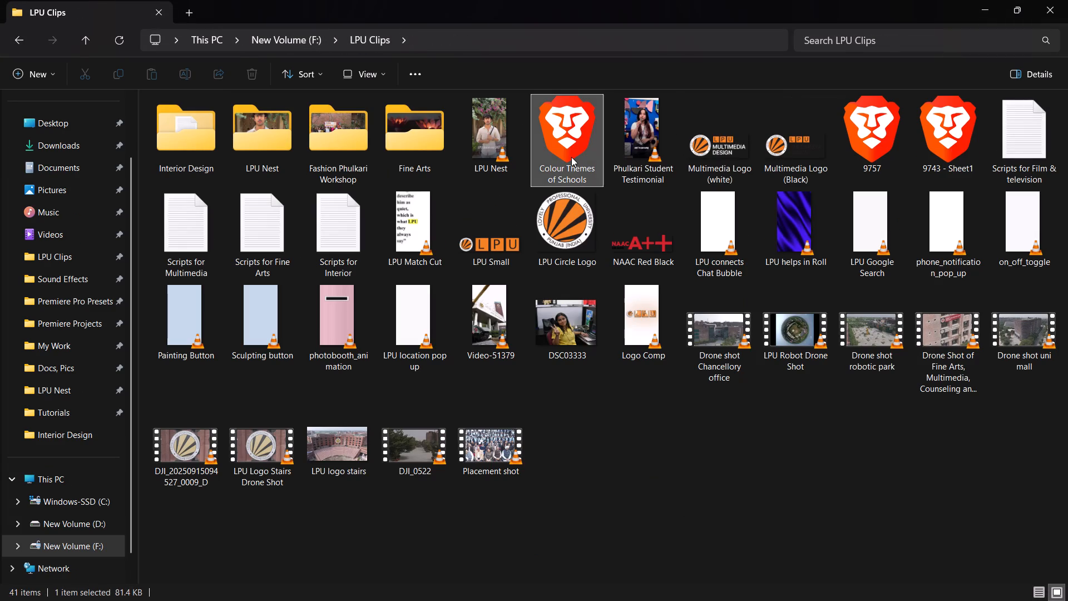
key("space")
double_click(409, 150)
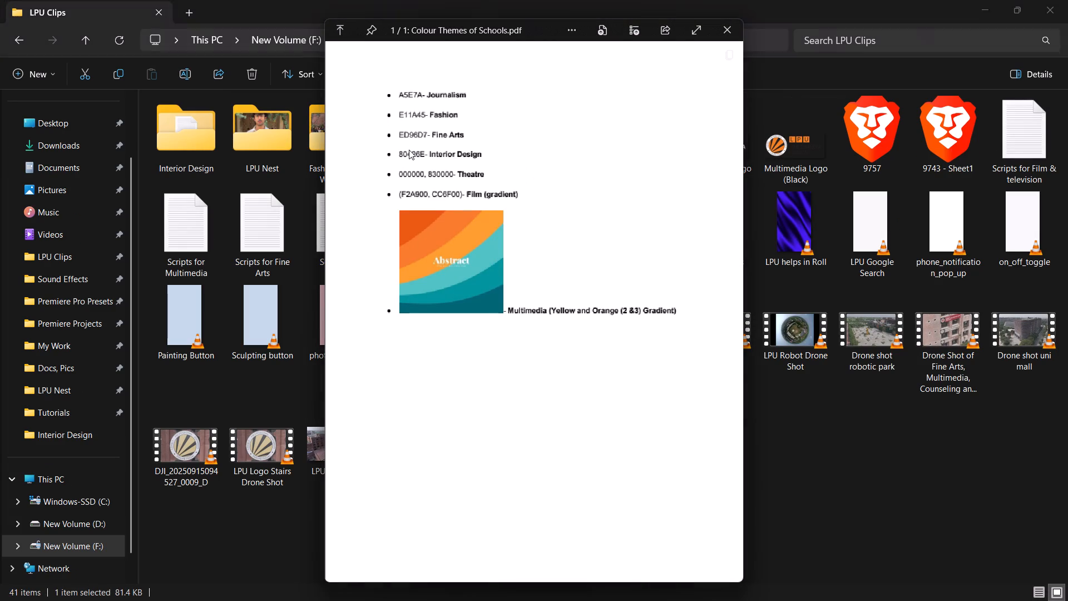
double_click(410, 152)
left_click(726, 28)
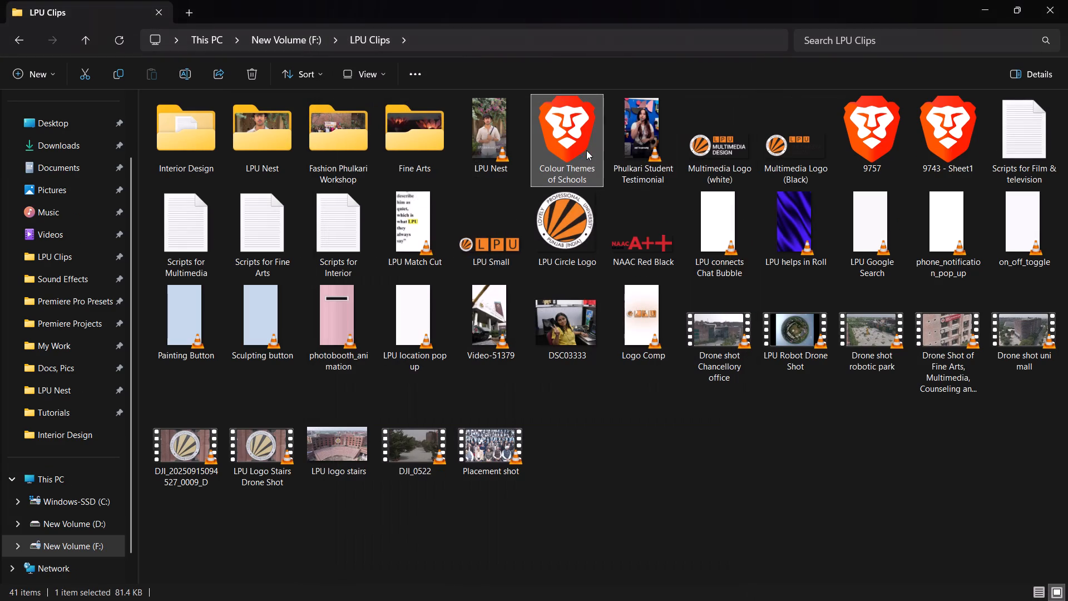
double_click(583, 149)
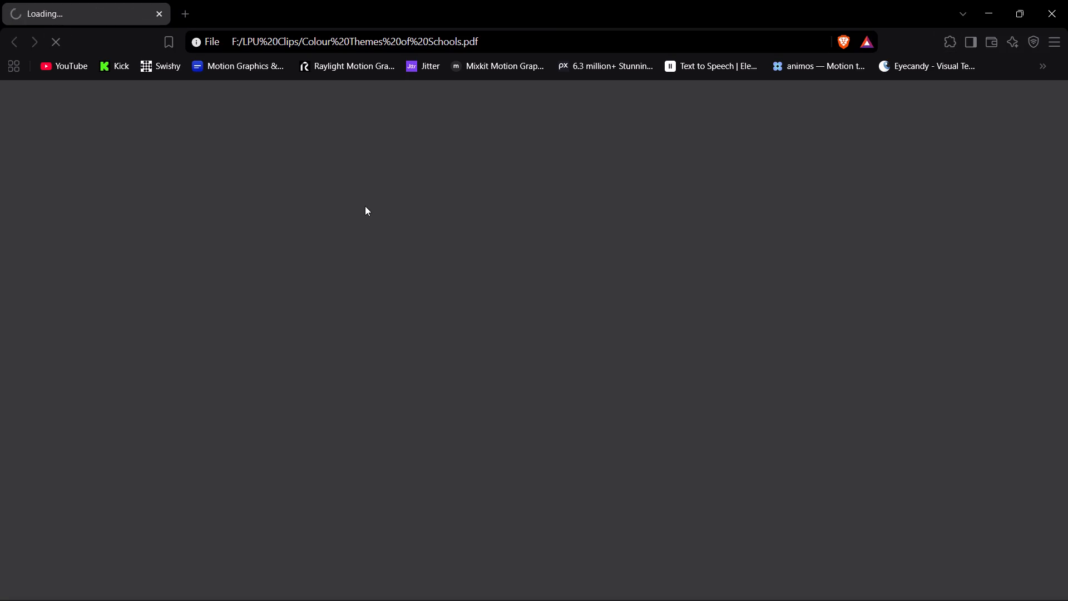
double_click(358, 275)
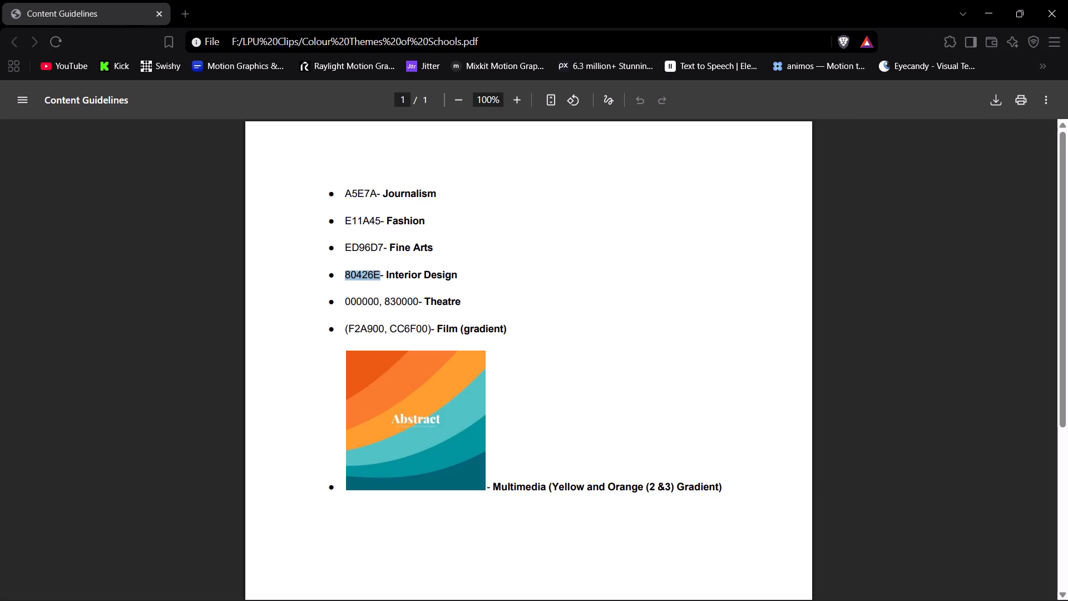
key("ctrl+c")
Back in Premiere, set the rectangle's fill colour to 80426E and deselect the clips.
left_click(682, 582)
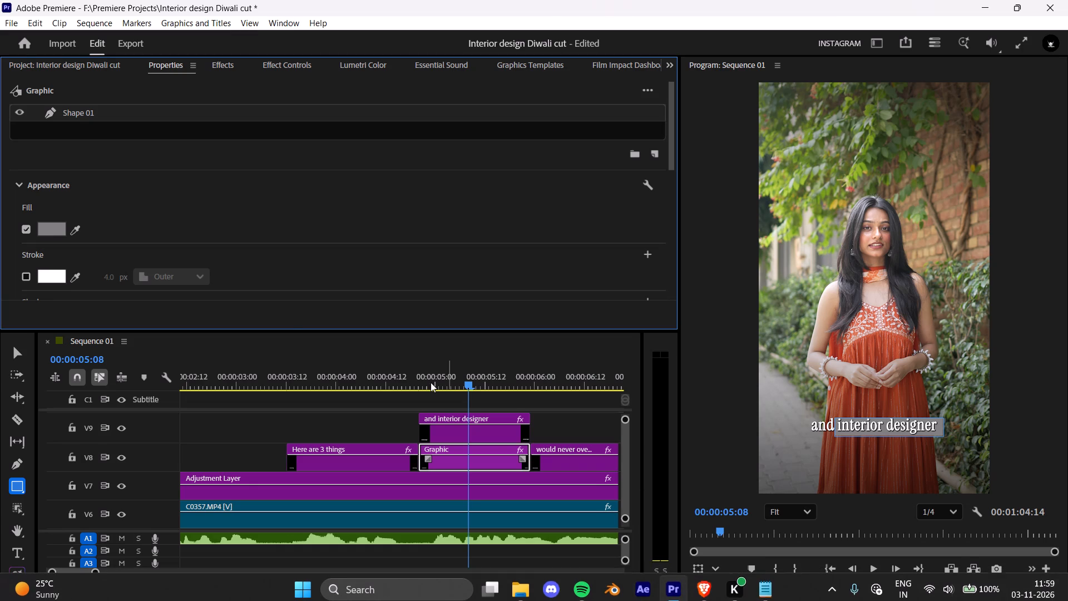
left_click(56, 238)
left_click(56, 230)
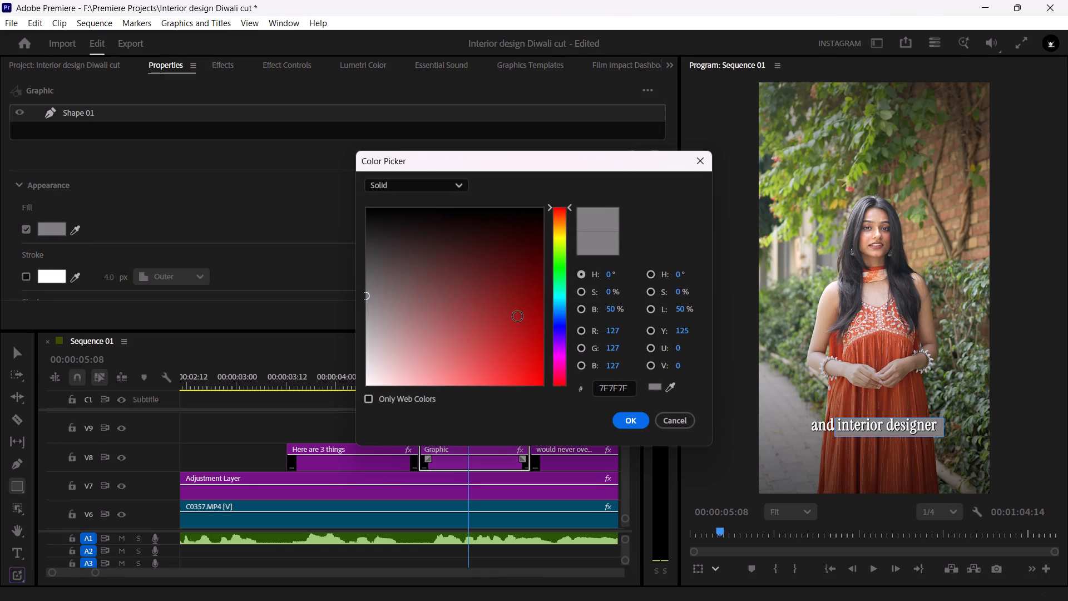
double_click(611, 390)
key("ctrl+v")
left_click(634, 425)
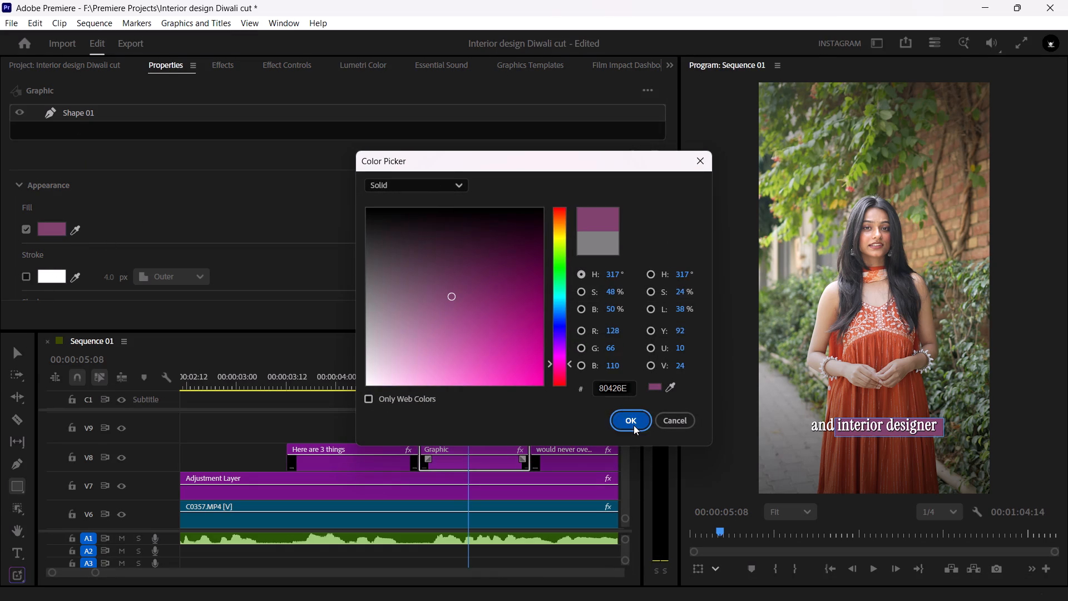
left_click(402, 420)
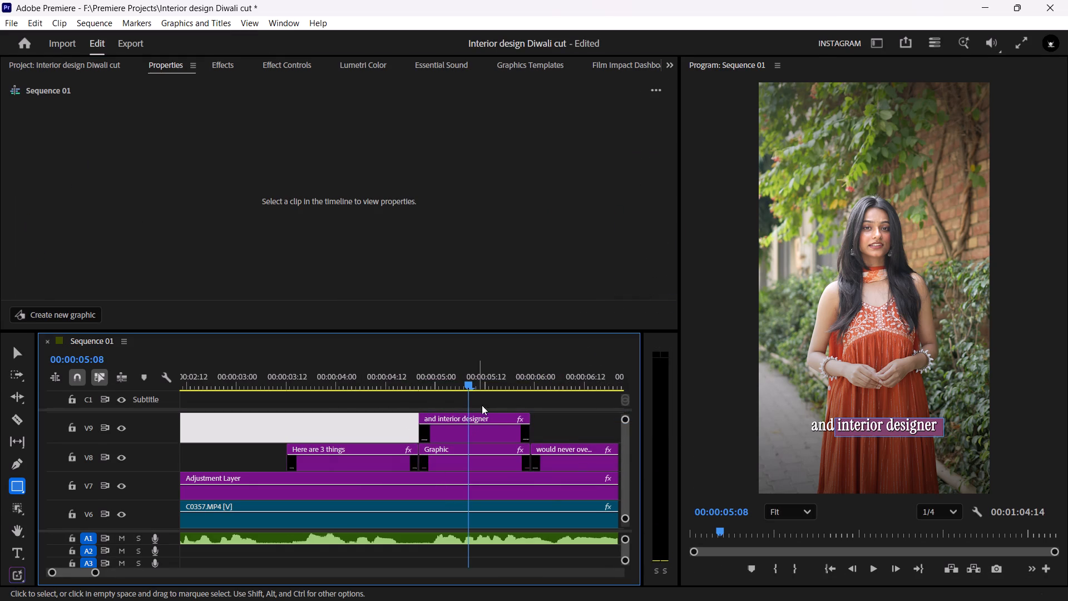
left_click(553, 420)
At 00:00:05:06, zoom in on the "and interior designer" caption and set the rectangle's vertical position to 1603.
left_click_drag(467, 381, 429, 375)
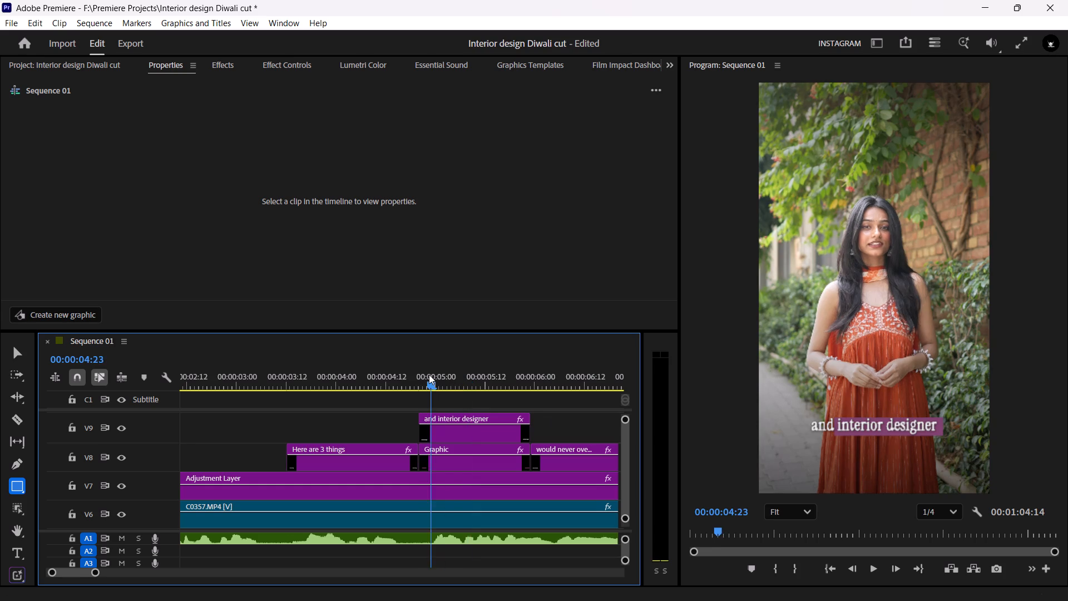
left_click_drag(429, 375, 459, 374)
left_click(466, 432)
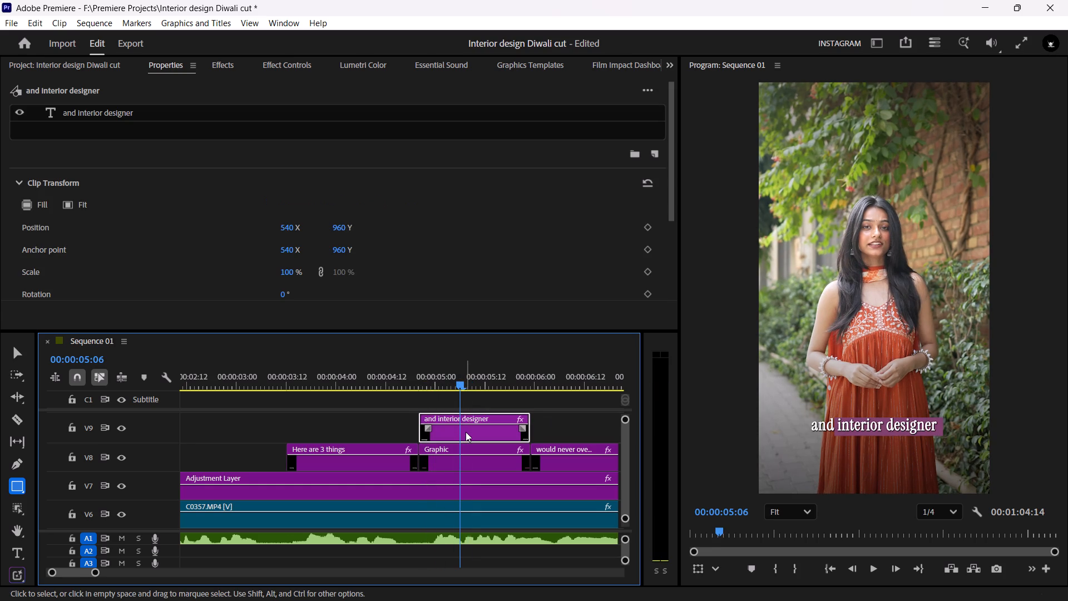
left_click(461, 466)
left_click(121, 115)
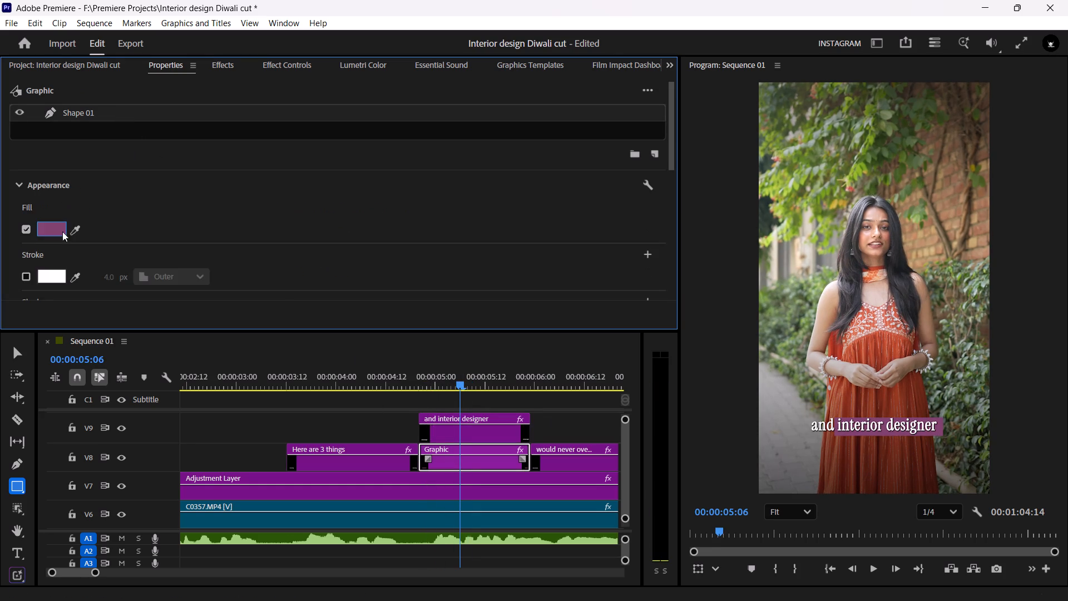
scroll(10, 264, "down", 15)
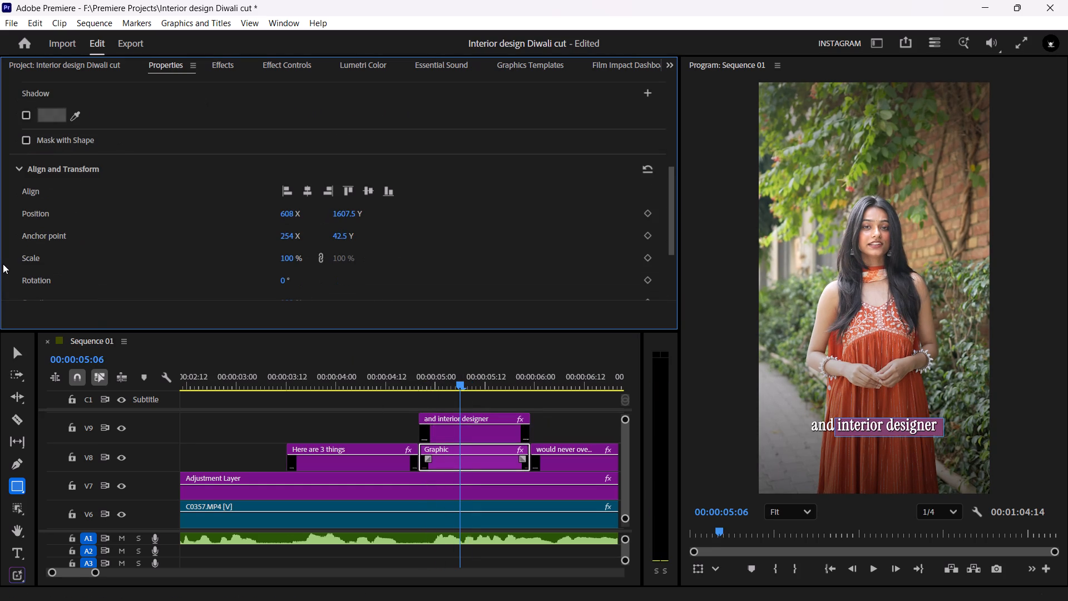
scroll(7, 252, "down", 7)
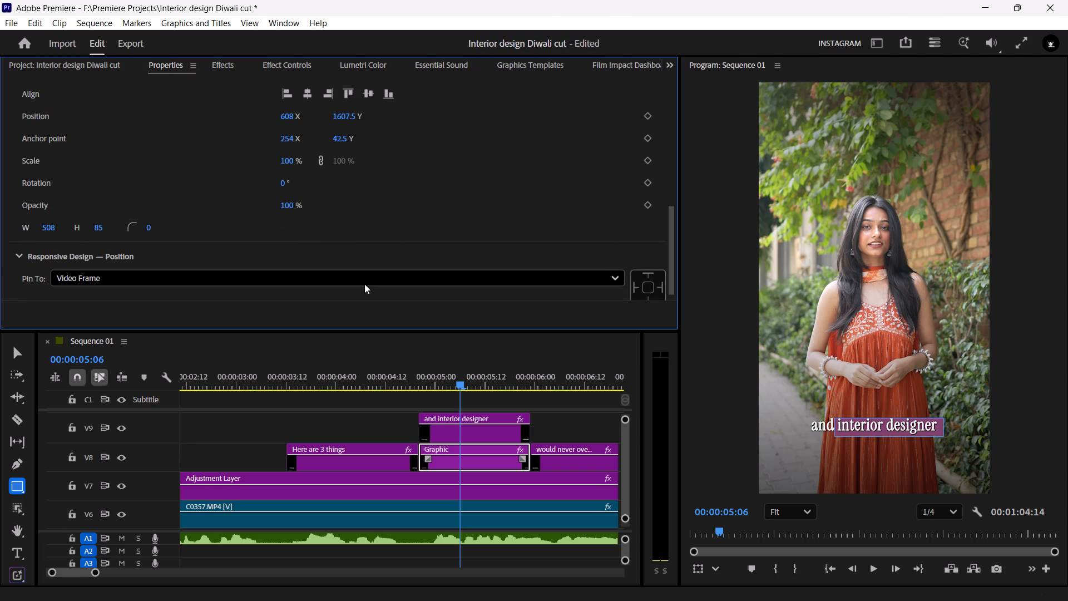
scroll(873, 436, "up", 9)
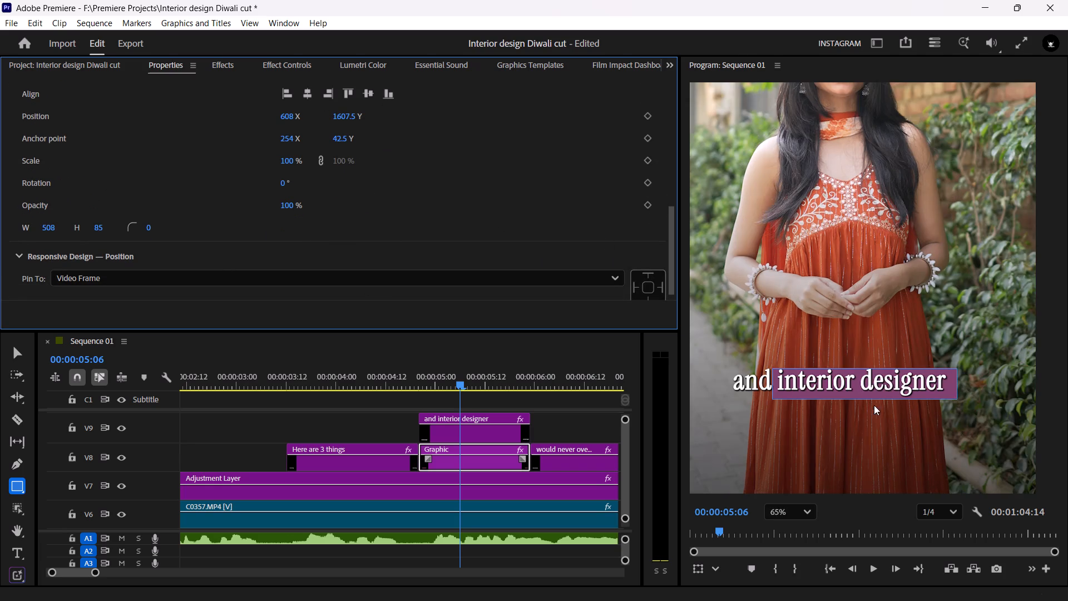
scroll(834, 366, "up", 4)
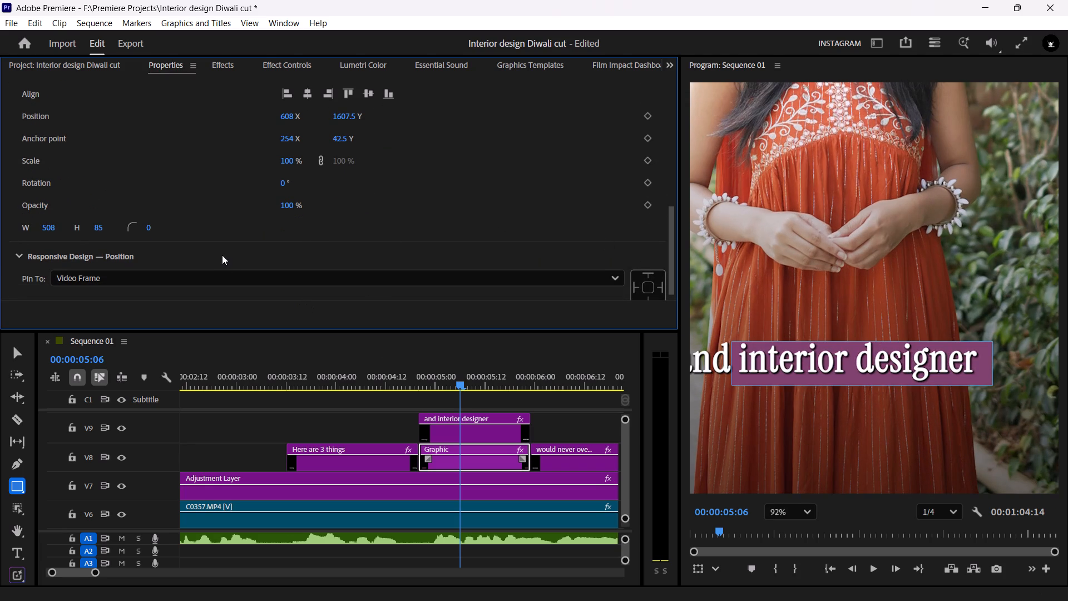
left_click(98, 228)
left_click_drag(343, 118, 337, 117)
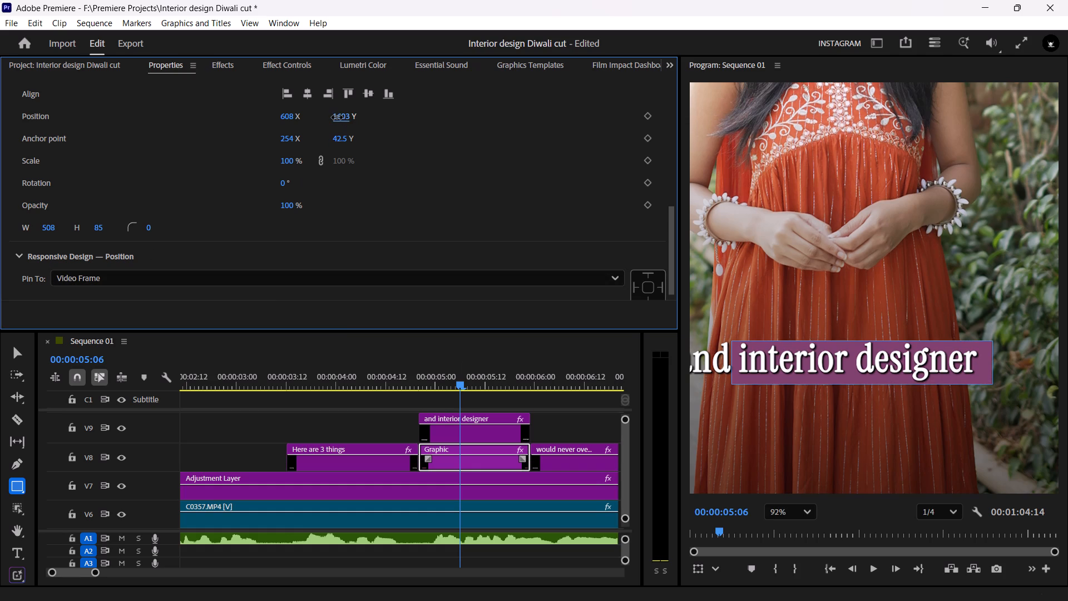
left_click_drag(337, 117, 337, 117)
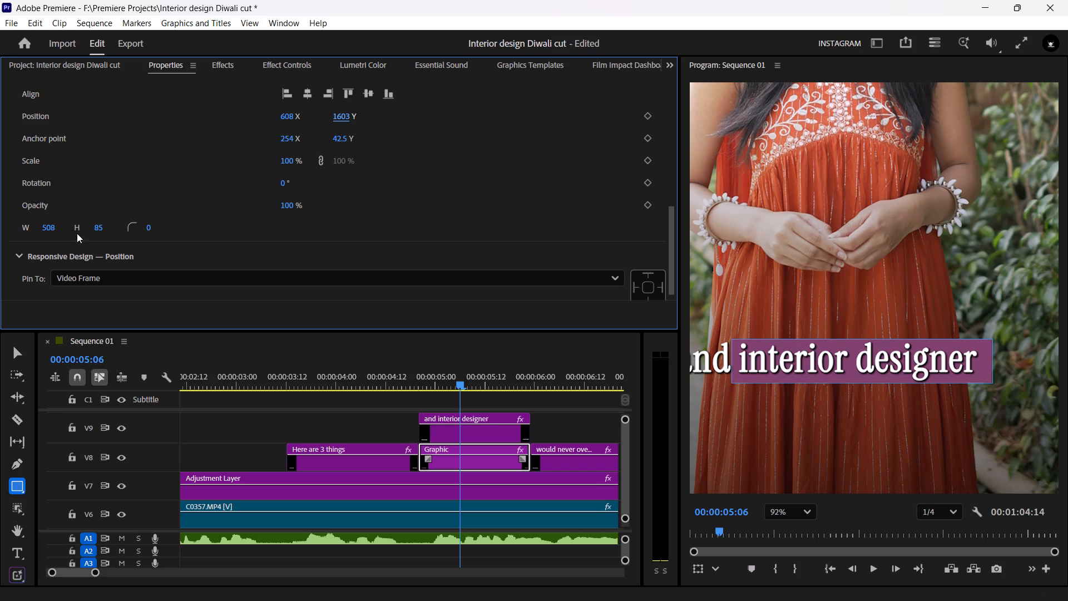
Fit the rectangle behind "interior designer" with a width of 482 and horizontal position of 615, and check it full screen.
left_click_drag(51, 224, 40, 224)
left_click_drag(40, 224, 38, 224)
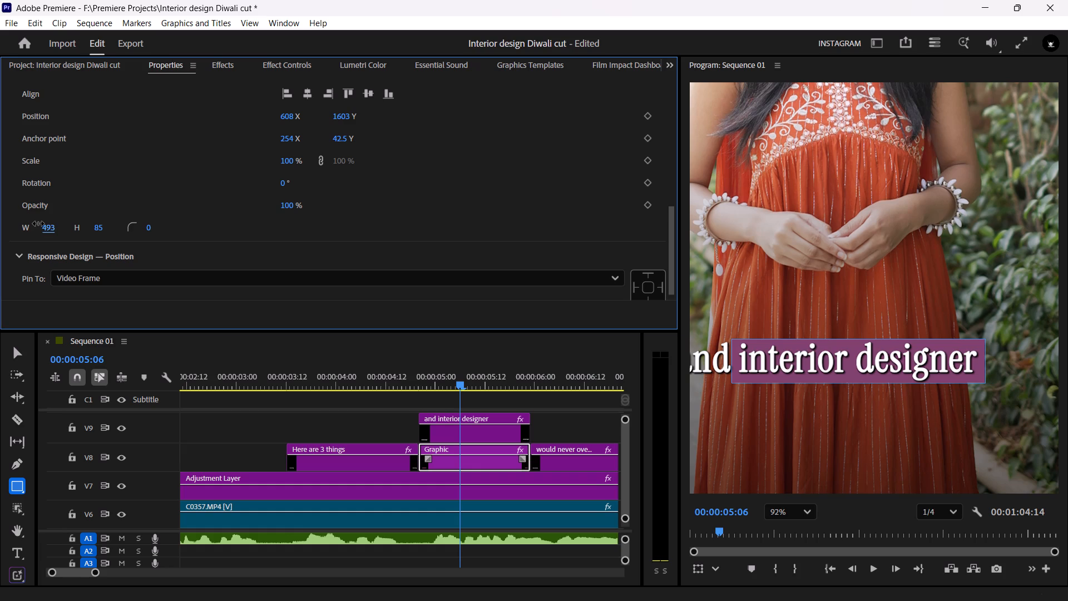
left_click_drag(38, 224, 35, 224)
left_click_drag(286, 114, 289, 116)
left_click_drag(289, 116, 298, 118)
left_click_drag(50, 228, 41, 228)
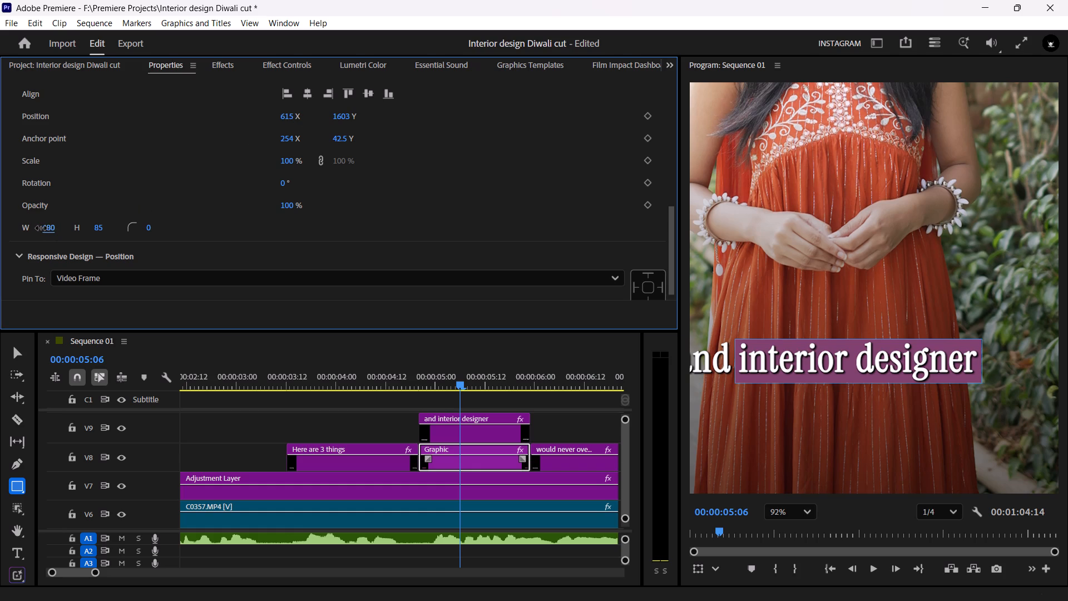
left_click_drag(41, 228, 42, 228)
left_click(1010, 51)
left_click(1020, 43)
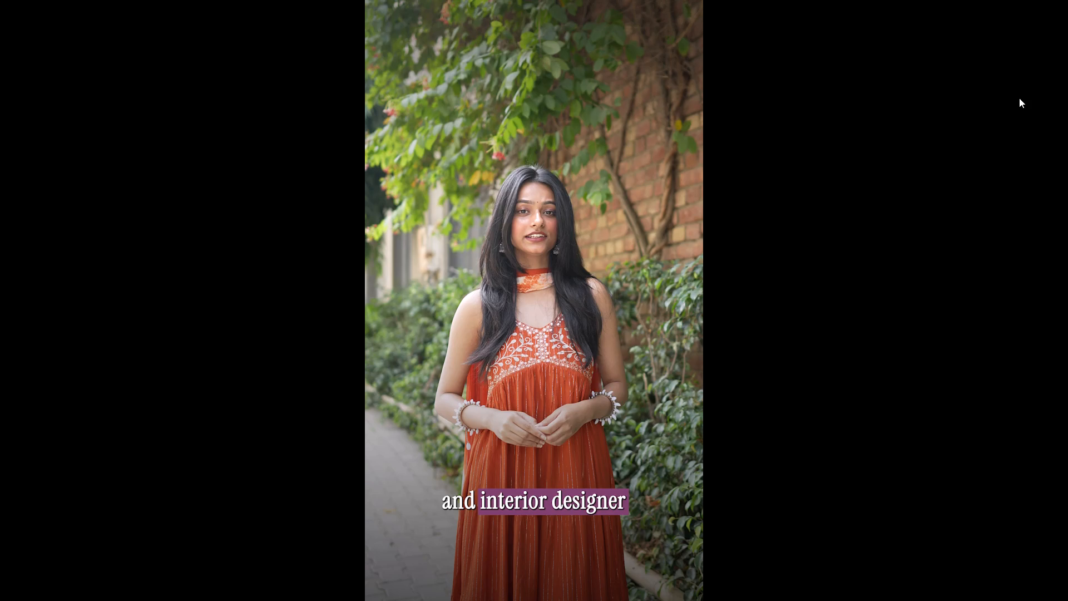
key("Escape")
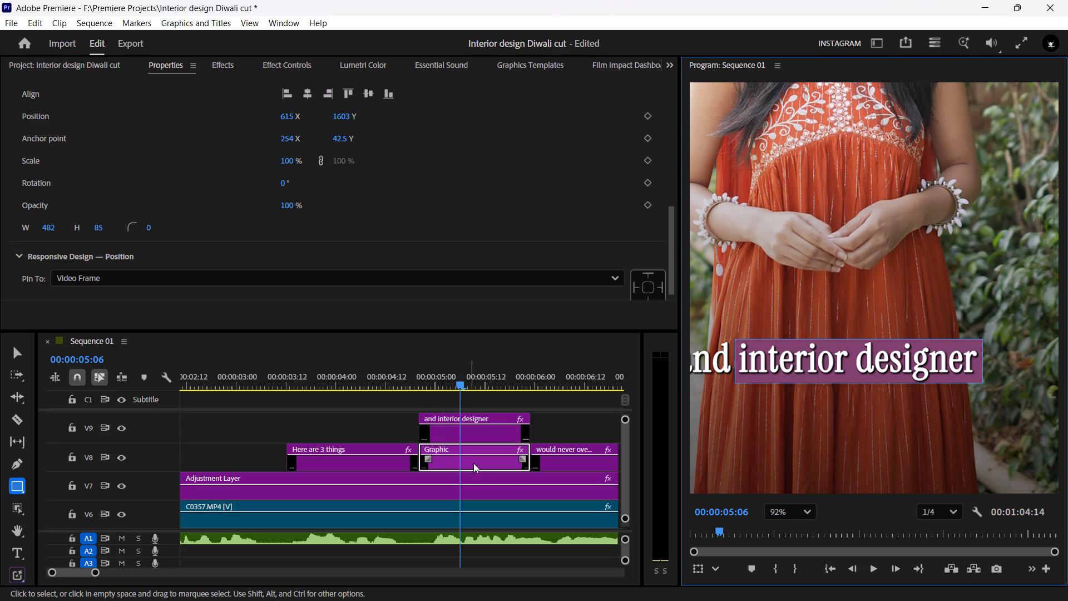
left_click(566, 435)
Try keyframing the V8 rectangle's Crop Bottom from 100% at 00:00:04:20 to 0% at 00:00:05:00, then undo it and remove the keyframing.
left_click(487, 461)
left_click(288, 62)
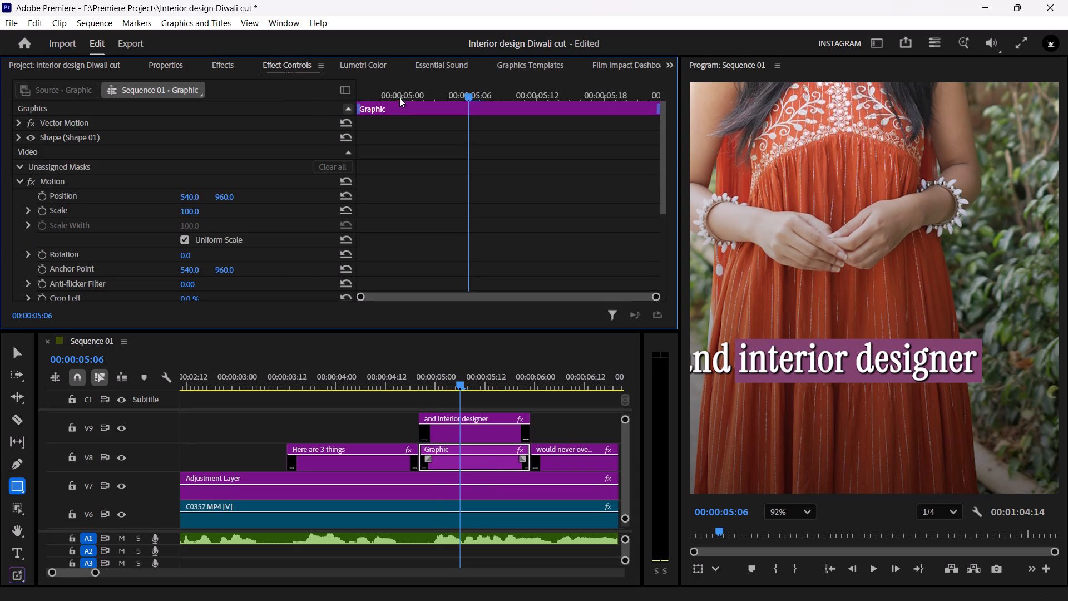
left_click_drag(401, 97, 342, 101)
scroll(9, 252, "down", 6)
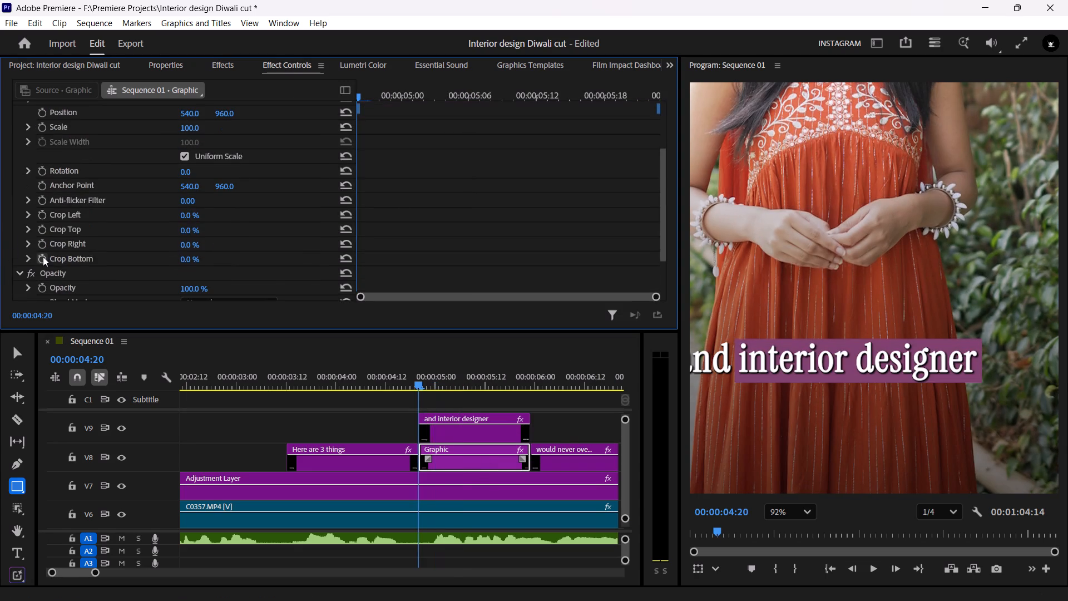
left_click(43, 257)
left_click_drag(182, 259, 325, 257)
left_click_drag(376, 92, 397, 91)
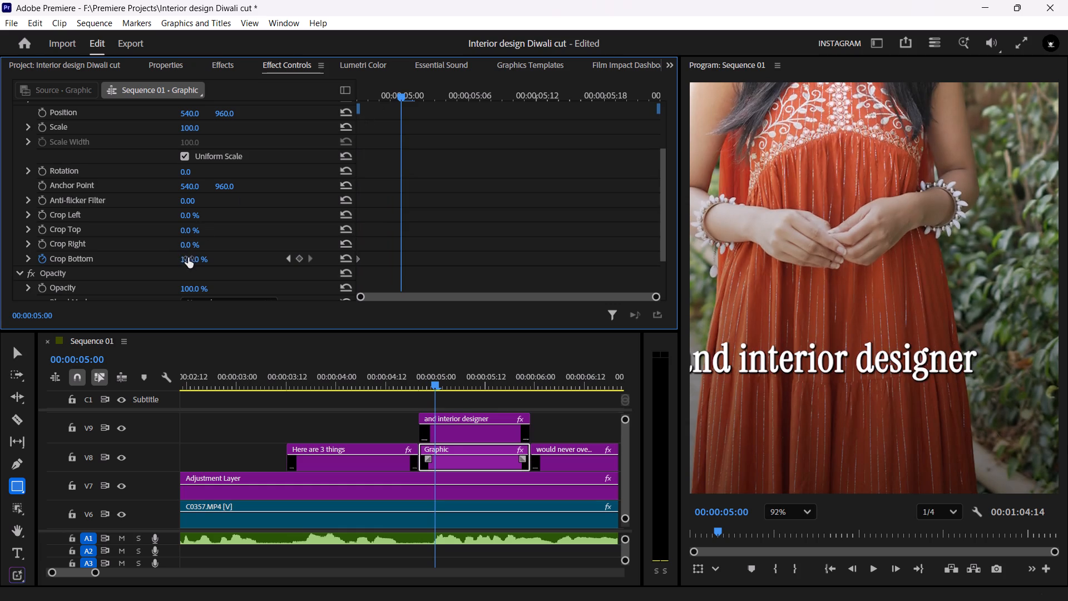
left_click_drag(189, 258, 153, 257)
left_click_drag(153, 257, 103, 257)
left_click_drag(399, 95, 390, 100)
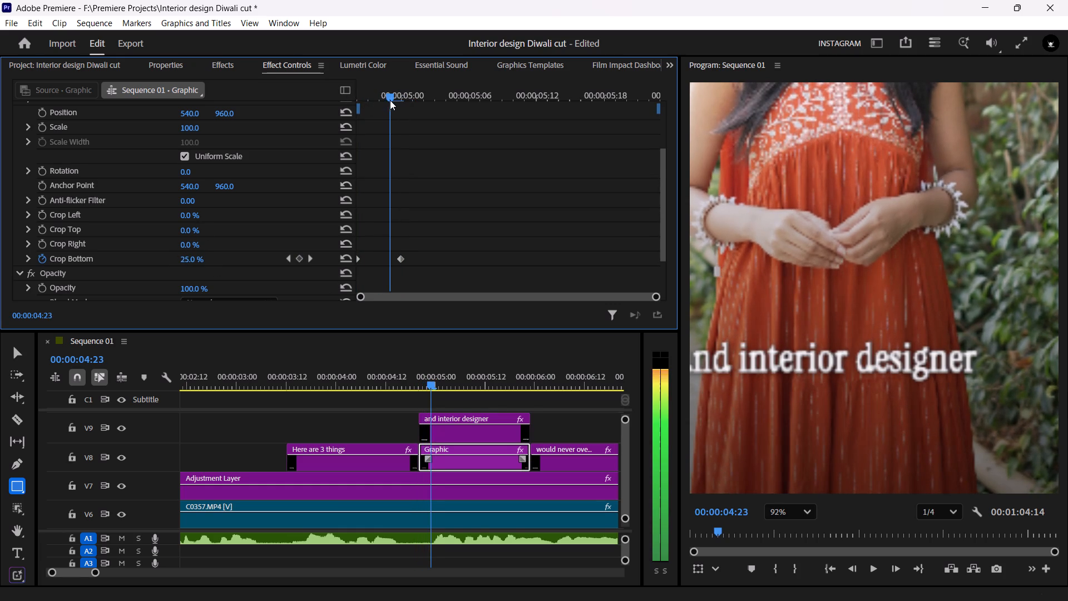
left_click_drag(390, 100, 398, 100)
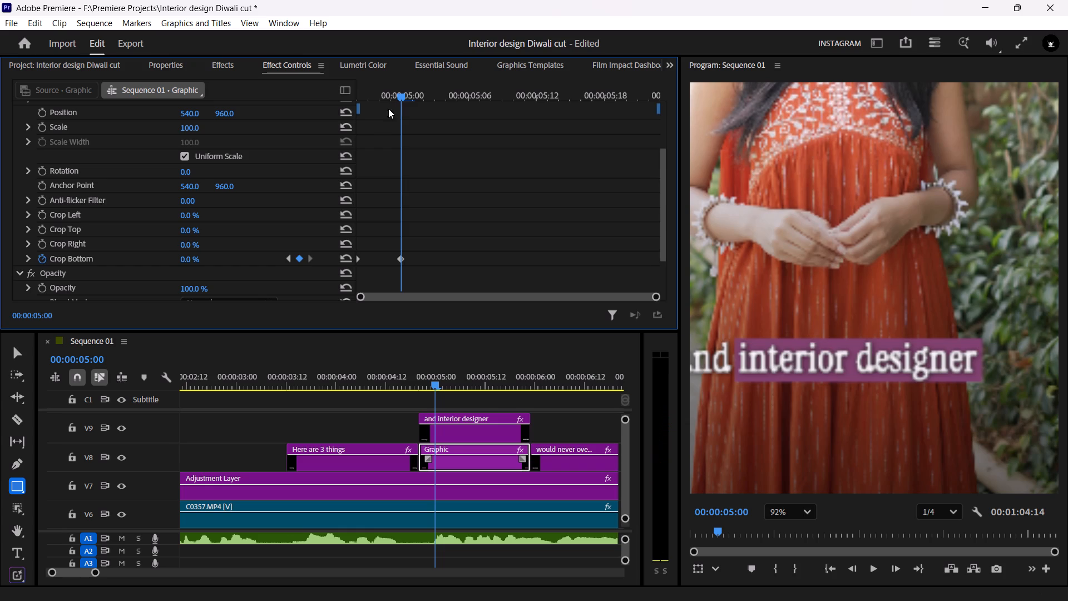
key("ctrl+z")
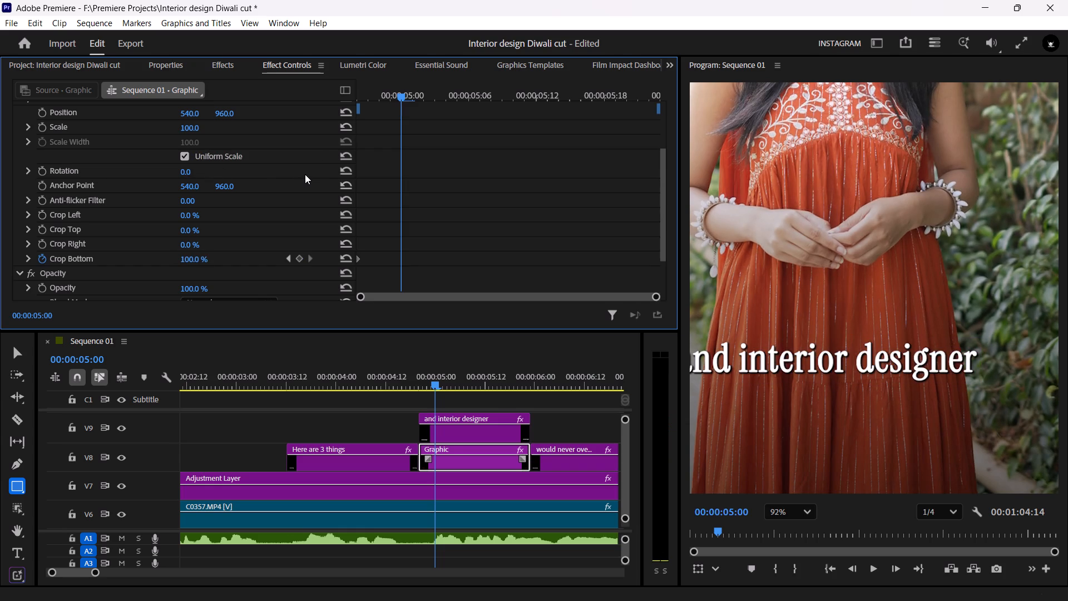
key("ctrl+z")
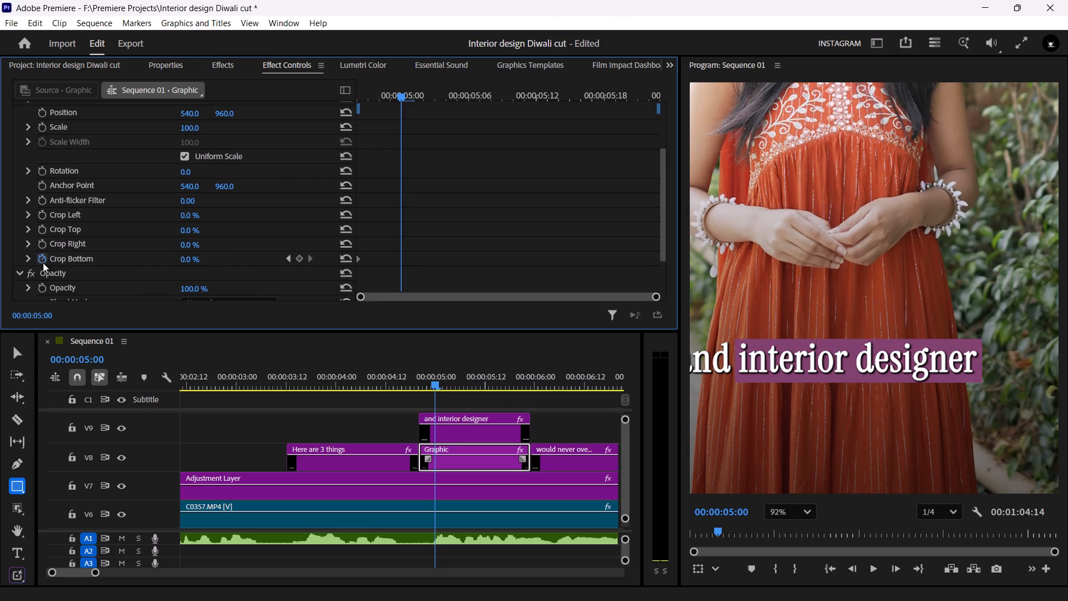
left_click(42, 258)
Keyframe the rectangle's Crop Right from fully cropped at 00:00:04:20 to 0% at 00:00:05:00, and play back the reveal.
left_click_drag(388, 96, 321, 93)
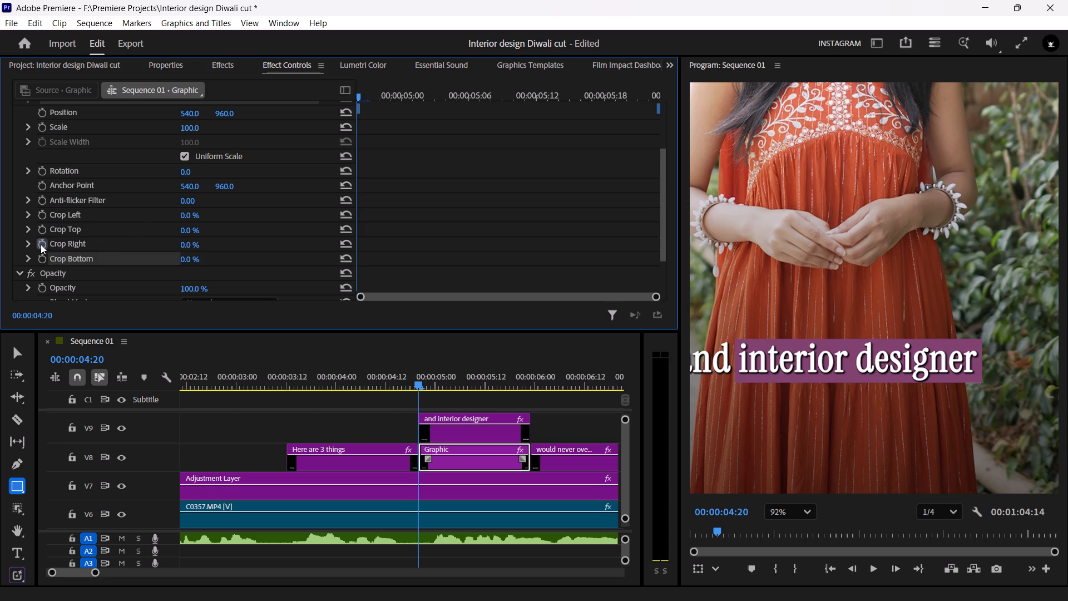
left_click(41, 244)
left_click_drag(373, 96, 408, 96)
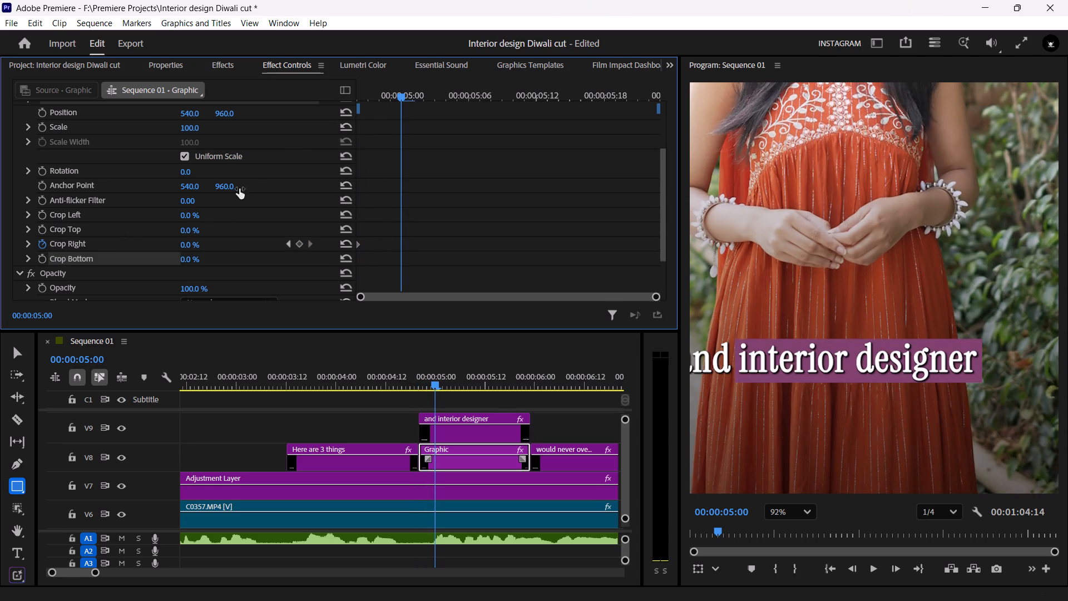
left_click_drag(186, 245, 240, 245)
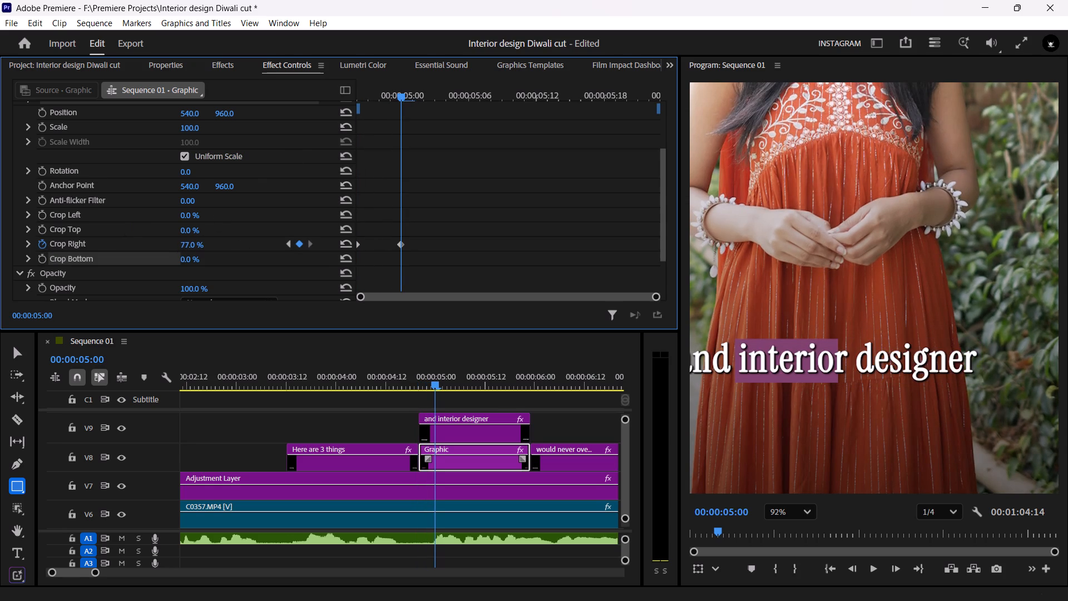
left_click_drag(240, 245, 141, 246)
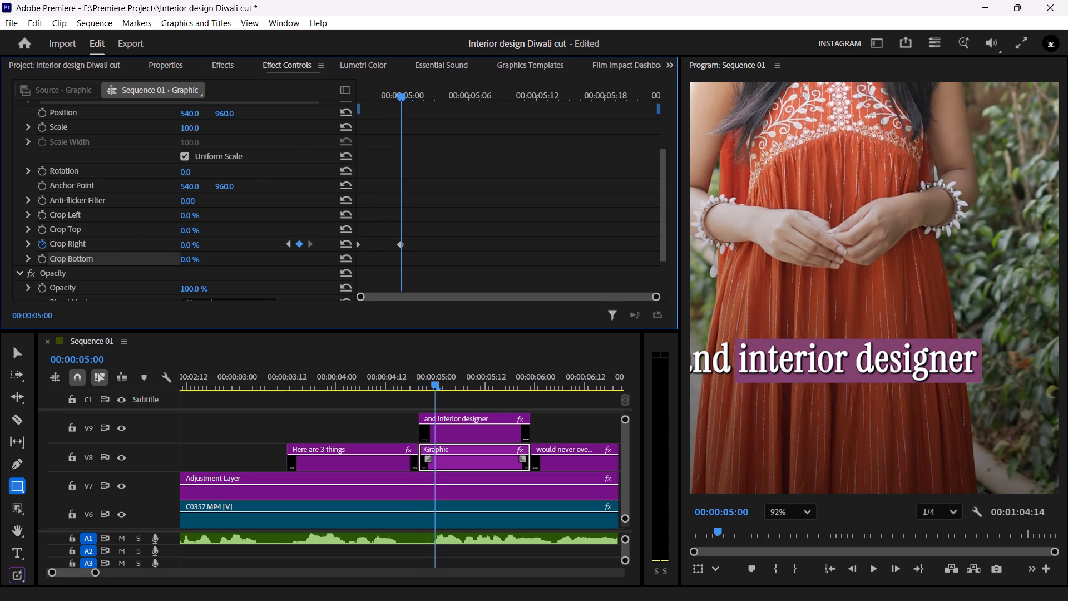
left_click_drag(141, 246, 137, 246)
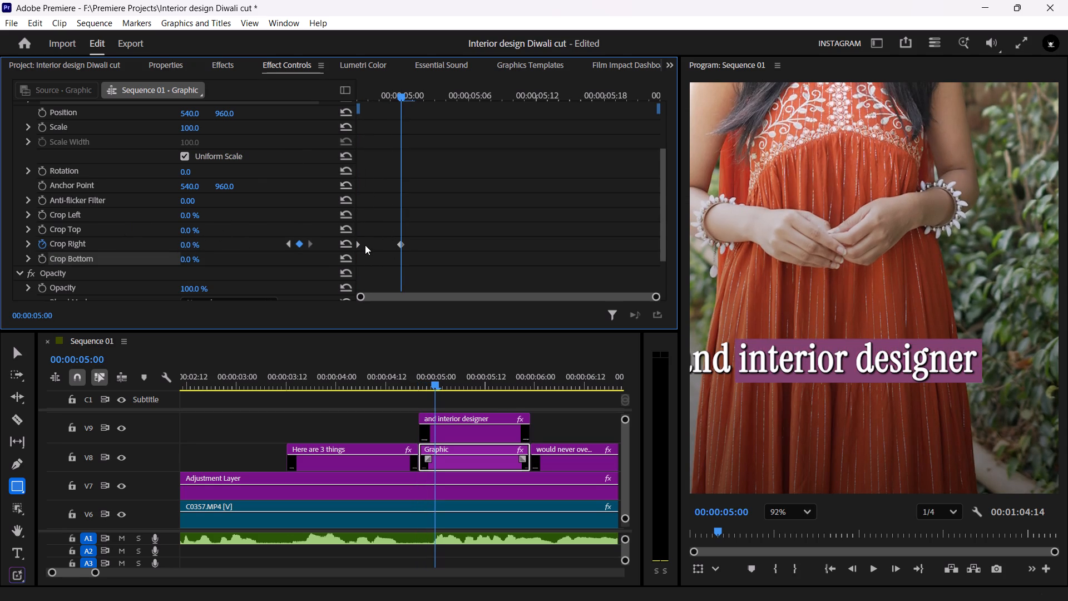
left_click(356, 246)
left_click(358, 244)
left_click_drag(366, 93, 355, 92)
left_click_drag(186, 244, 202, 244)
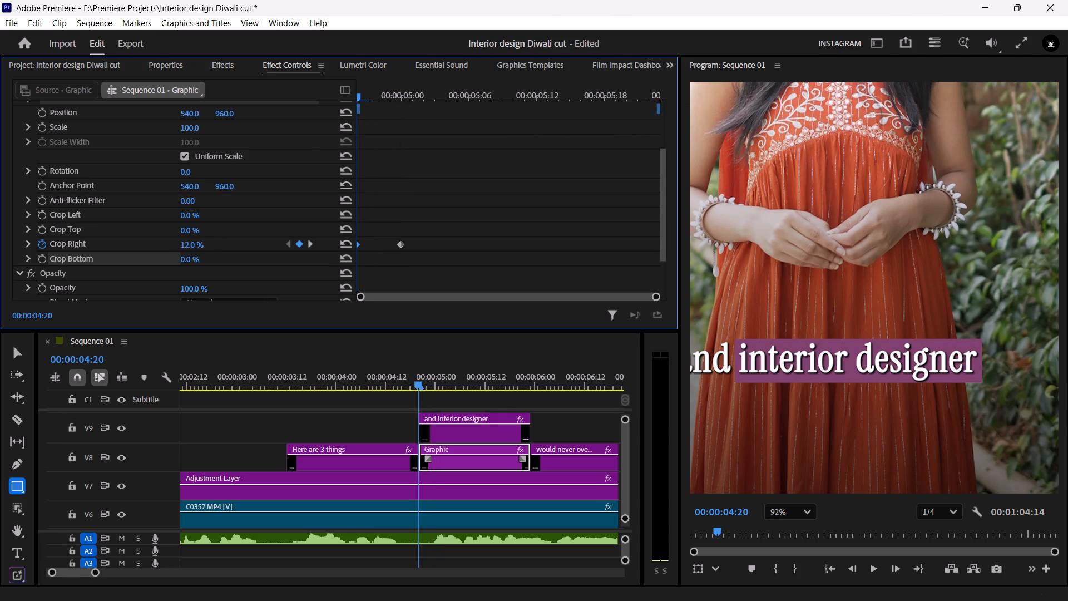
left_click_drag(202, 244, 369, 246)
key("space")
key("space")
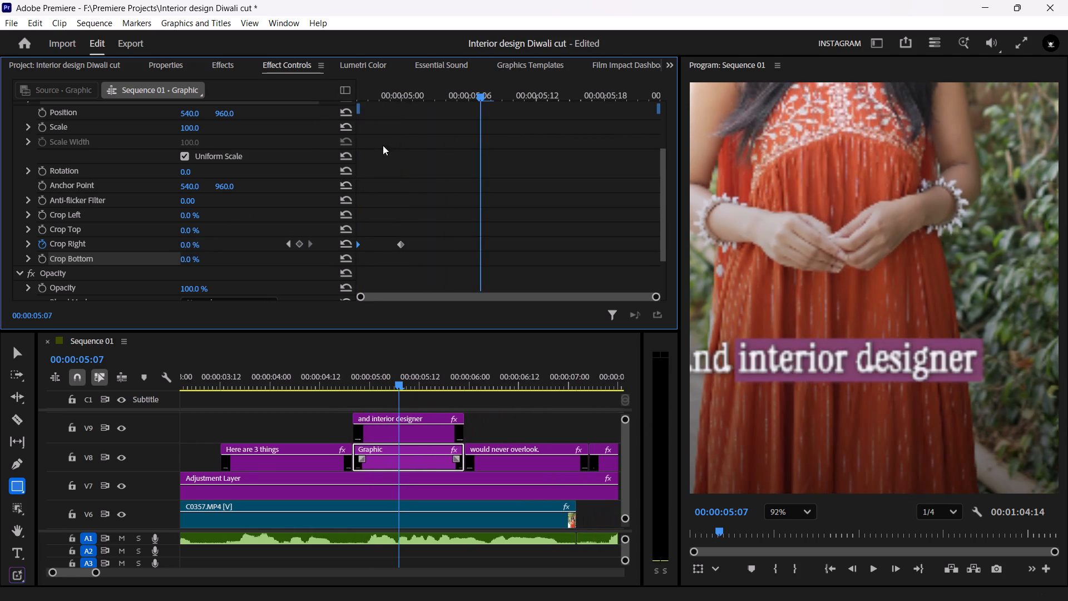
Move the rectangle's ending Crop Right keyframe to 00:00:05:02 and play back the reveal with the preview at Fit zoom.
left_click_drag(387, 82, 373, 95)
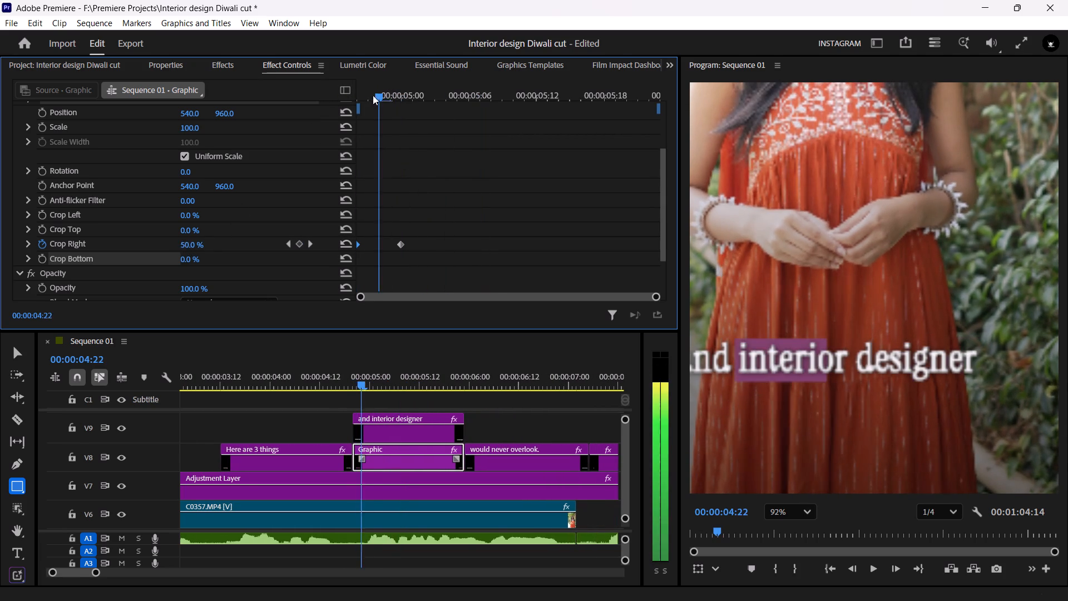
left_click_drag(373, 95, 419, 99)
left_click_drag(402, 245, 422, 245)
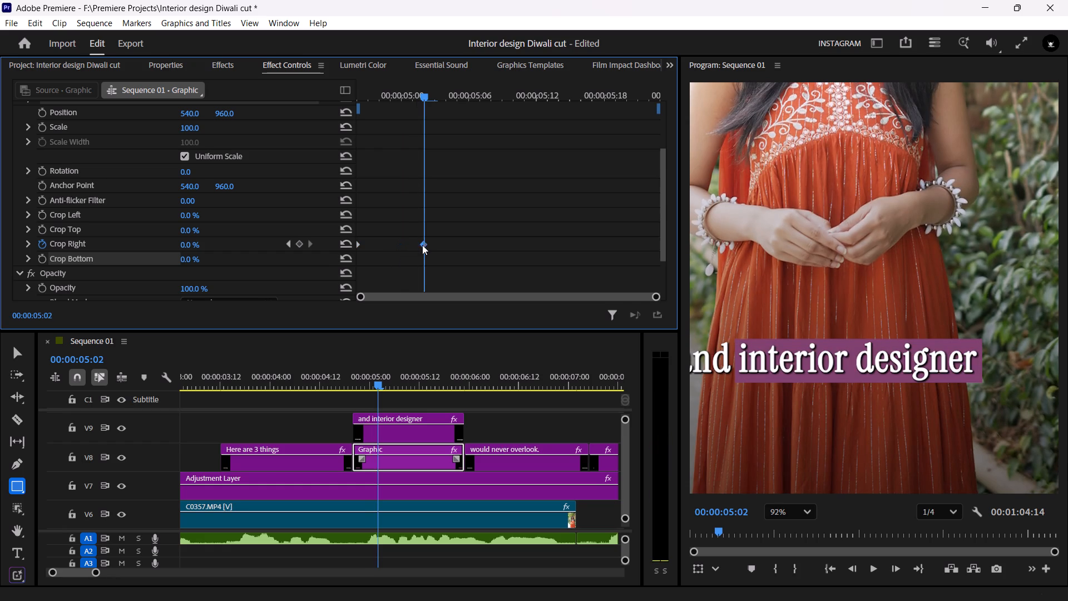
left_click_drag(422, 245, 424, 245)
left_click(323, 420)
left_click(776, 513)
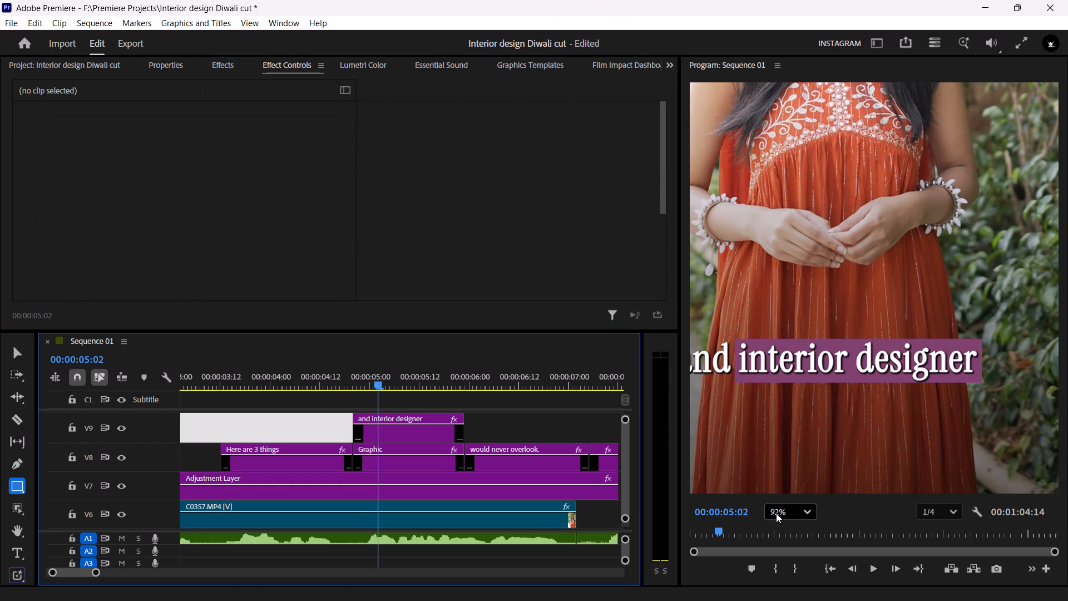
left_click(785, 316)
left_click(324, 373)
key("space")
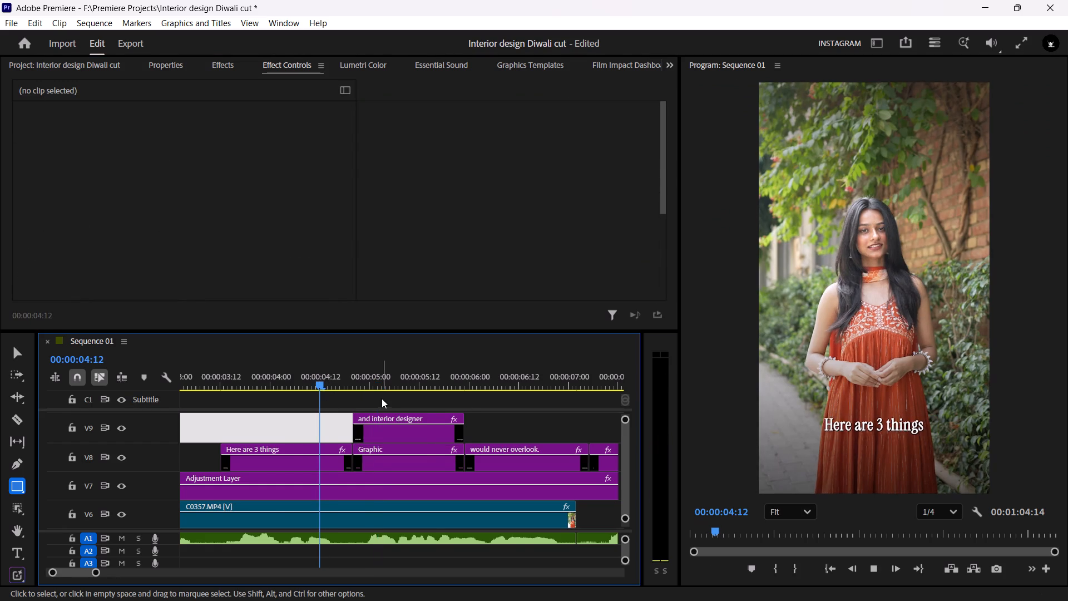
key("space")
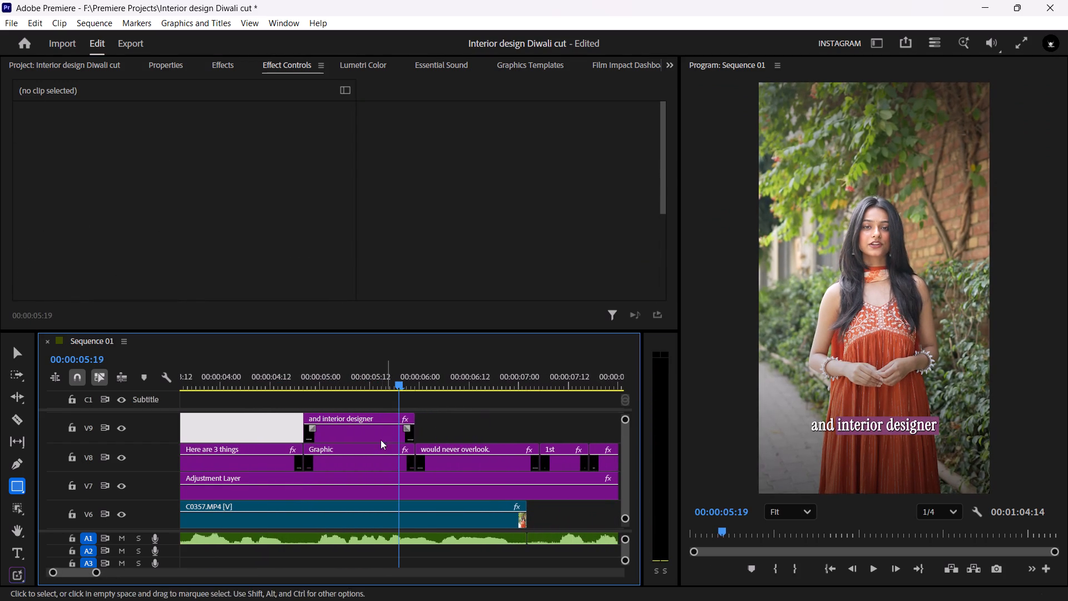
Move the rectangle's ending Crop Right keyframe to about 00:00:05:11, apply Ease In to both crop keyframes, and play back the reveal.
left_click(370, 457)
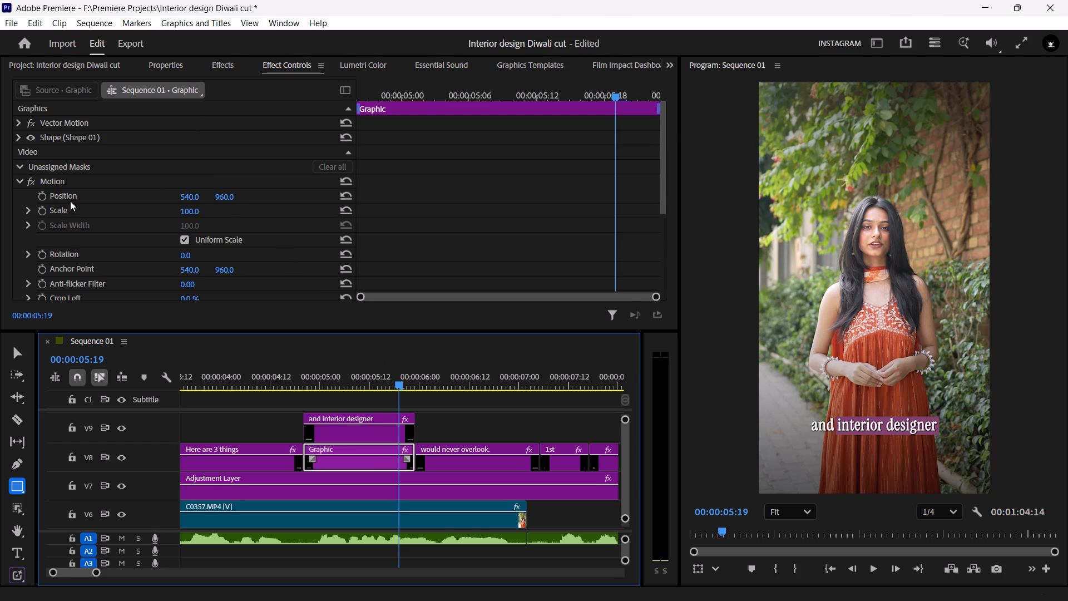
scroll(484, 206, "down", 8)
left_click_drag(423, 217, 523, 220)
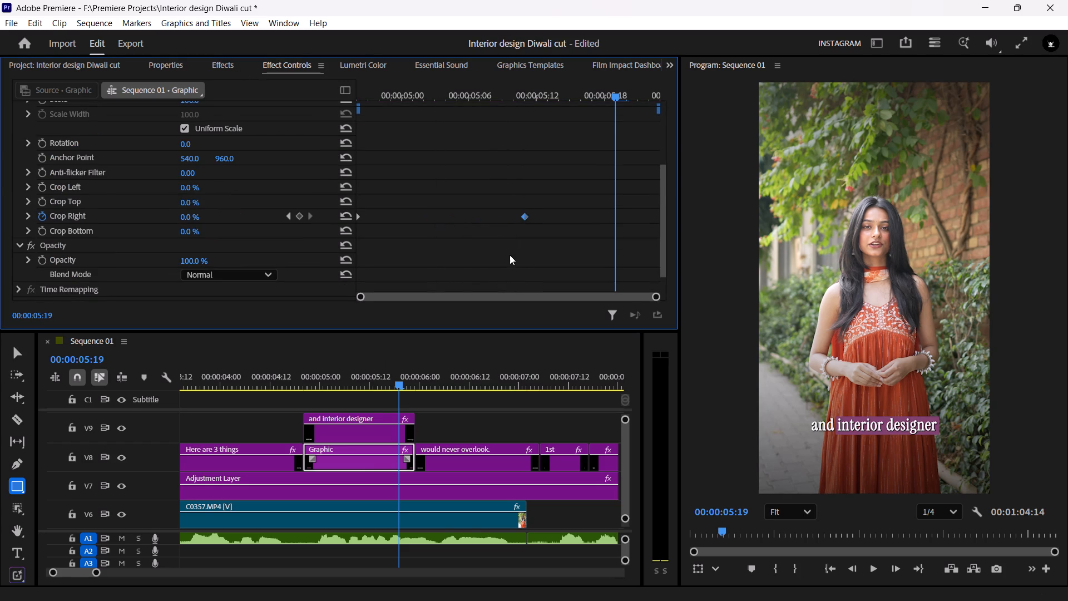
left_click_drag(601, 247, 335, 182)
right_click(525, 214)
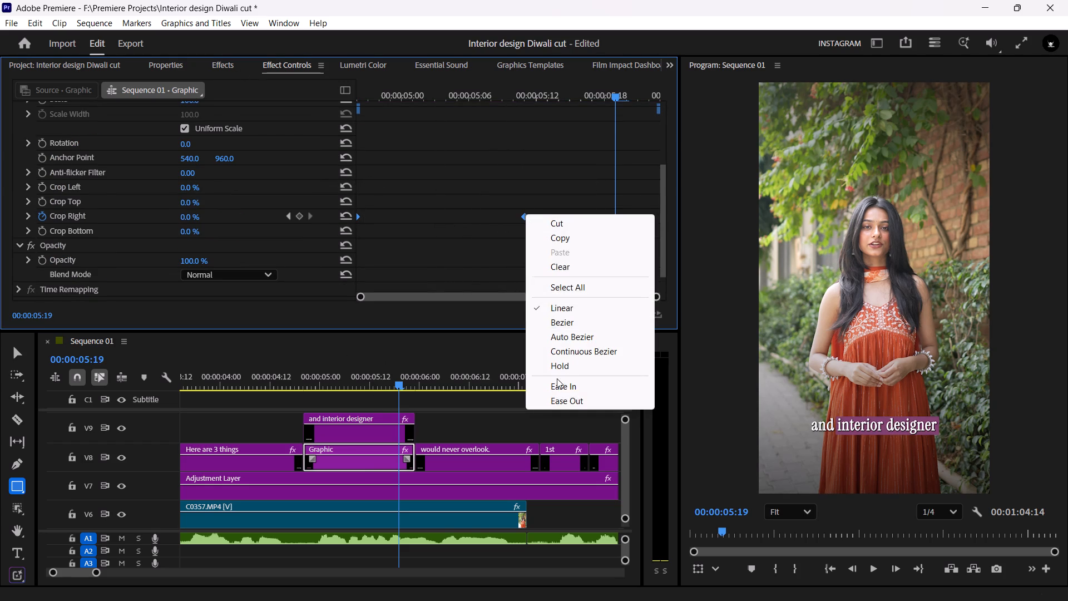
left_click(557, 385)
left_click(480, 415)
left_click_drag(362, 376, 291, 373)
key("space")
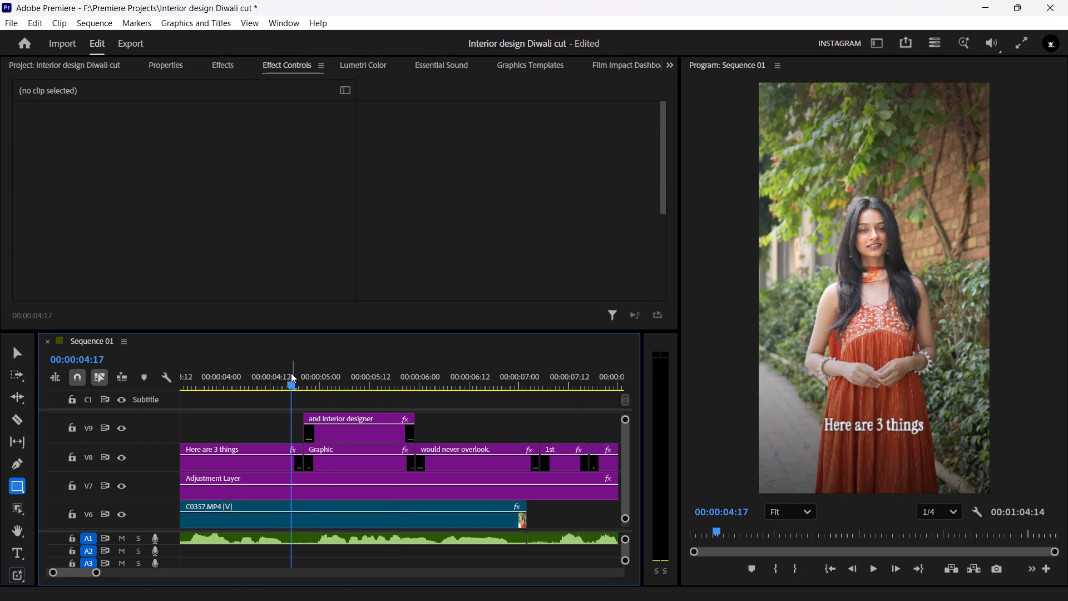
key("space")
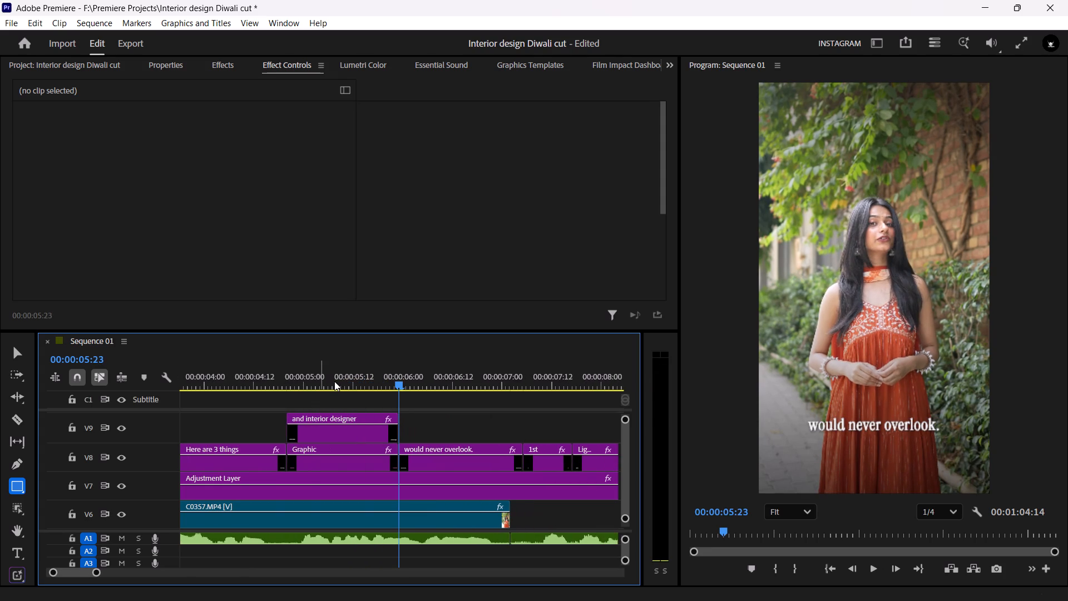
Play back the highlight reveal behind "and interior designer", replaying from the "Here are 3 things" caption.
left_click_drag(334, 369, 283, 369)
key("space")
key("space")
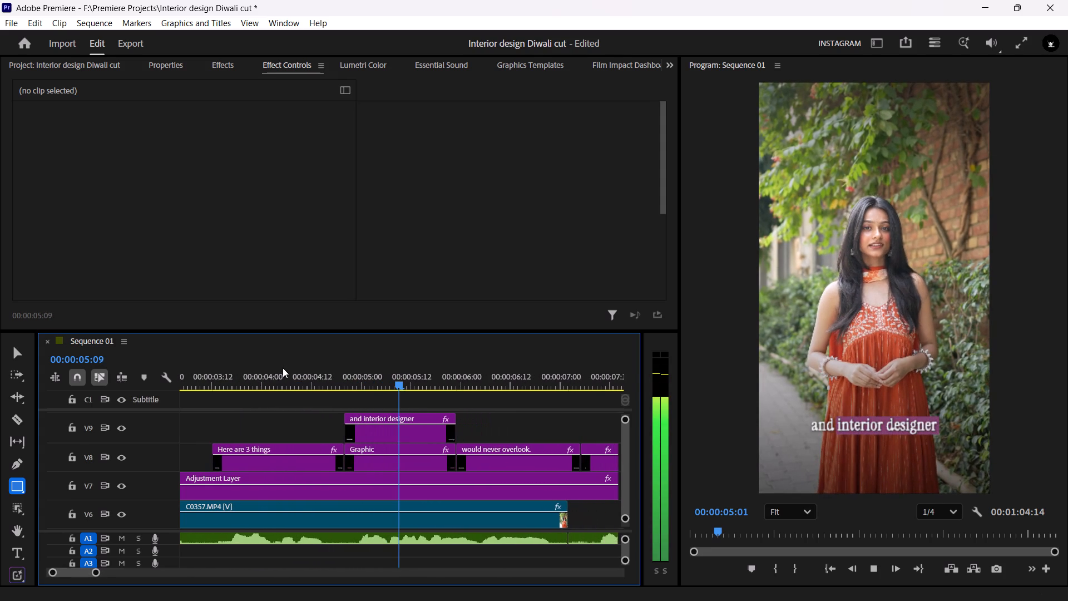
left_click_drag(283, 368, 253, 366)
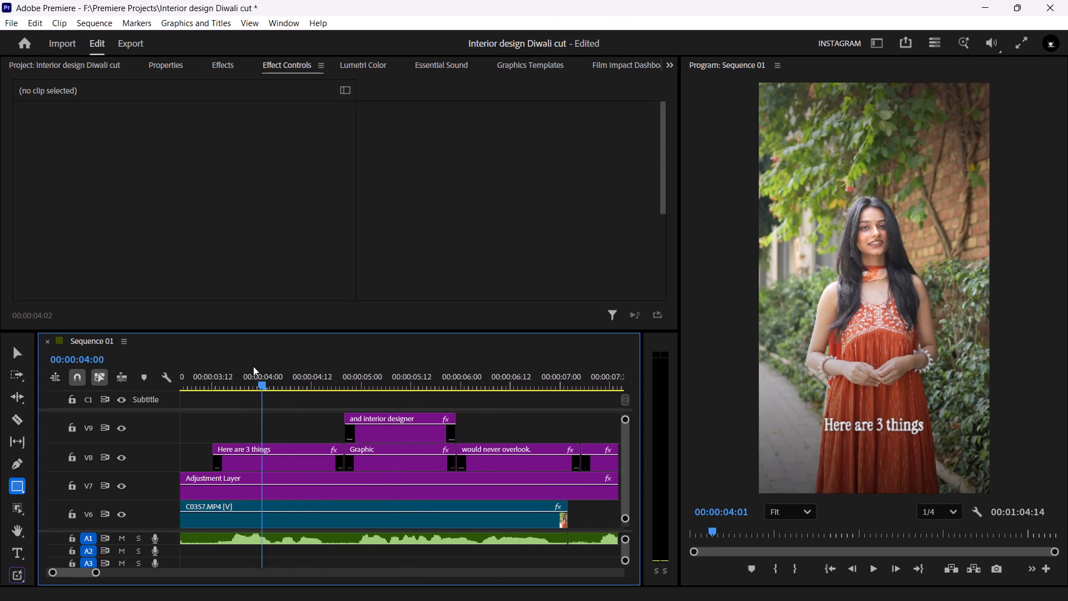
left_click_drag(253, 366, 251, 366)
left_click_drag(251, 366, 231, 368)
key("space")
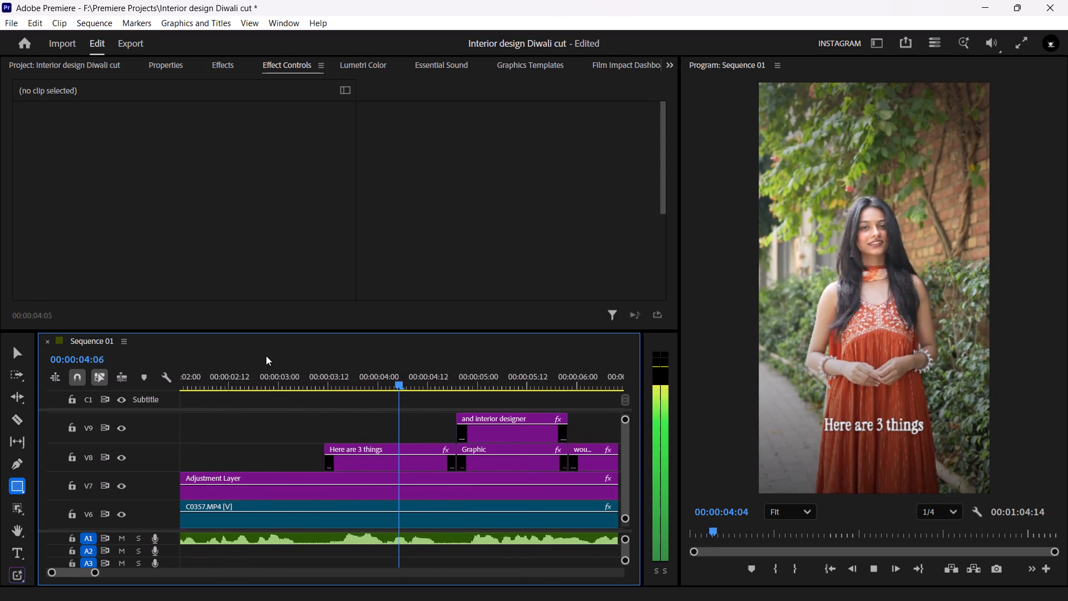
key("space")
Delete the word "and" from the V9 caption so its text reads "interior designer".
left_click(385, 432)
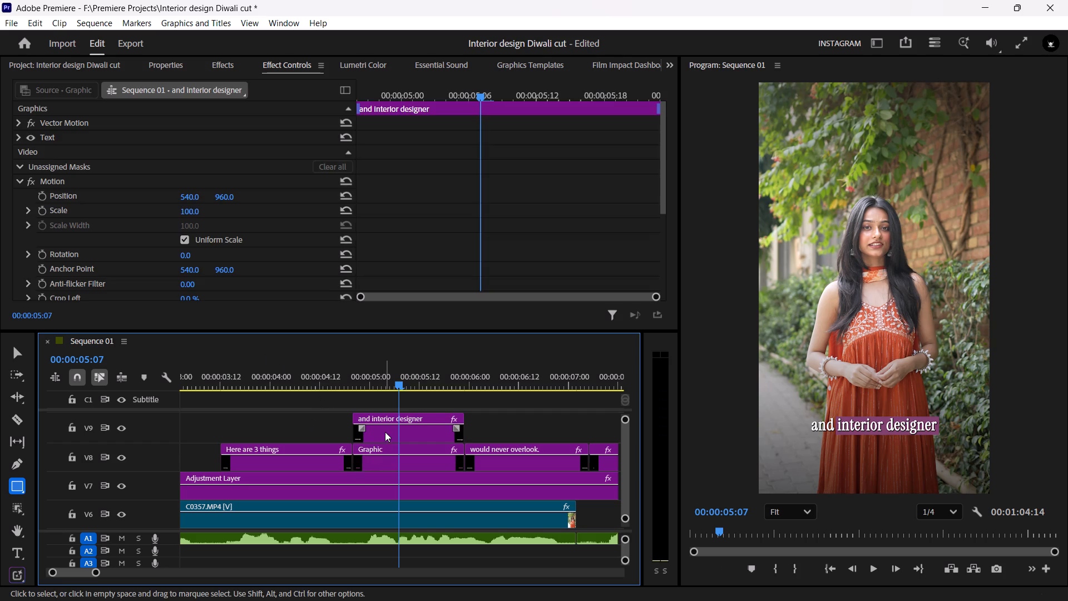
left_click(168, 66)
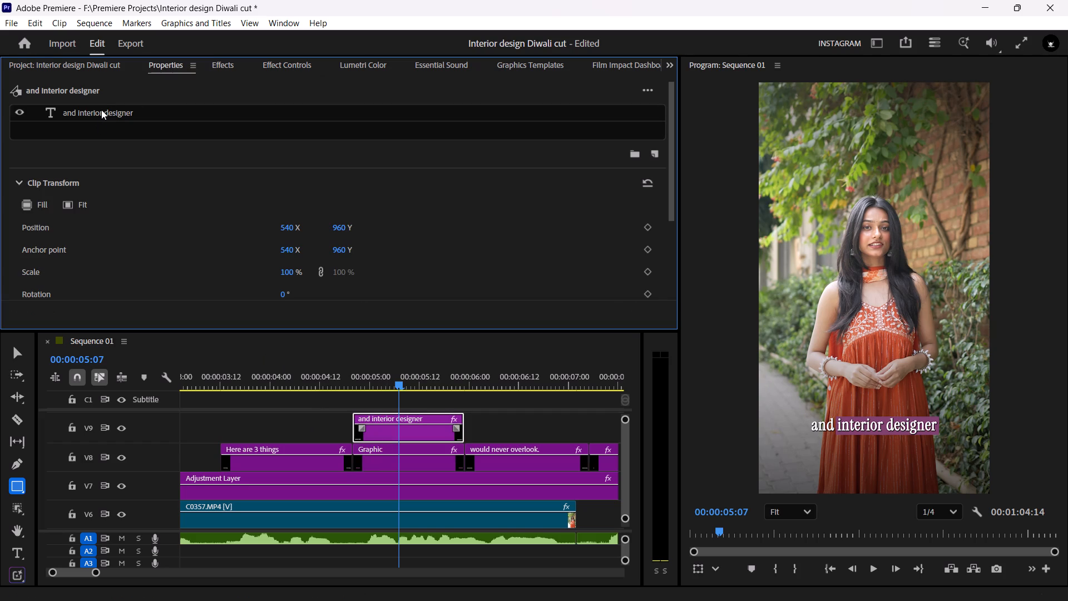
double_click(101, 110)
double_click(823, 425)
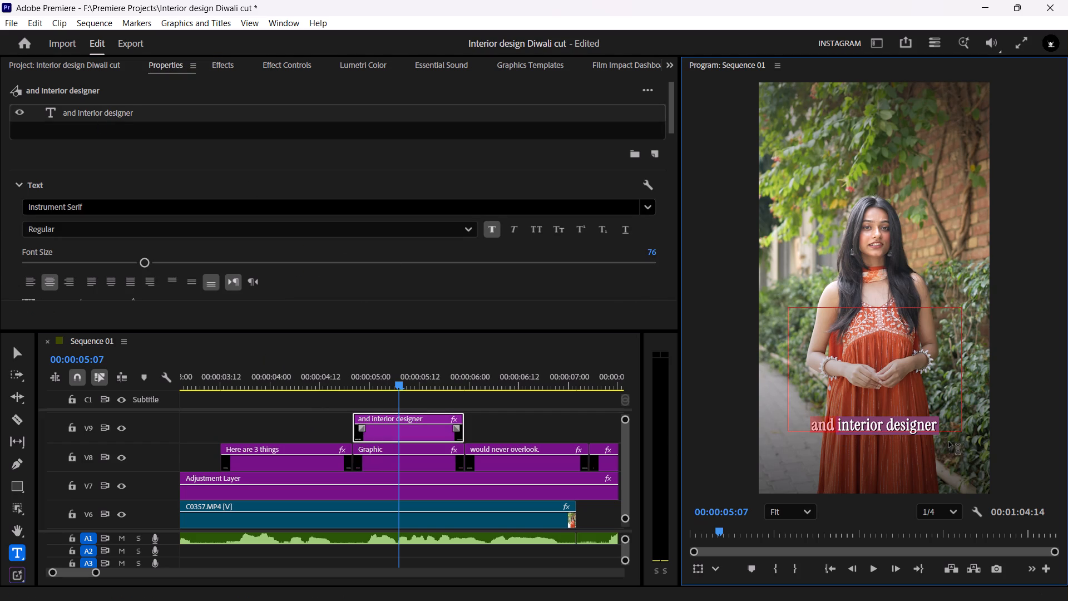
key("BackSpace")
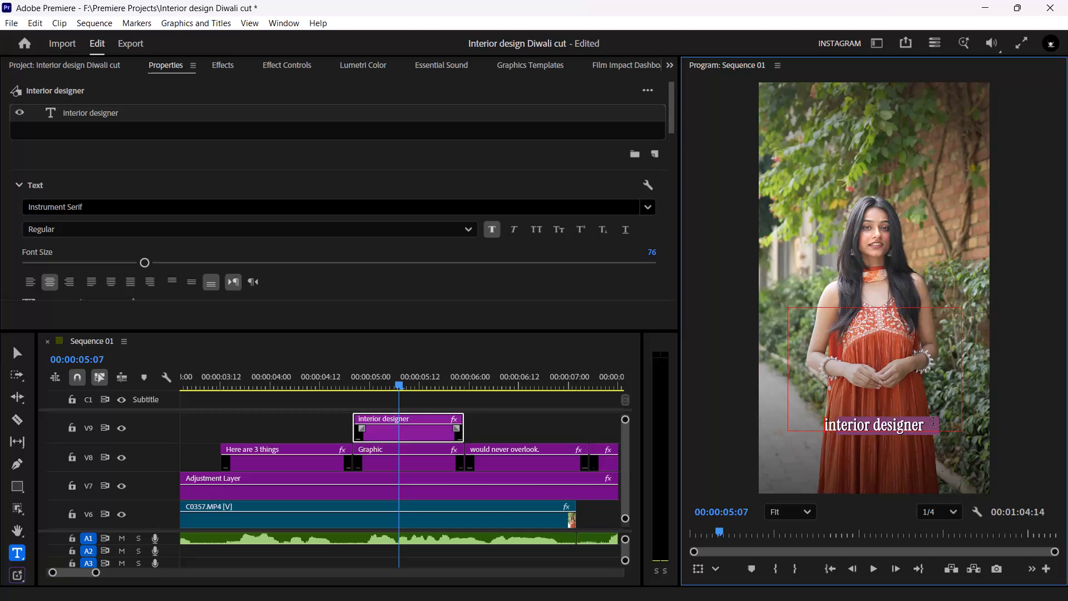
left_click(483, 423)
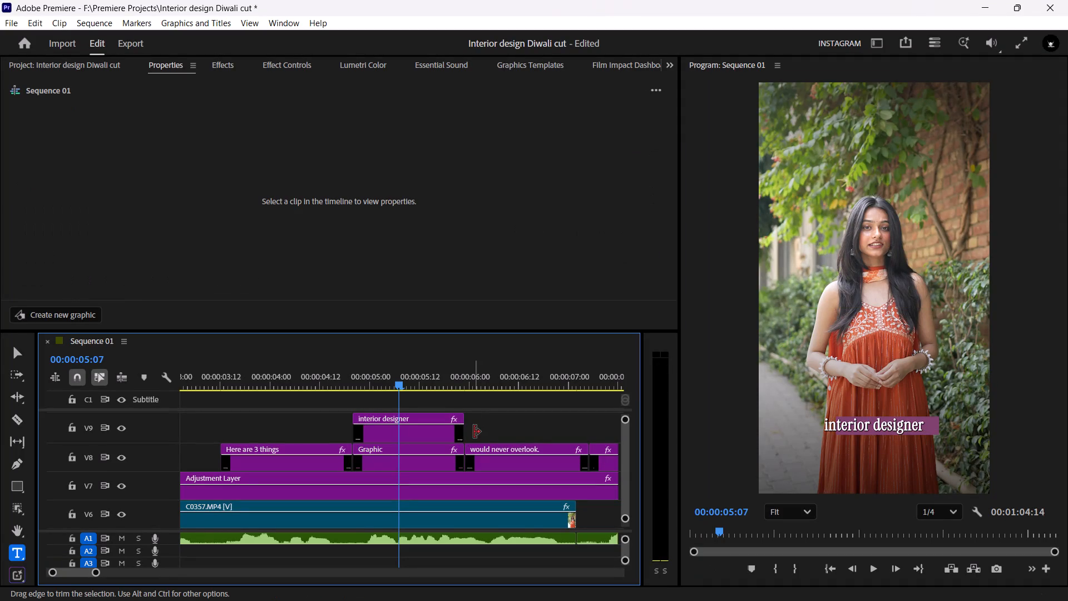
Delete the highlight rectangle from V8 and move the "interior designer" caption down from V9 into its place.
left_click(418, 432)
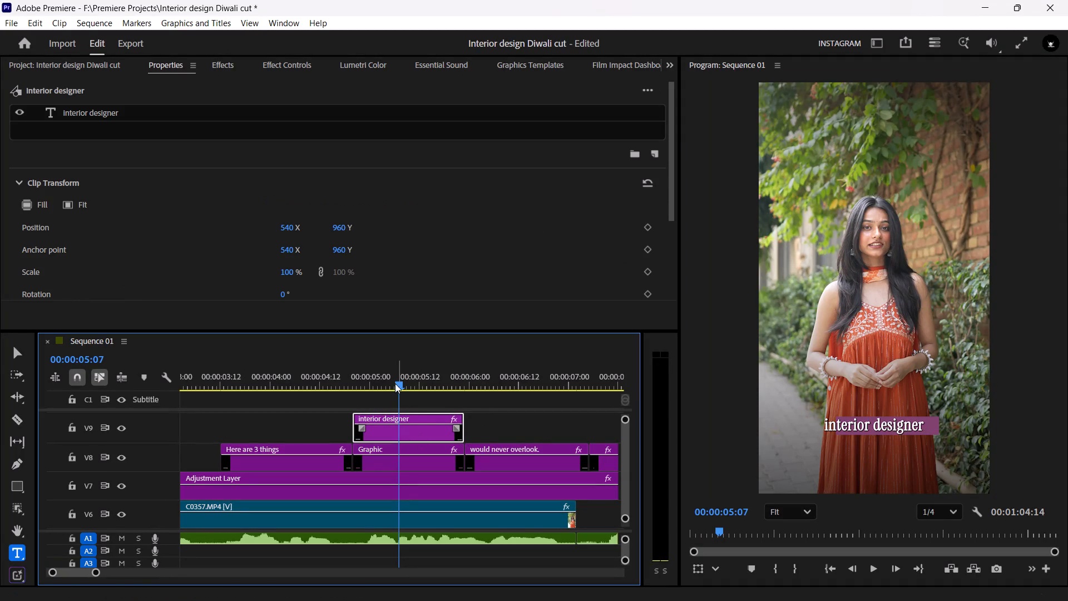
left_click(286, 59)
left_click_drag(422, 87, 362, 82)
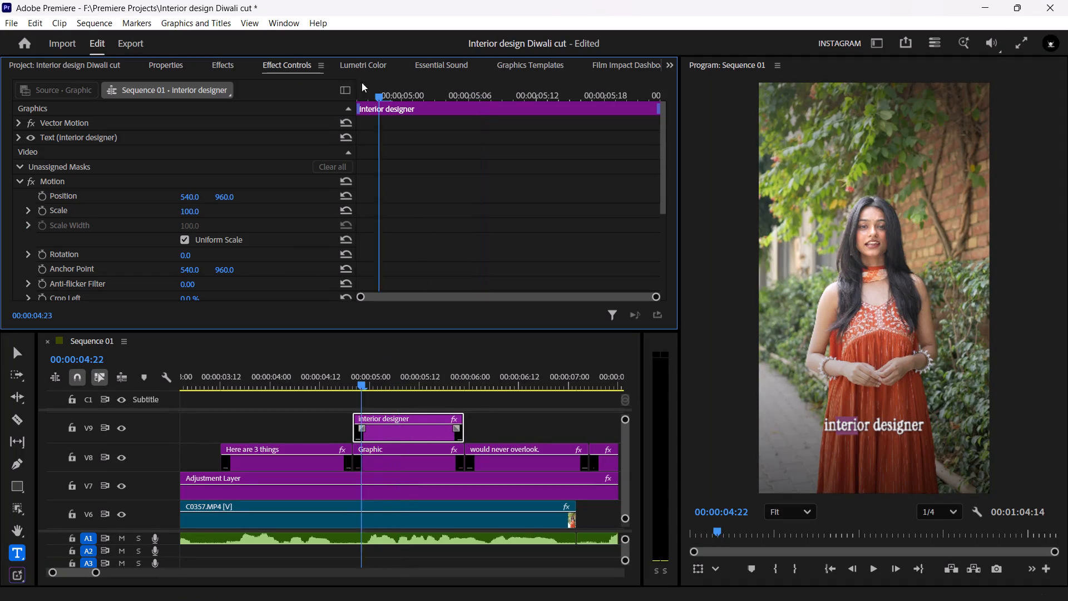
left_click_drag(362, 82, 314, 83)
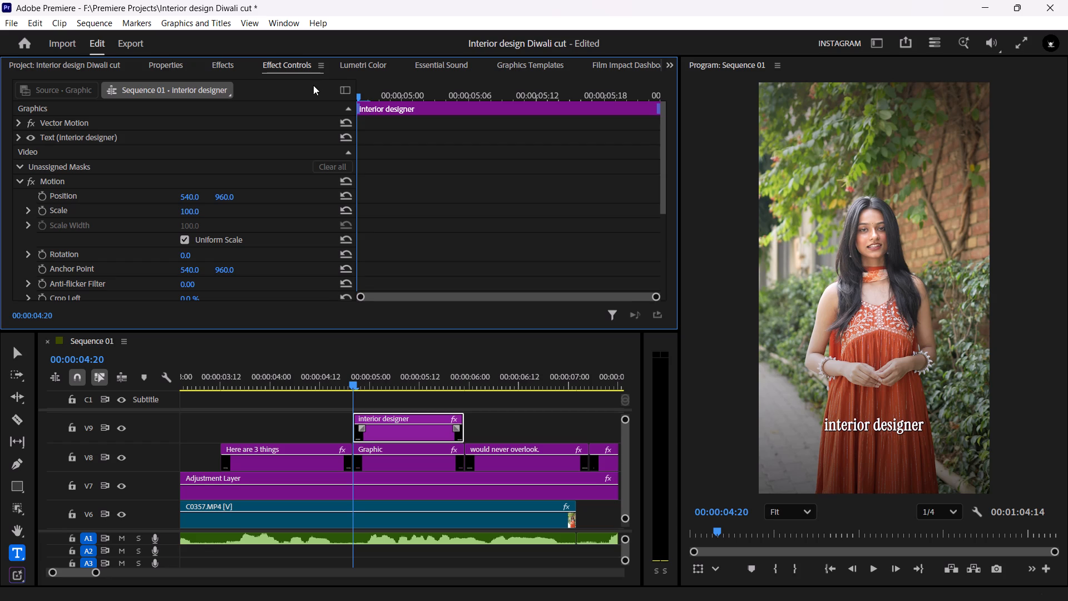
left_click(417, 456)
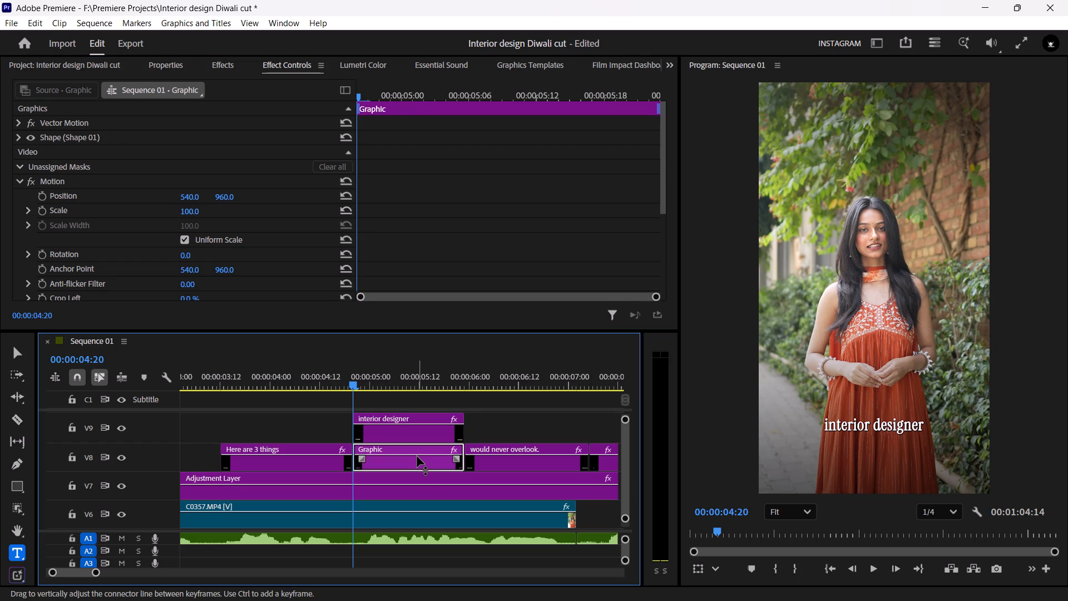
key("Delete")
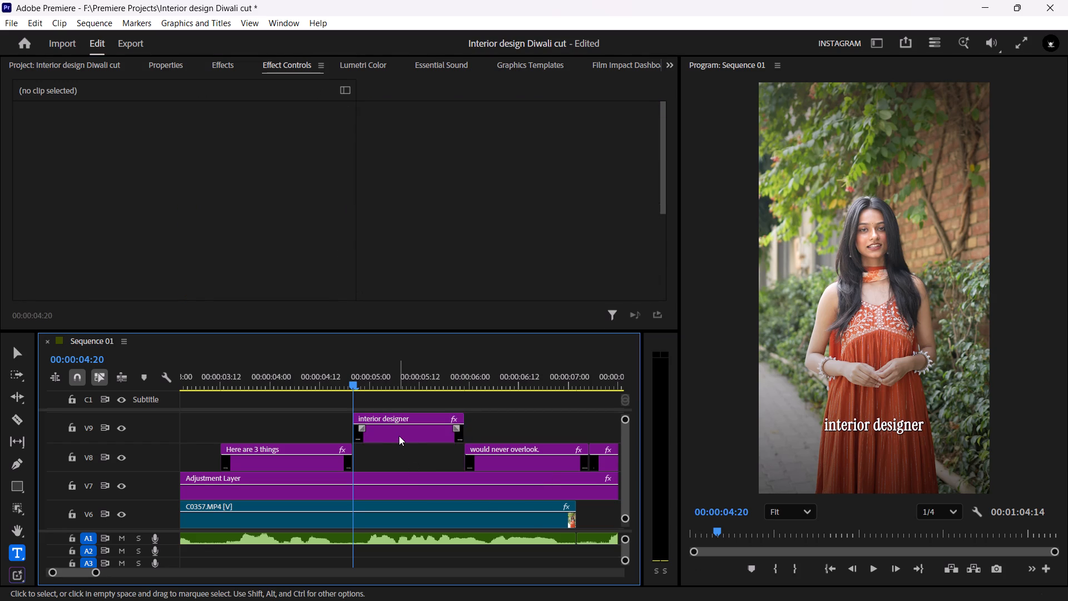
left_click_drag(399, 436, 399, 454)
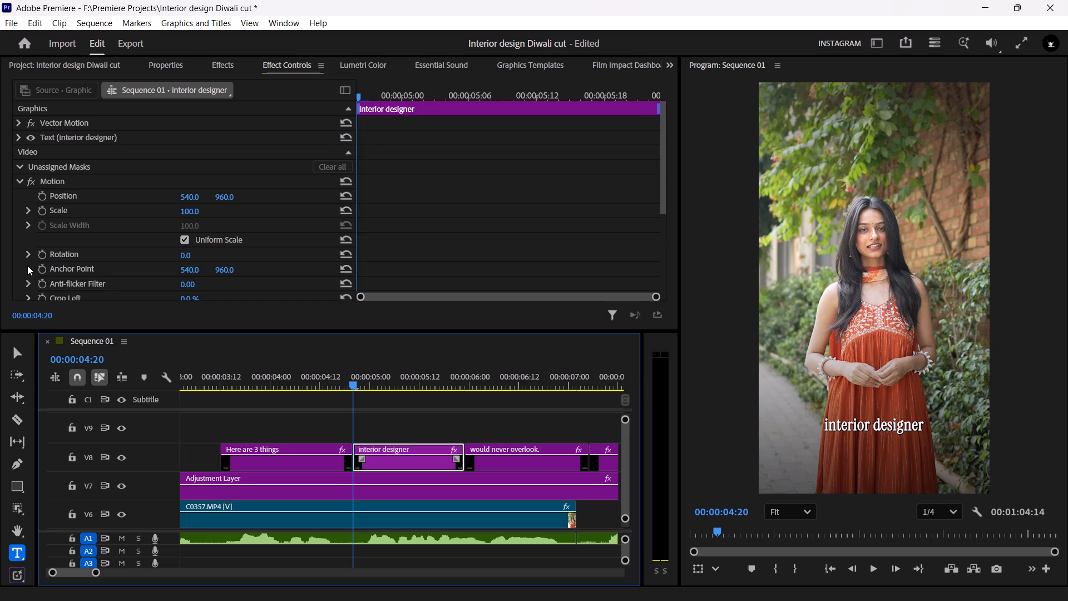
Enable Scale keyframing on the "interior designer" caption at 00:00:04:20 with a value of 100.
scroll(24, 264, "down", 4)
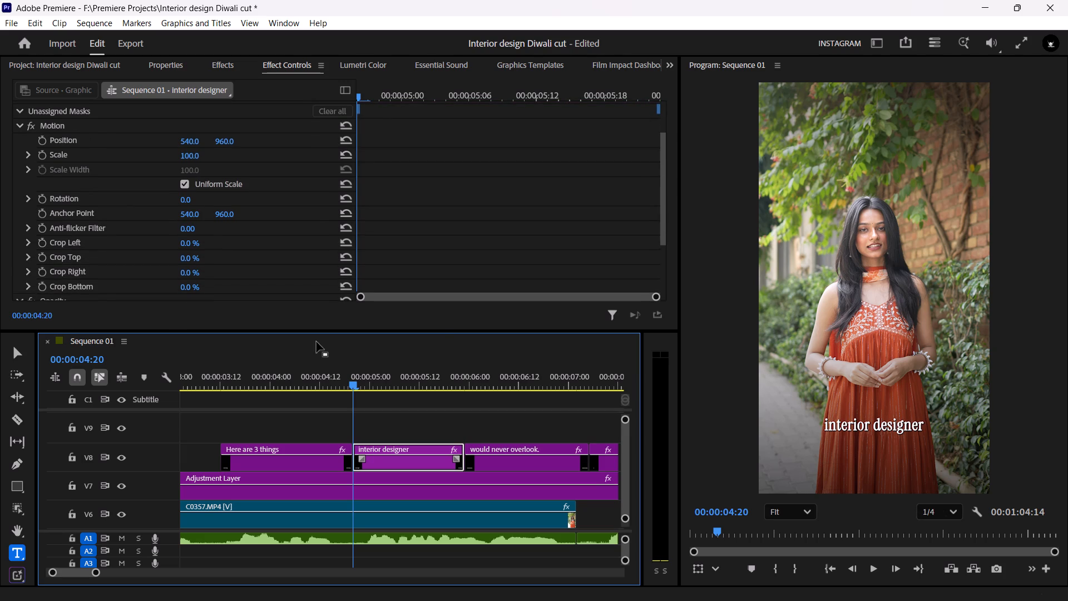
left_click(41, 155)
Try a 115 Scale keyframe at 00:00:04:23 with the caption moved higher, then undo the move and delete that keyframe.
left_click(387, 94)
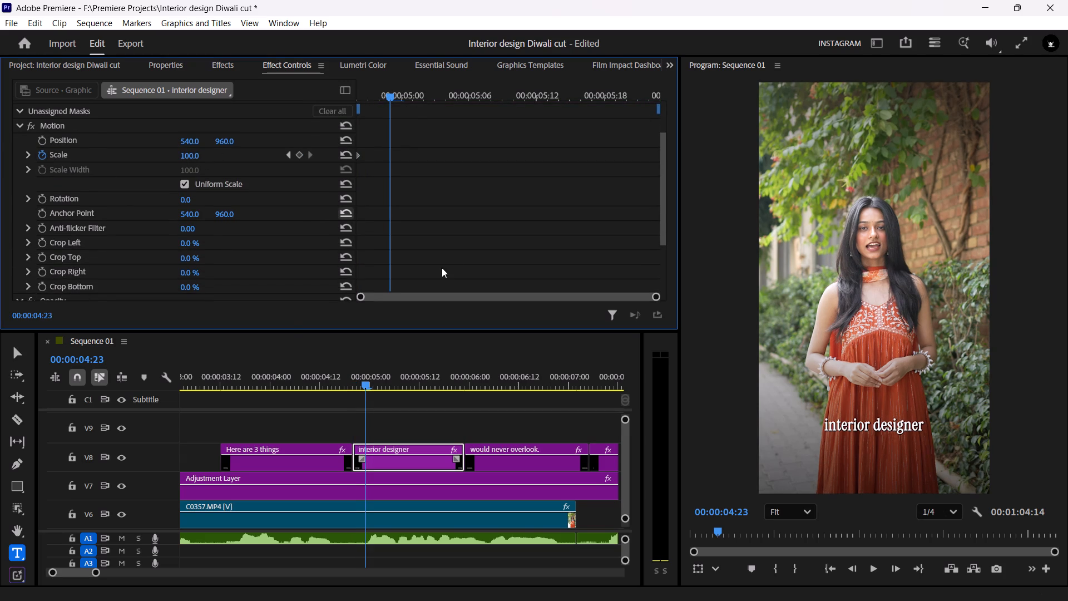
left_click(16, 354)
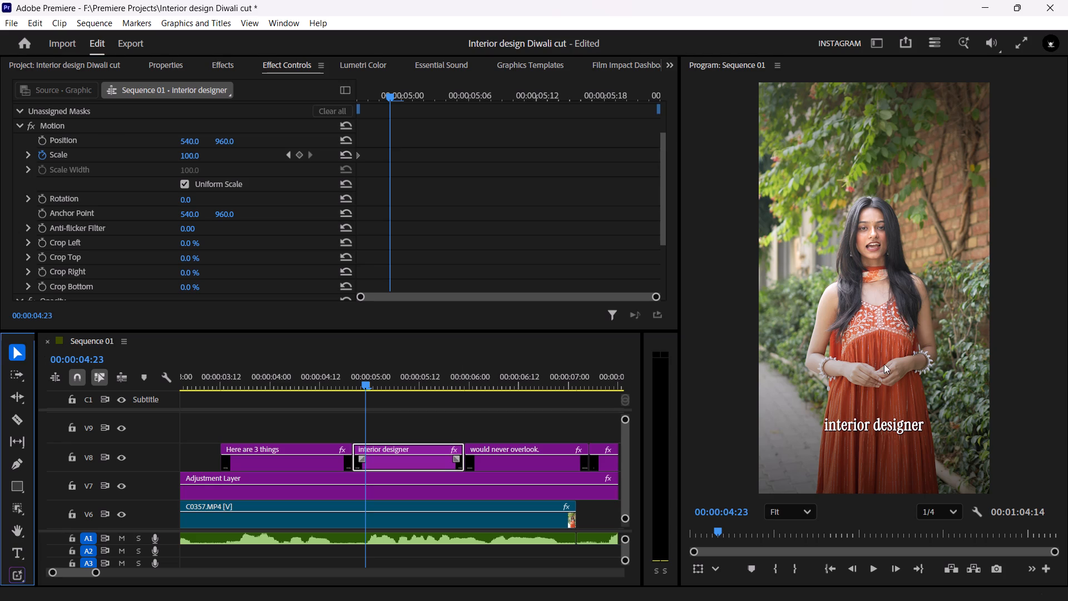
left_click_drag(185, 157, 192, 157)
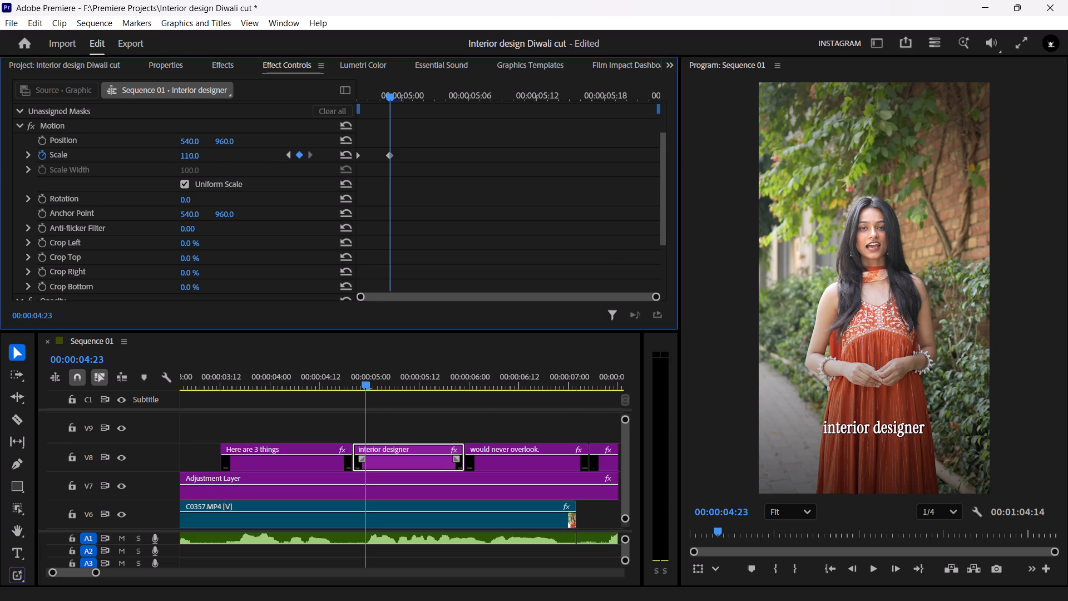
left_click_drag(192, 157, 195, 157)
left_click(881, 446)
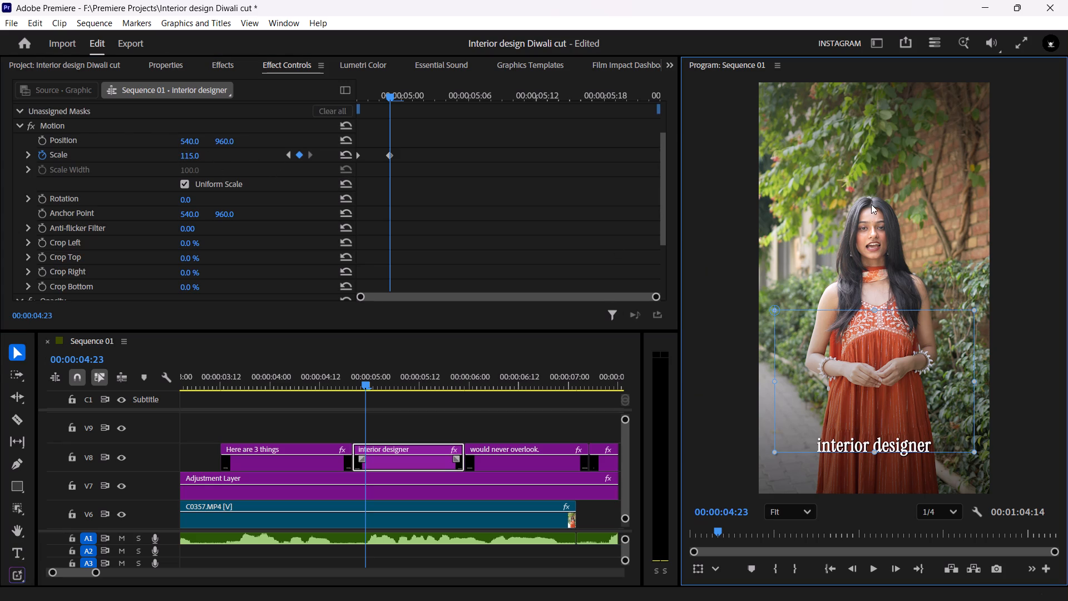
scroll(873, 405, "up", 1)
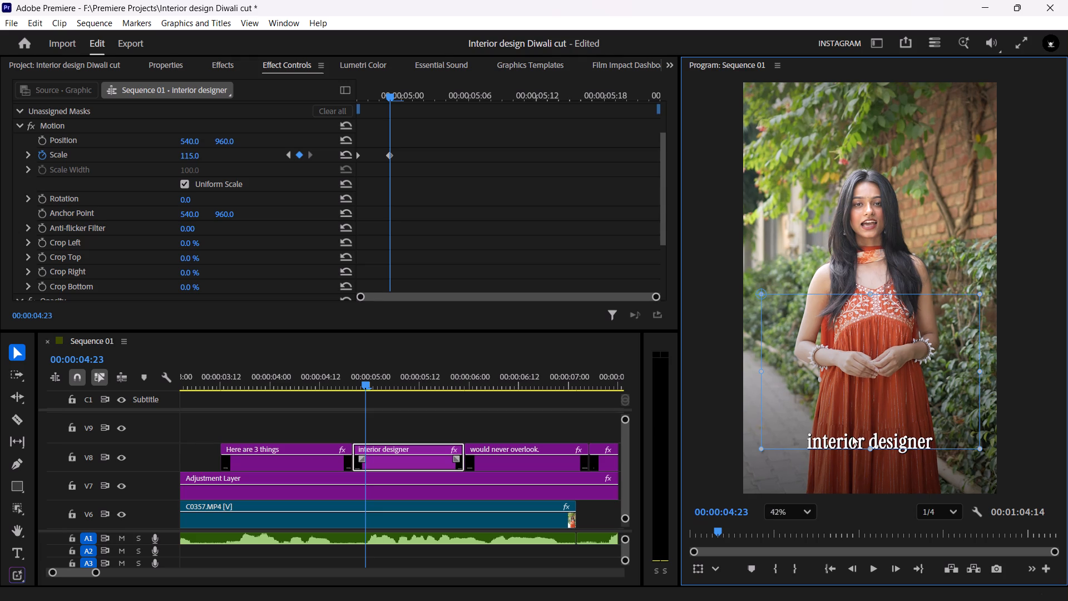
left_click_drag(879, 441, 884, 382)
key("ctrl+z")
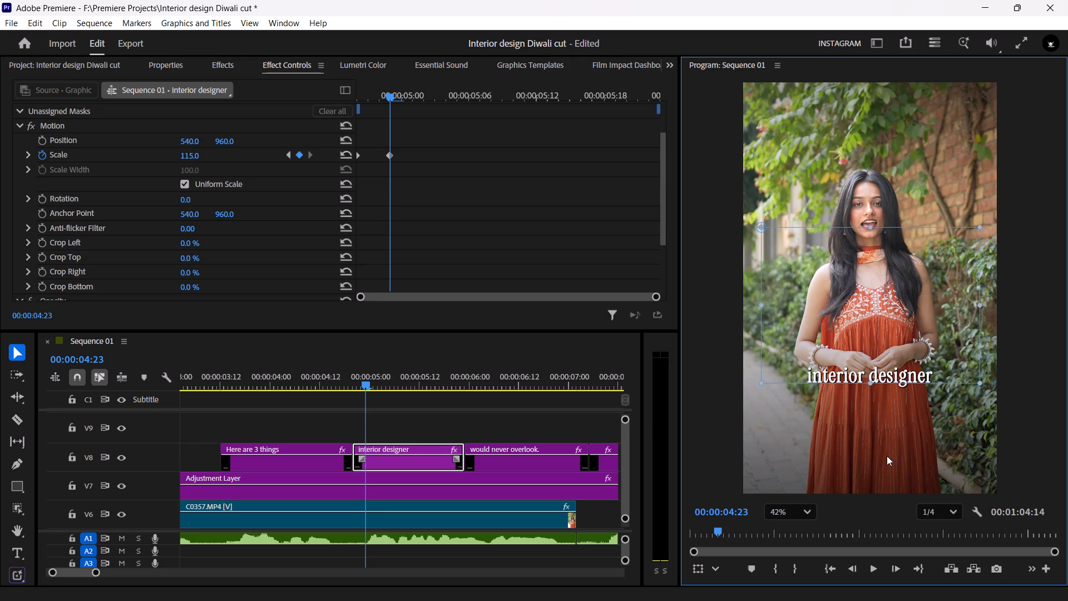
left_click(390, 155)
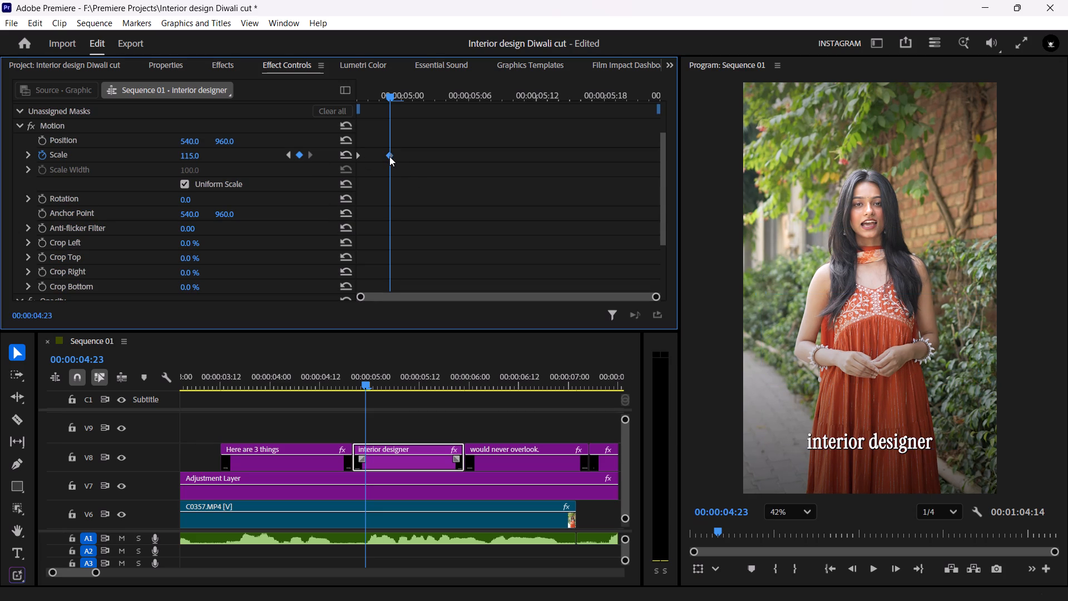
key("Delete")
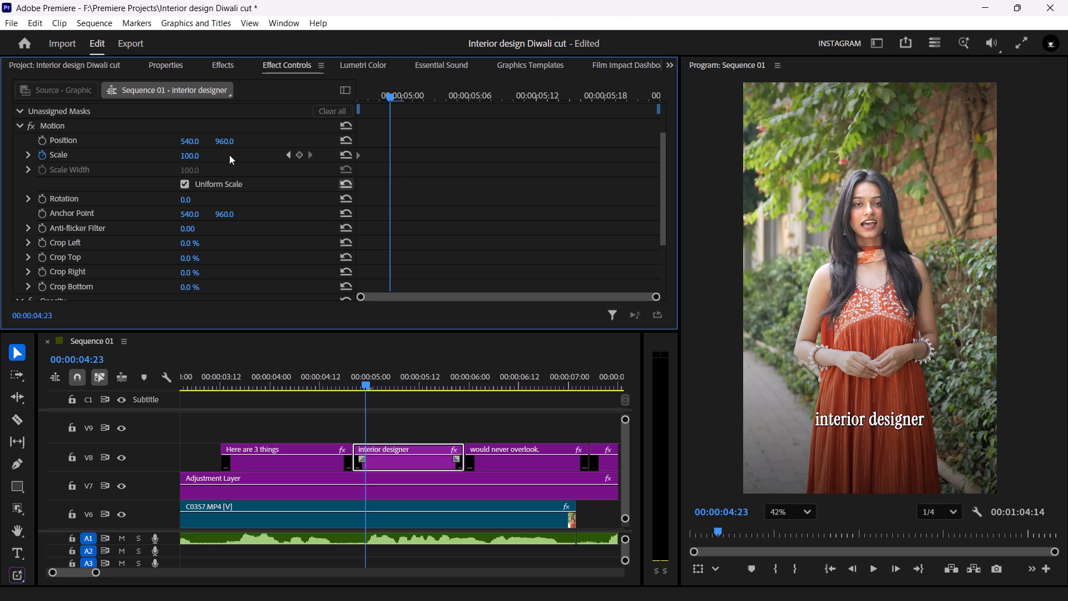
Set the vertical Anchor Point value of the "interior designer" caption to 1048.
left_click_drag(226, 213, 177, 208)
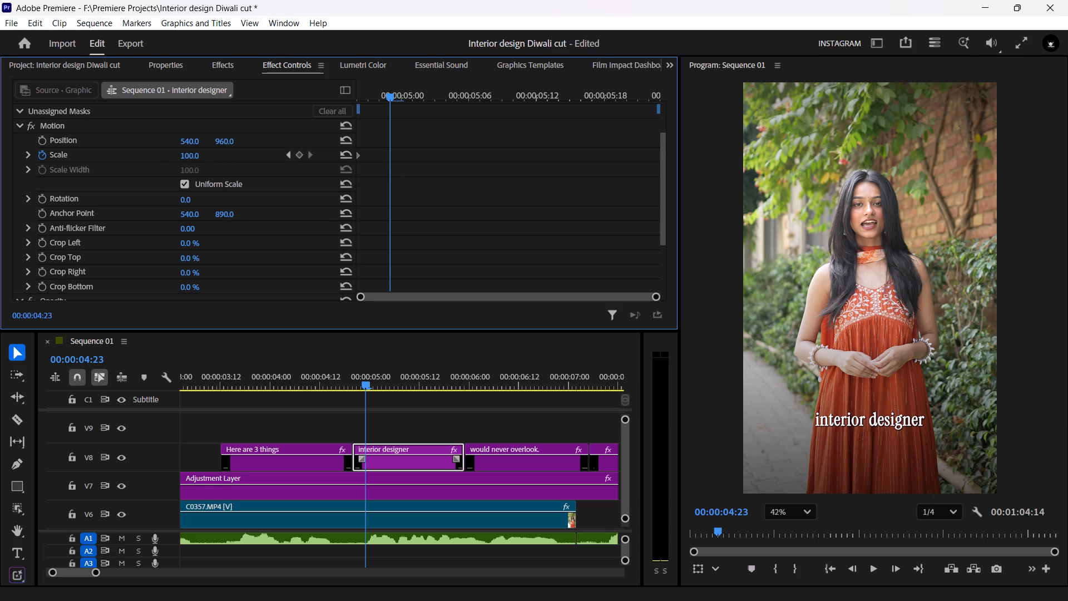
left_click_drag(177, 208, 308, 216)
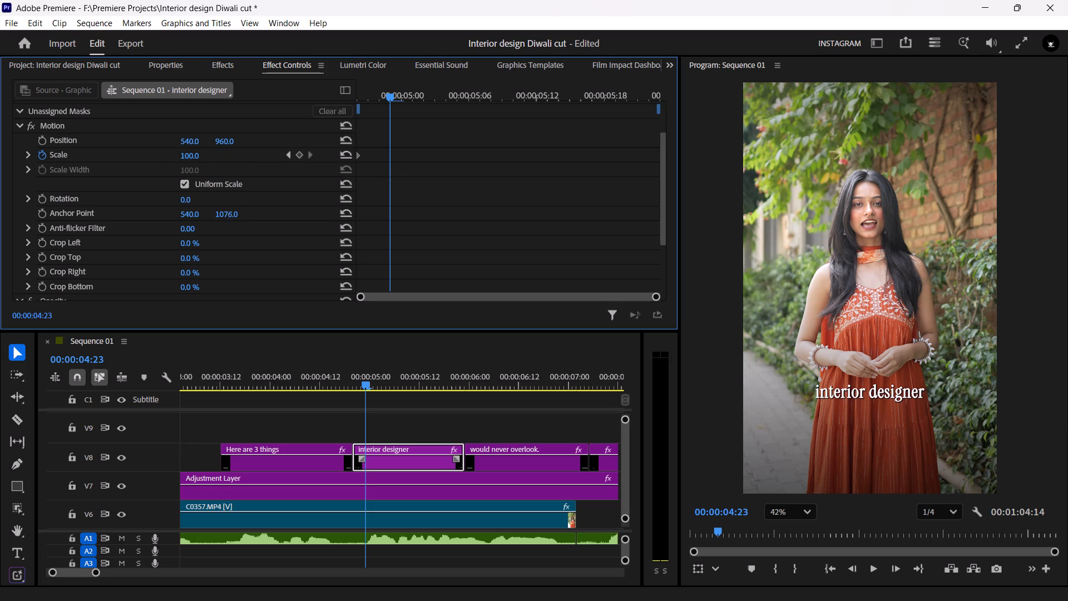
left_click_drag(308, 216, 286, 215)
Add a Scale keyframe of 121 to the "interior designer" caption at 00:00:05:02.
left_click_drag(390, 85, 384, 85)
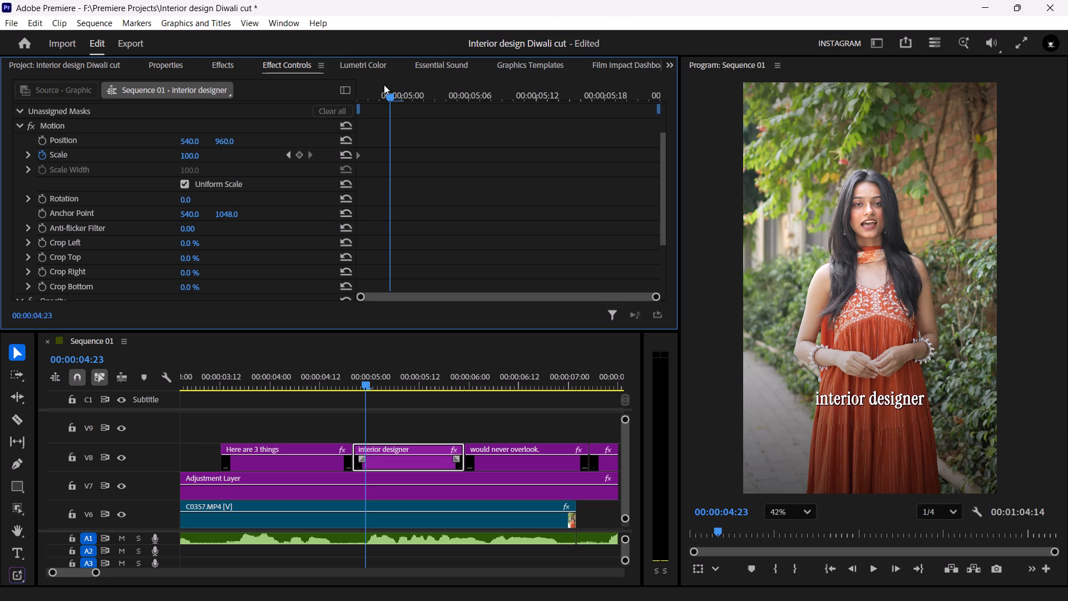
left_click_drag(384, 85, 370, 86)
left_click_drag(371, 87, 424, 92)
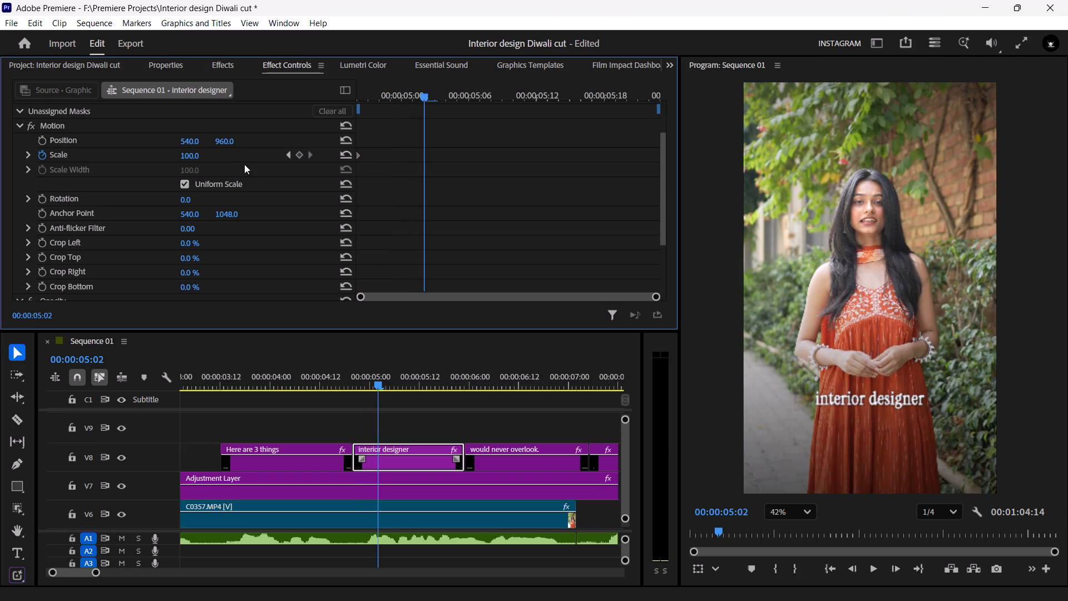
left_click(296, 153)
left_click_drag(192, 155, 206, 156)
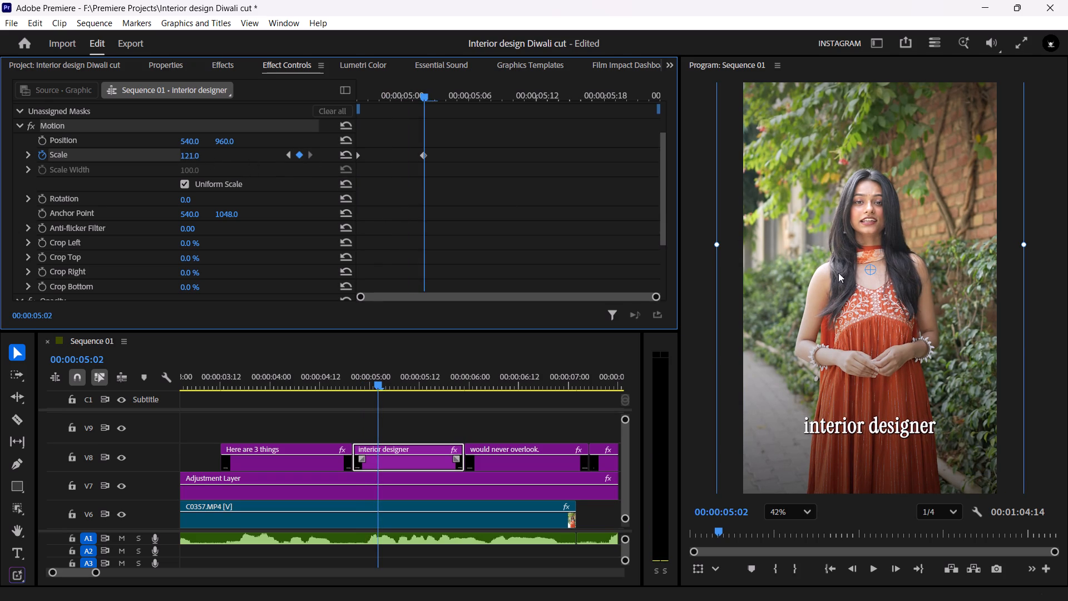
Move the caption's anchor point down to just above its text, at about 544.9, 1536.8, and preview the scale-up.
left_click_drag(869, 269, 873, 403)
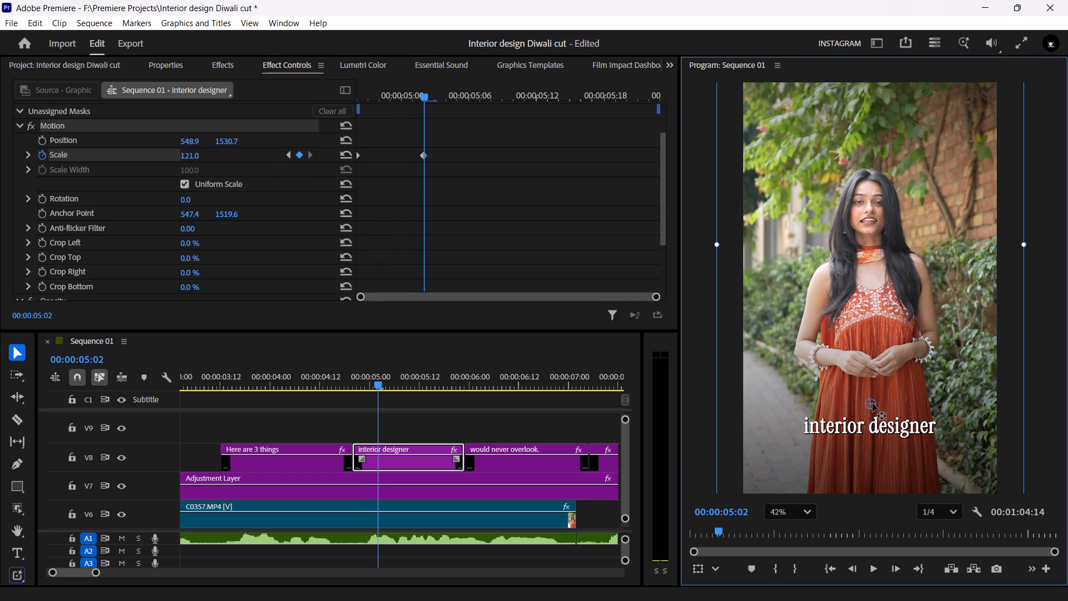
left_click_drag(873, 403, 871, 407)
left_click_drag(407, 93, 409, 96)
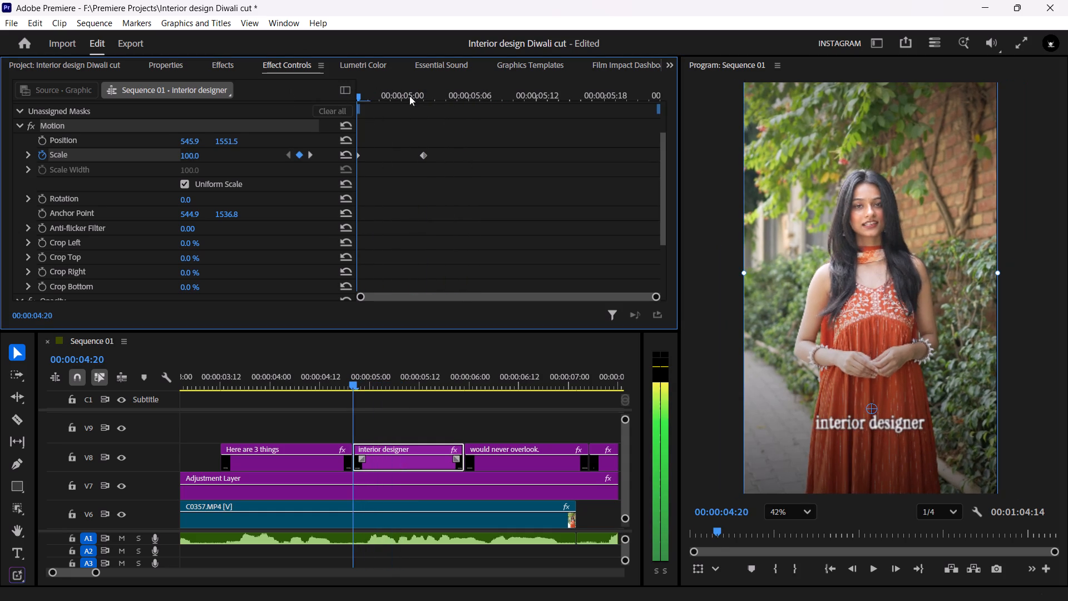
left_click_drag(409, 96, 320, 93)
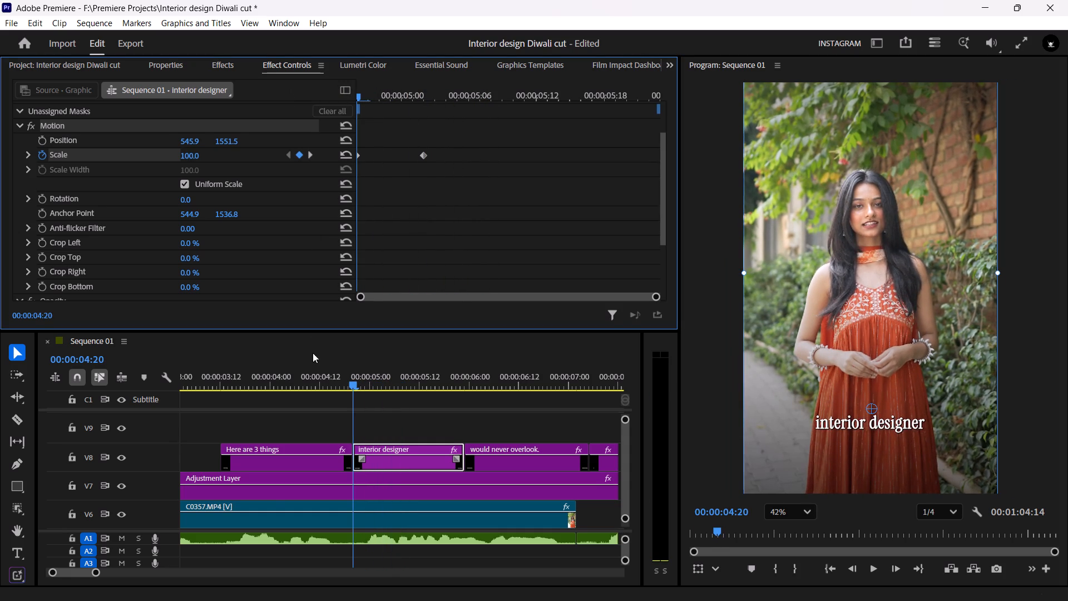
left_click_drag(299, 380, 315, 383)
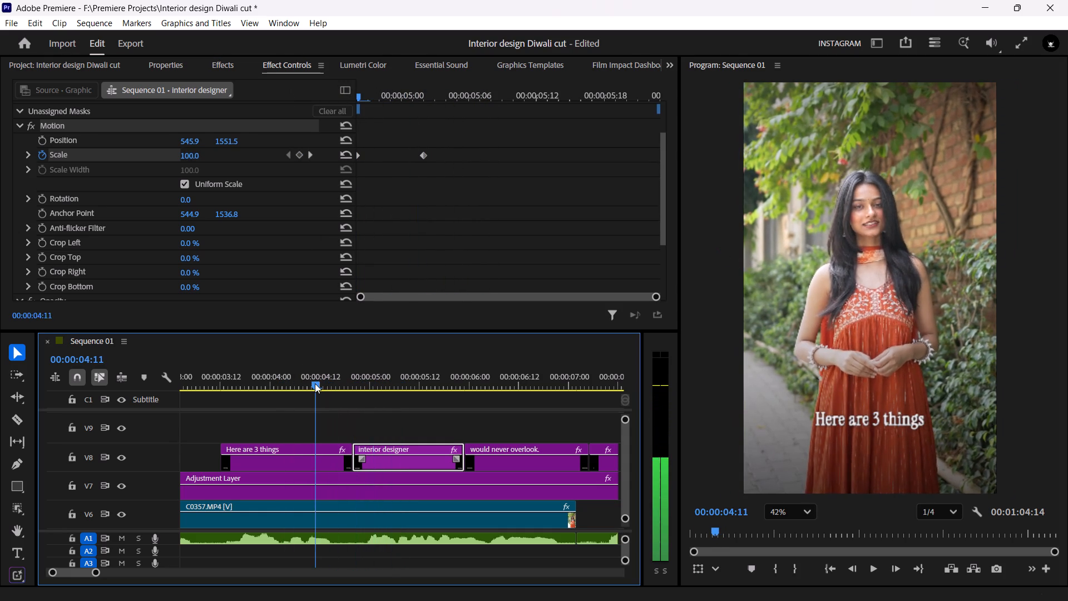
left_click_drag(315, 383, 313, 382)
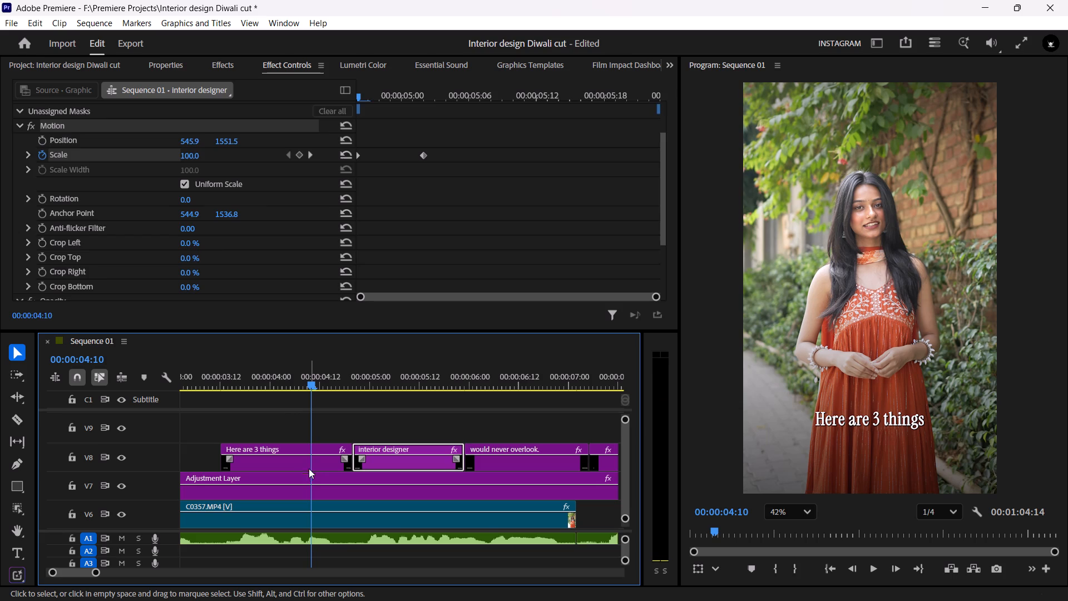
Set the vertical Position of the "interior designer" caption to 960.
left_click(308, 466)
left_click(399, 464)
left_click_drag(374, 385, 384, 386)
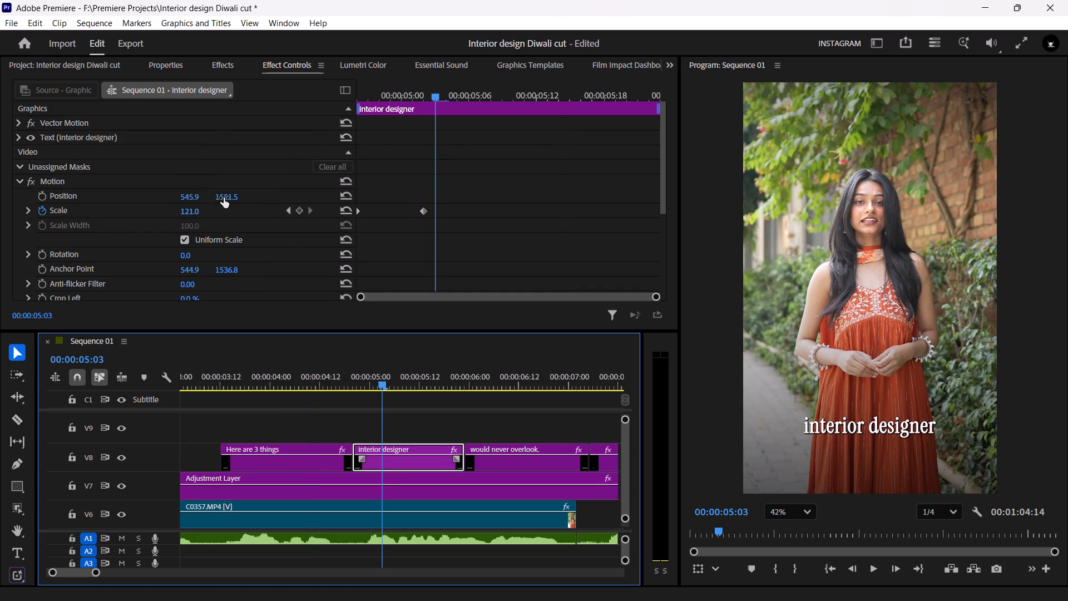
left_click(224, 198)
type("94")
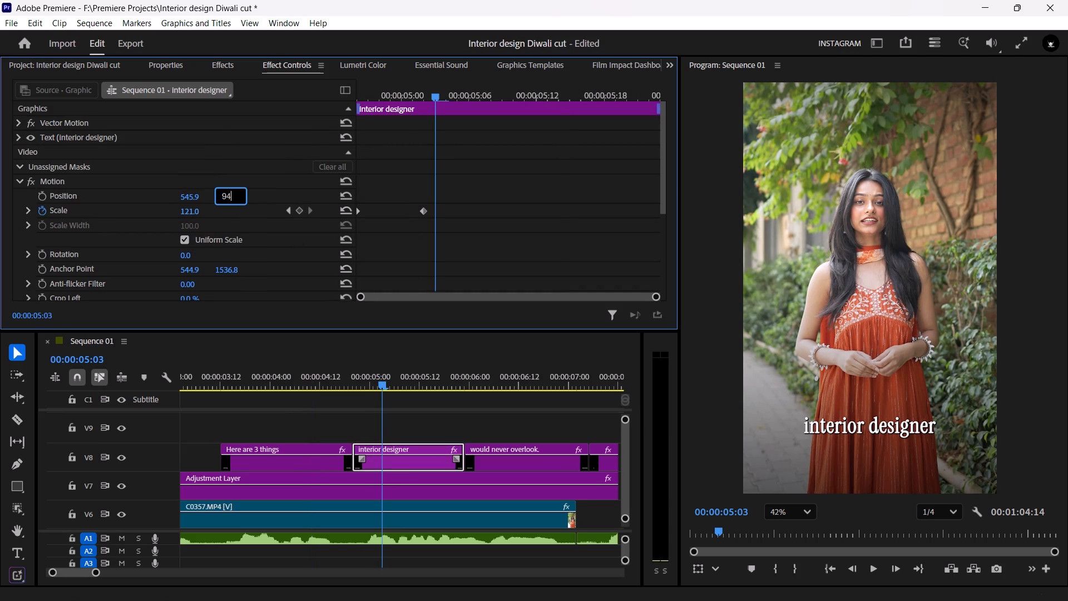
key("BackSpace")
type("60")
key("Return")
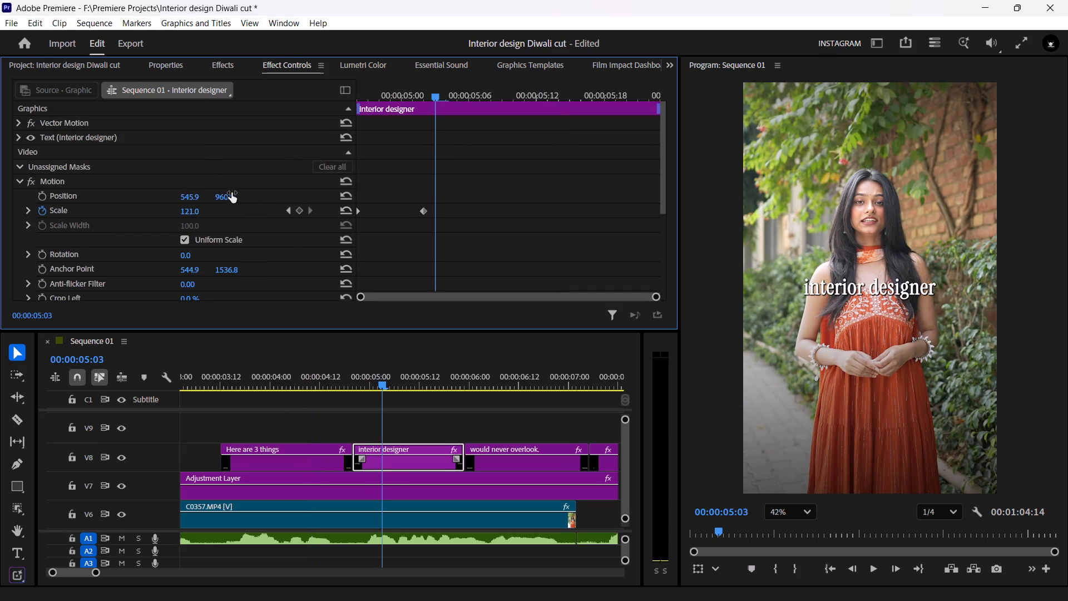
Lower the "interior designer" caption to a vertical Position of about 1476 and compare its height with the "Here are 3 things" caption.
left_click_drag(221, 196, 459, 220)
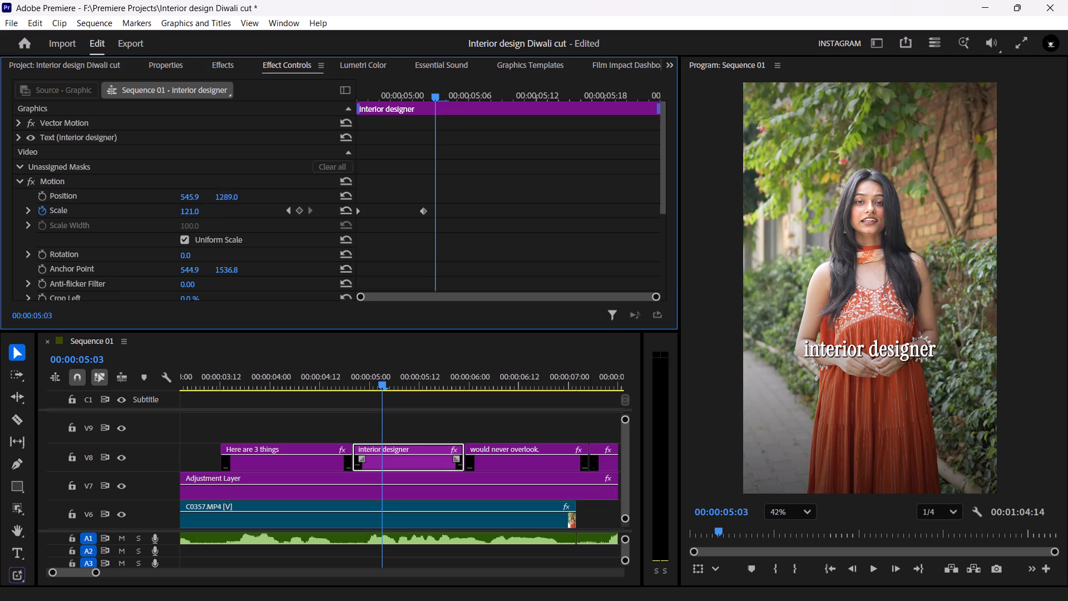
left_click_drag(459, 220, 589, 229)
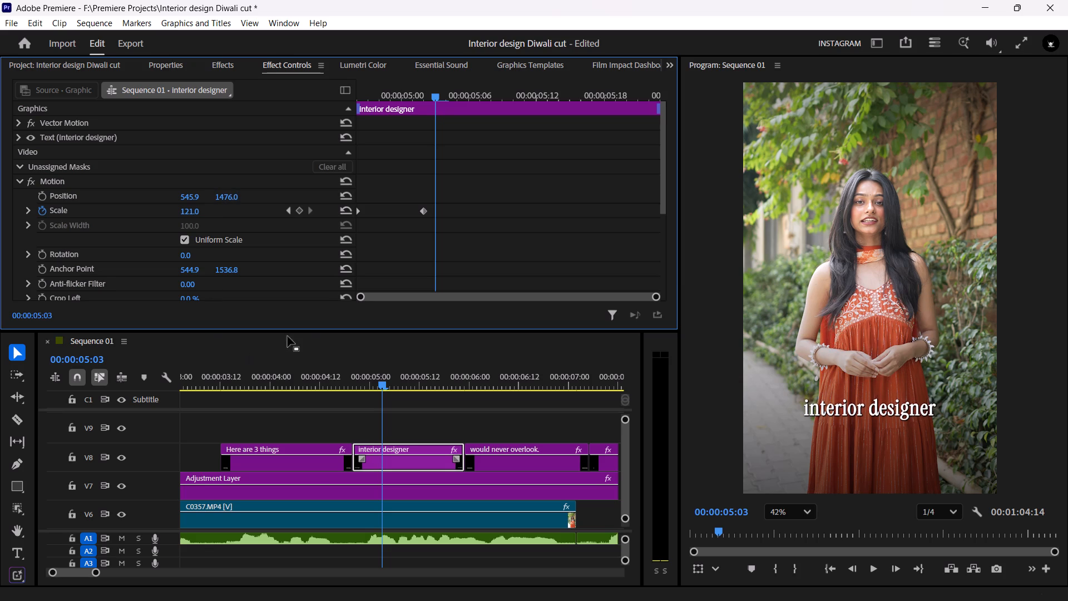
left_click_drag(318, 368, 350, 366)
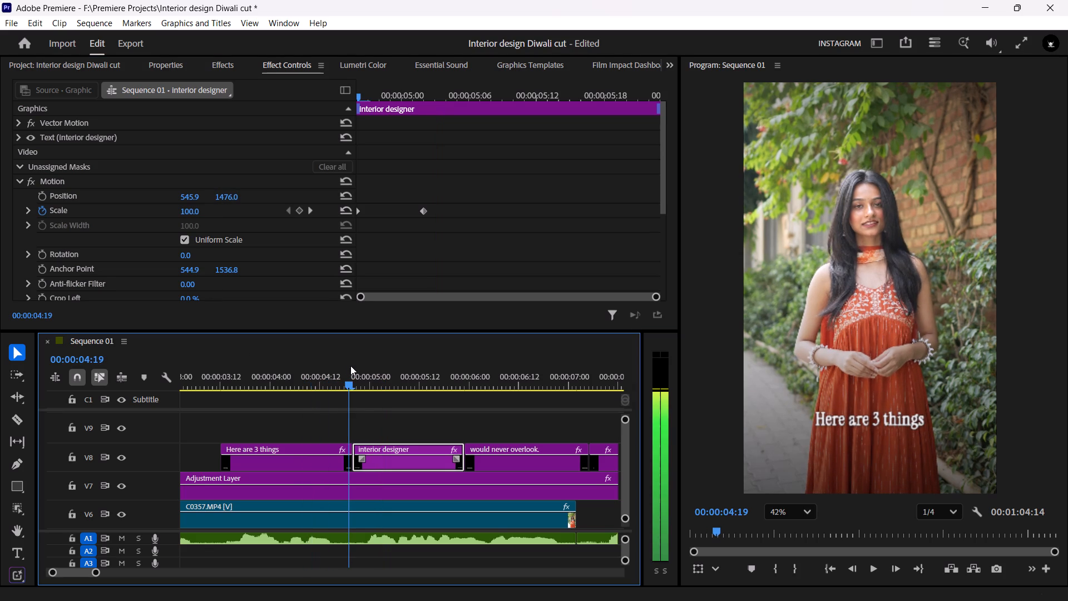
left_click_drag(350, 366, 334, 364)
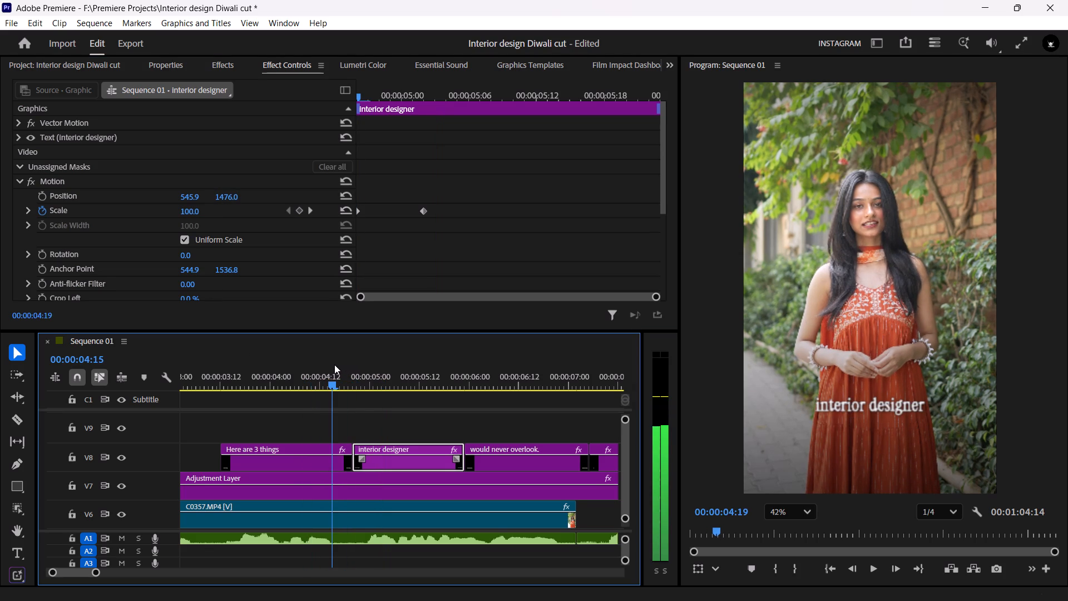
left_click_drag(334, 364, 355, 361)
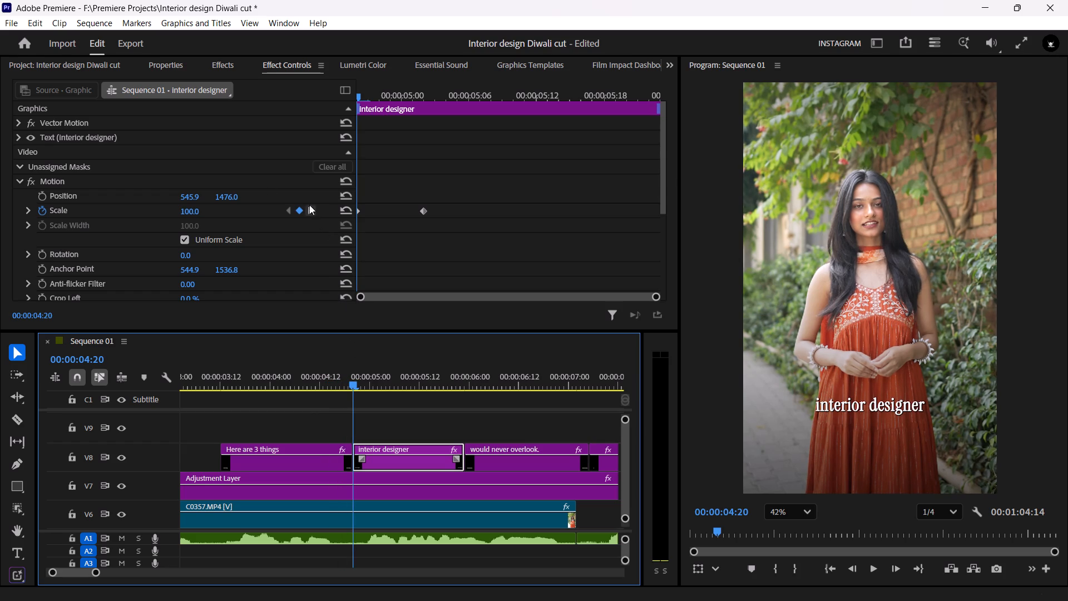
Fine-tune the "interior designer" caption's vertical Position to 1536 to match "Here are 3 things", and play back the transition.
left_click_drag(220, 199, 260, 201)
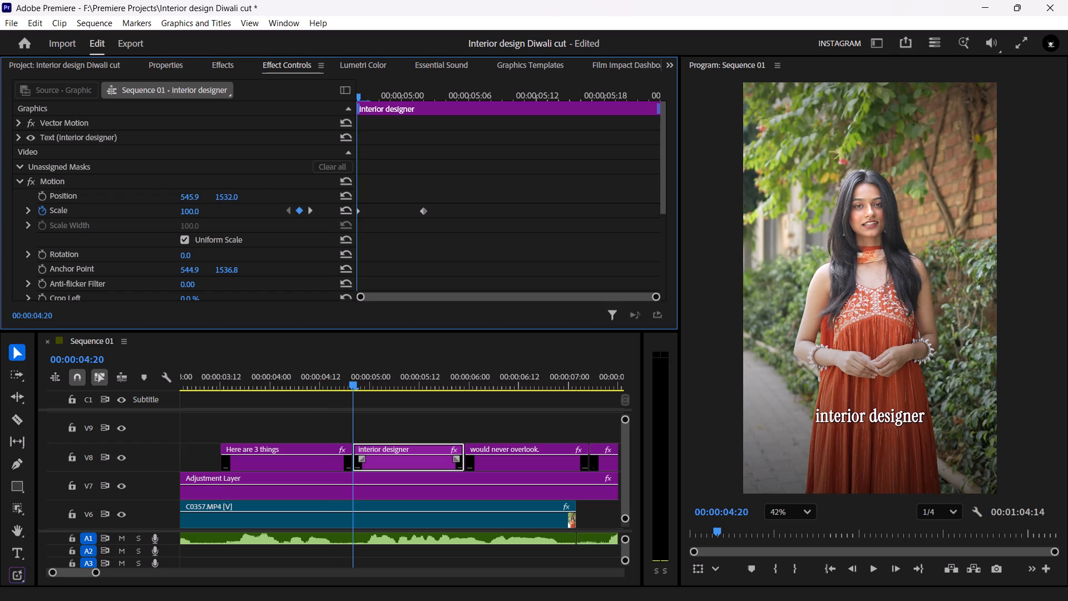
left_click_drag(260, 201, 258, 205)
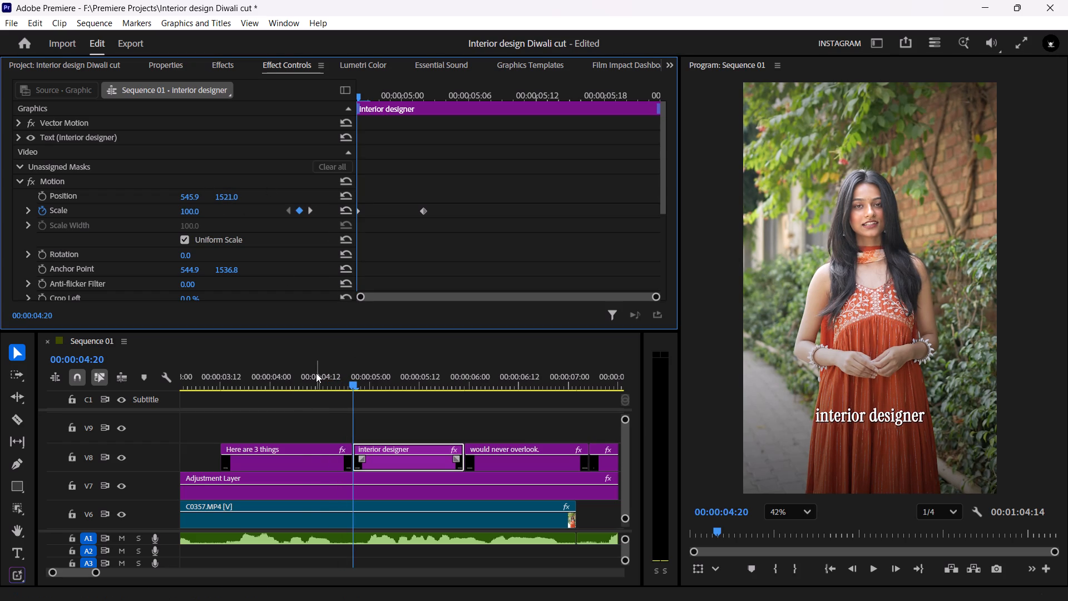
left_click_drag(316, 373, 325, 371)
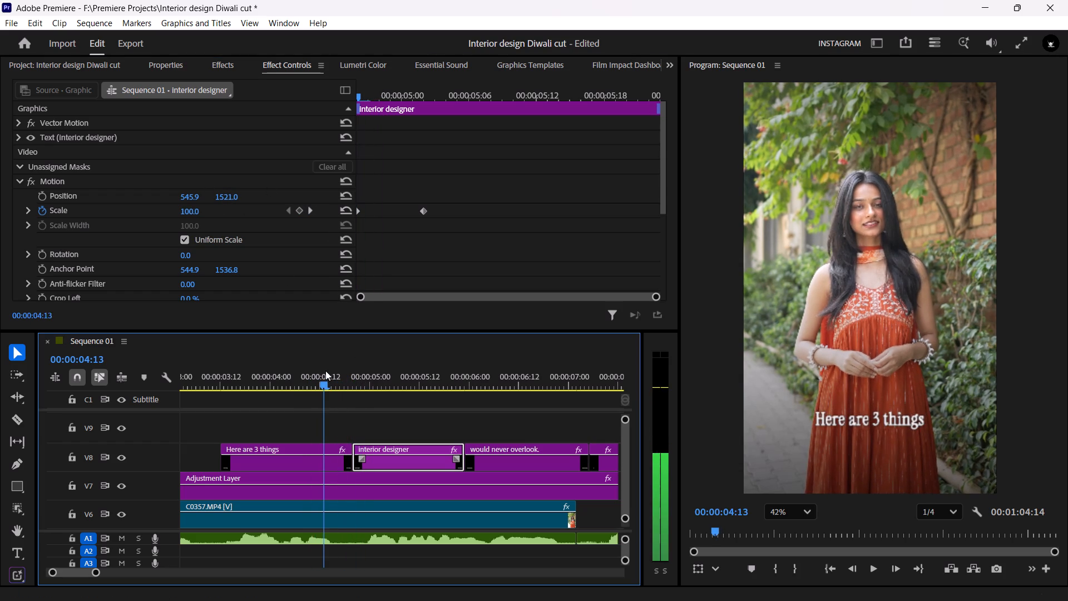
left_click_drag(325, 371, 358, 366)
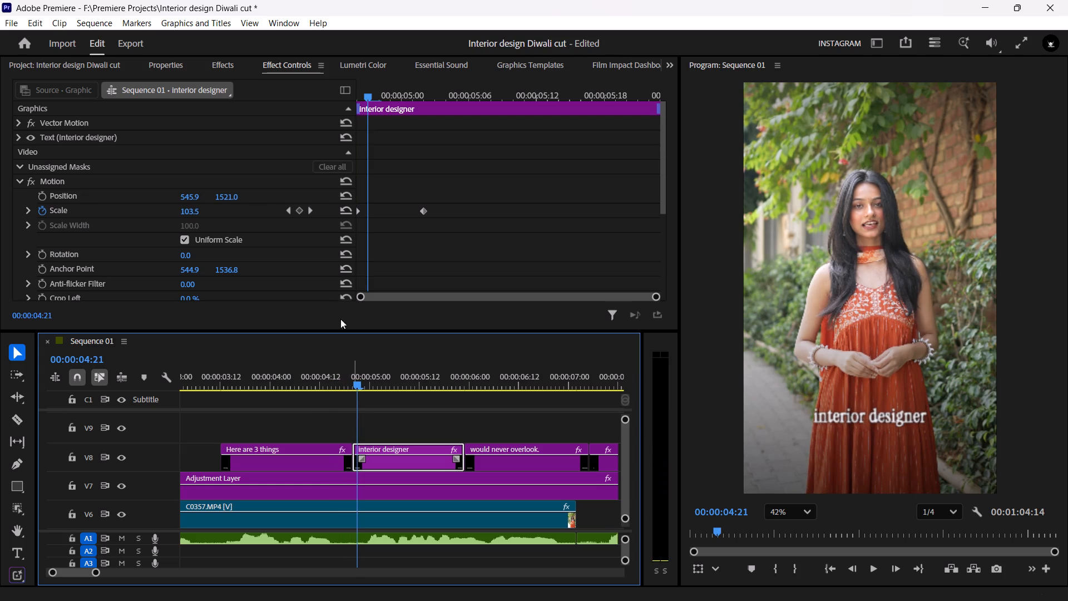
left_click_drag(224, 197, 231, 197)
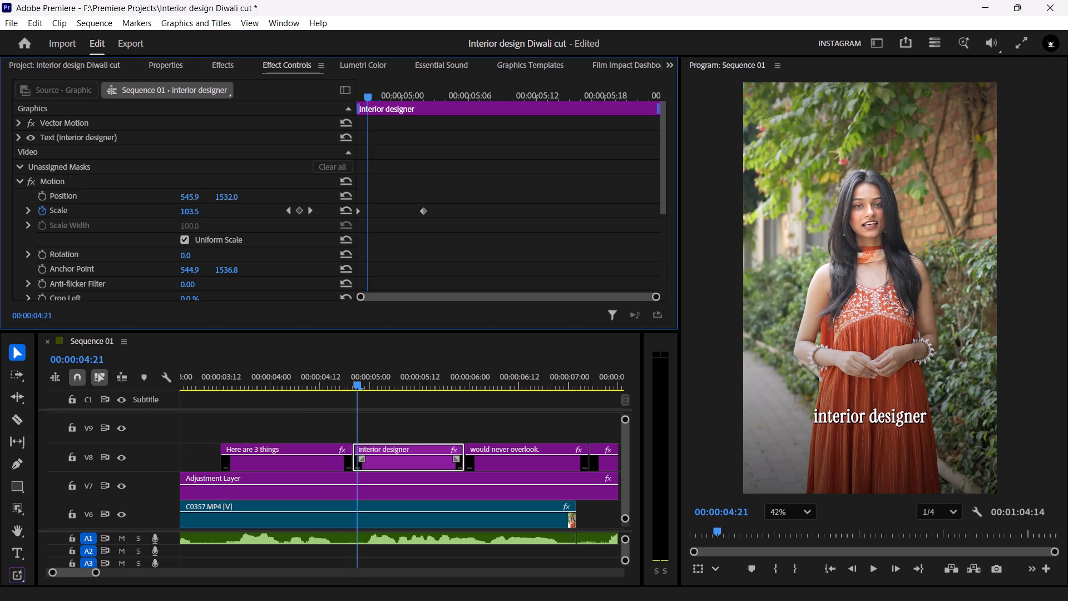
left_click_drag(231, 197, 234, 197)
left_click_drag(314, 378, 328, 377)
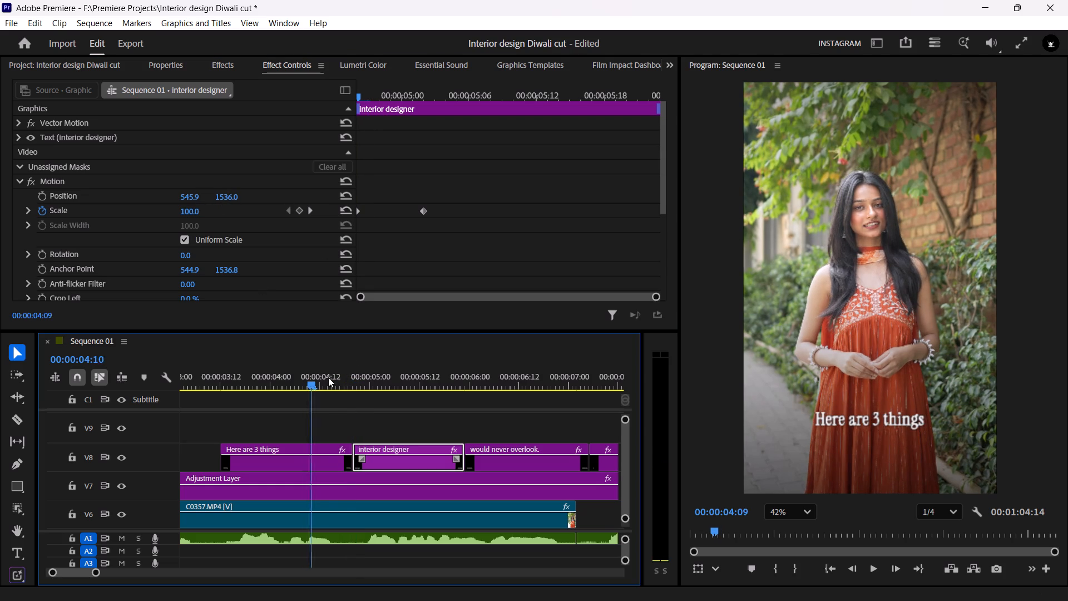
left_click_drag(328, 377, 230, 369)
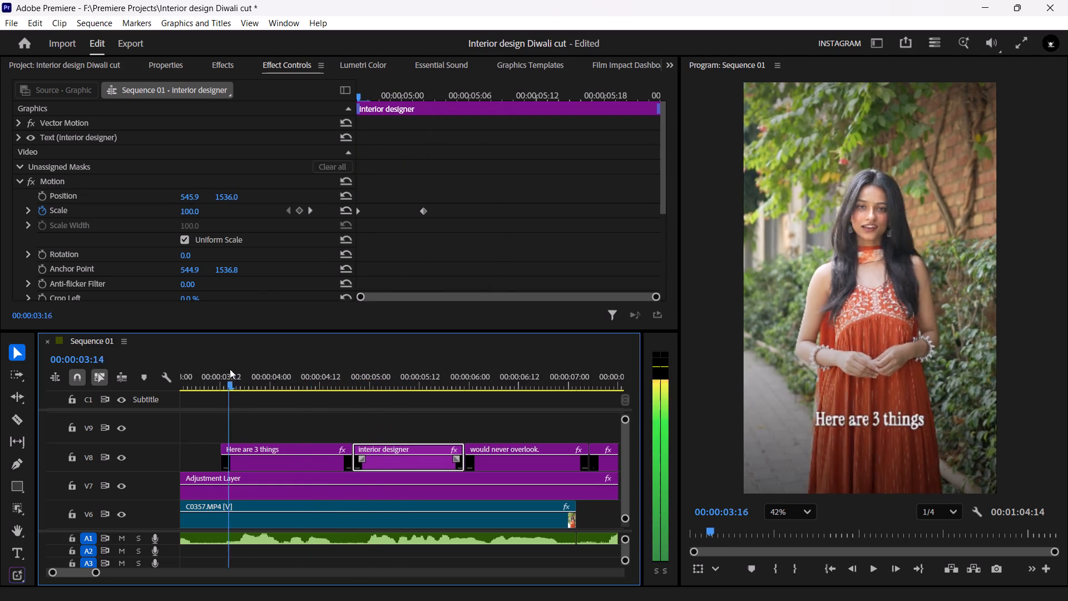
left_click_drag(230, 369, 211, 369)
key("space")
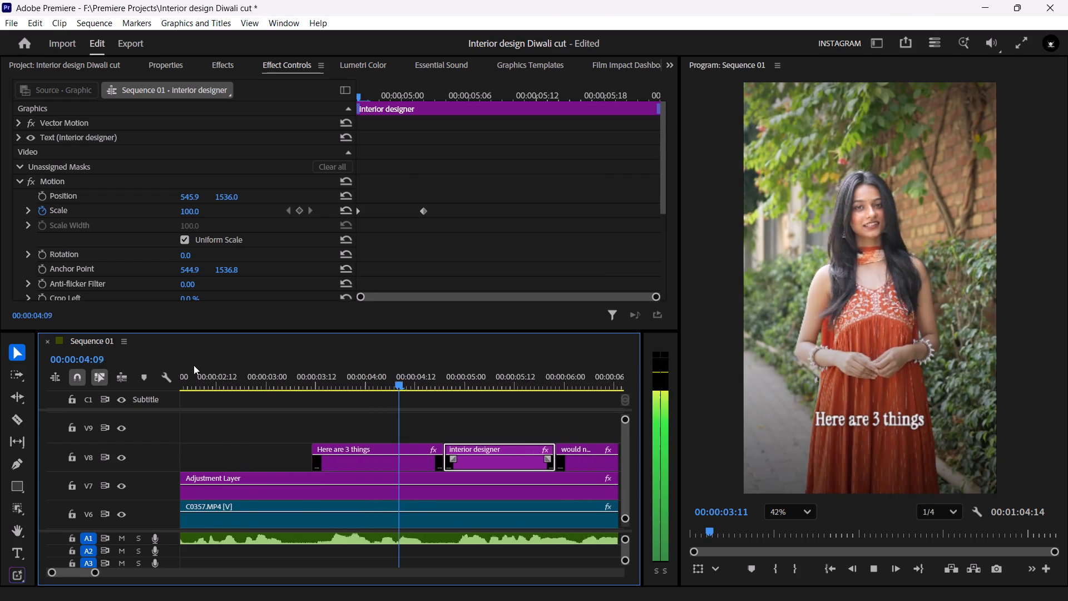
key("space")
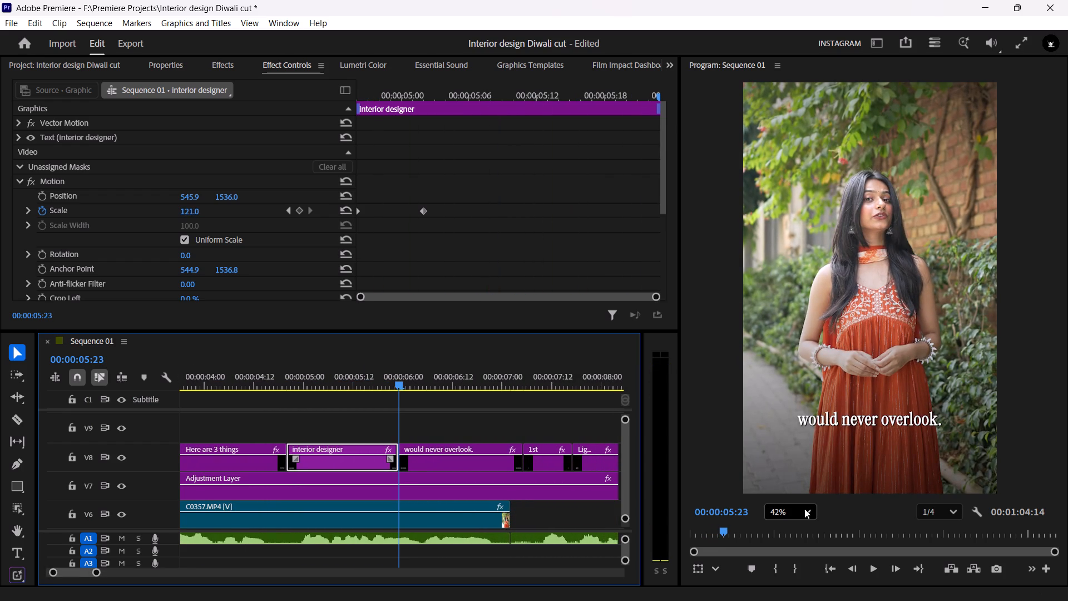
Set the program preview's zoom level to Fit.
left_click(804, 509)
left_click(787, 314)
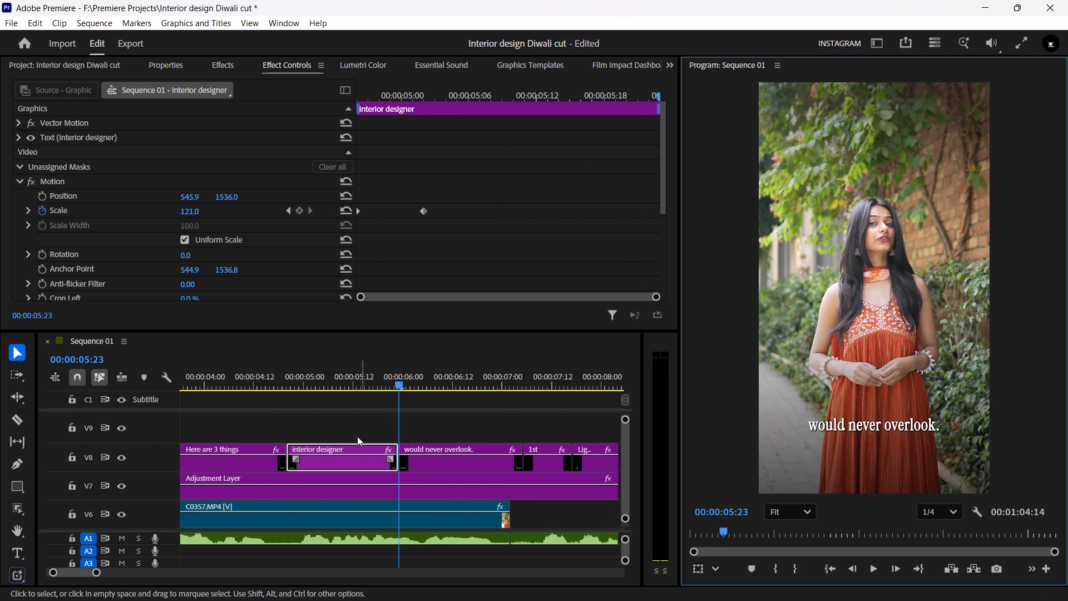
Play back the transition from "Here are 3 things" to "interior designer" to examine the caption's scale-up.
left_click(343, 416)
left_click_drag(326, 371, 210, 369)
key("space")
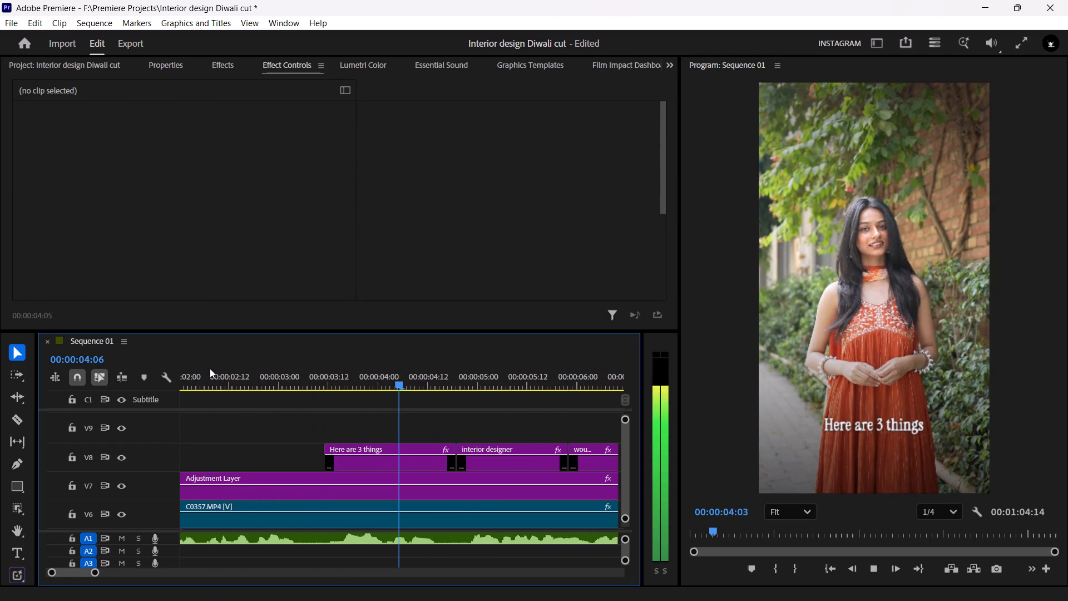
key("space")
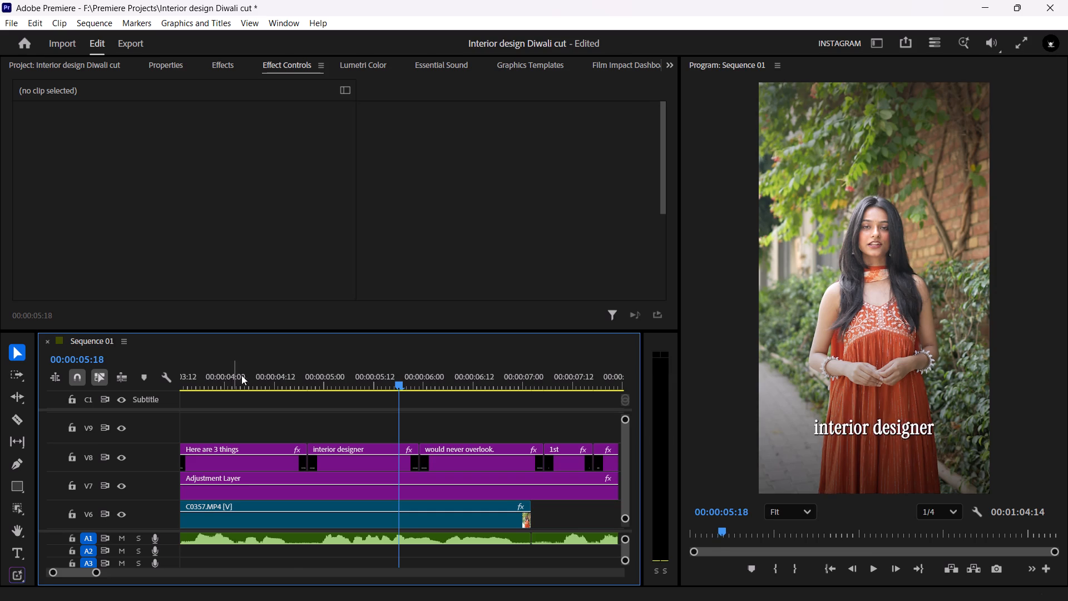
left_click_drag(293, 380, 226, 370)
key("space")
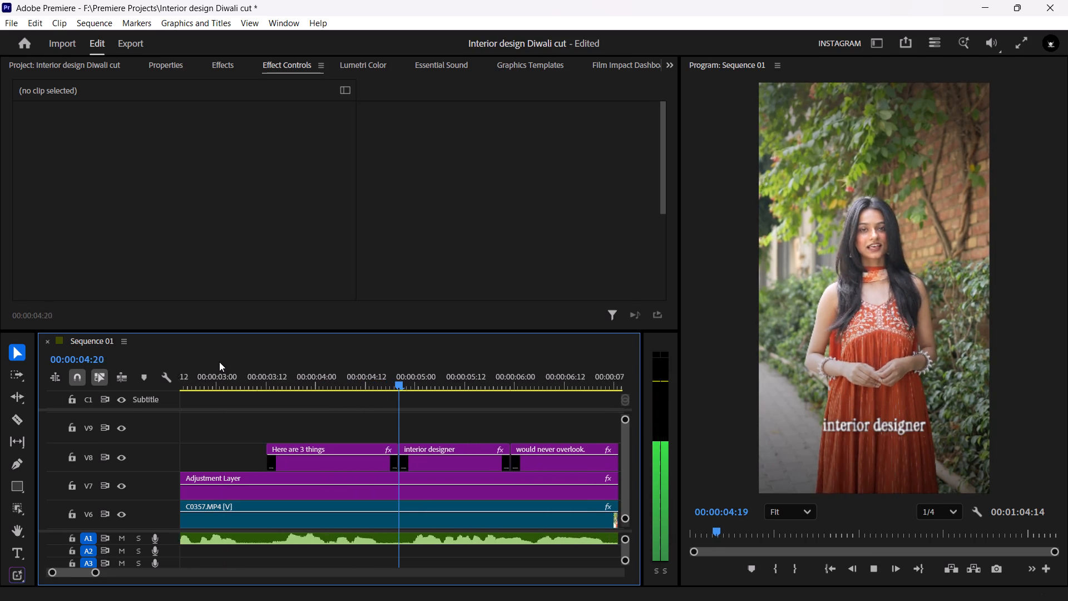
key("space")
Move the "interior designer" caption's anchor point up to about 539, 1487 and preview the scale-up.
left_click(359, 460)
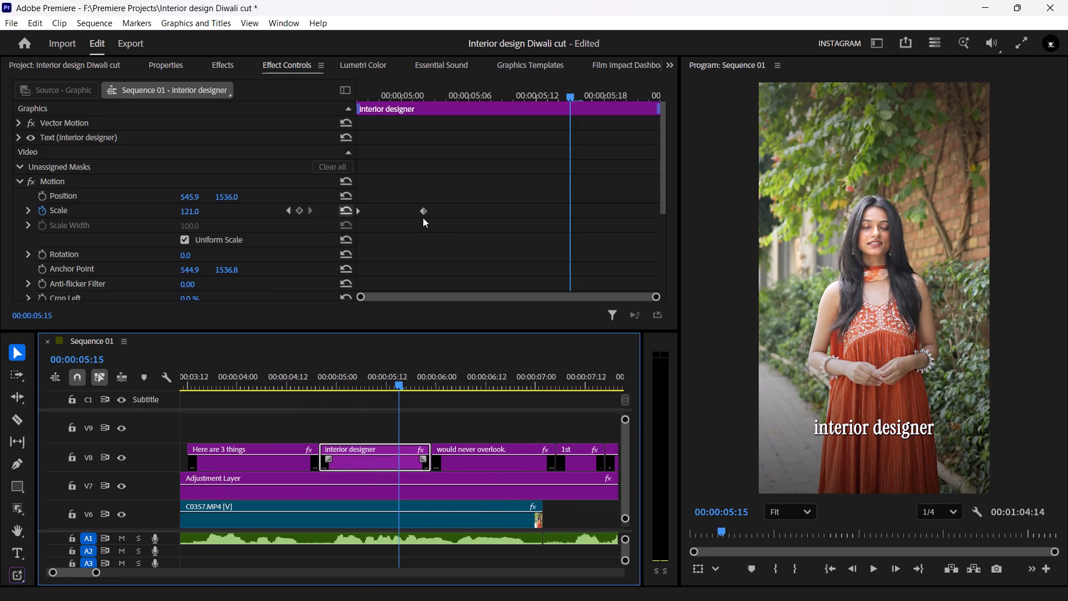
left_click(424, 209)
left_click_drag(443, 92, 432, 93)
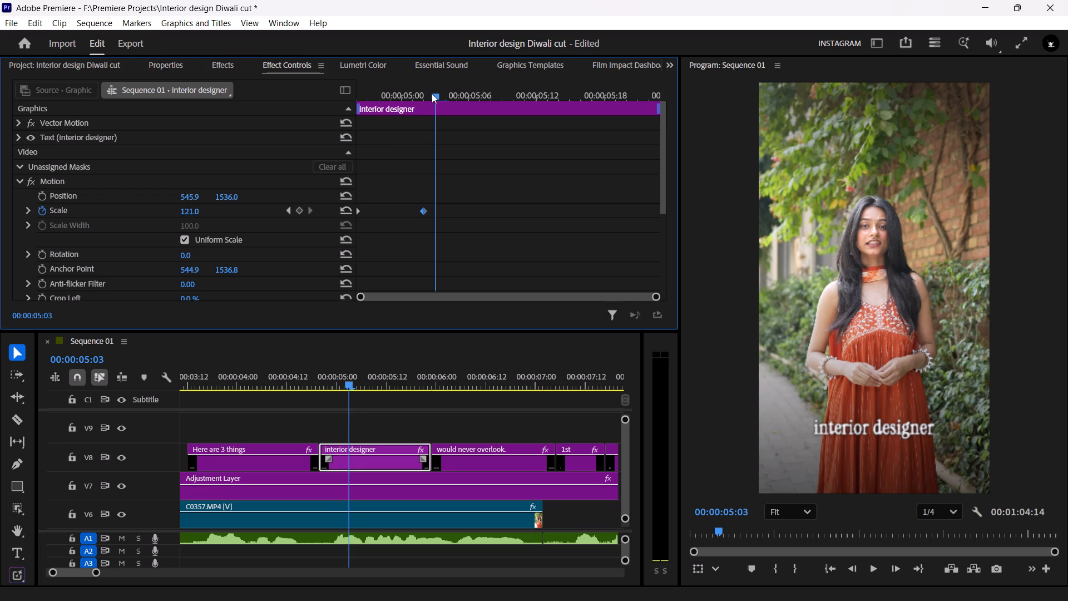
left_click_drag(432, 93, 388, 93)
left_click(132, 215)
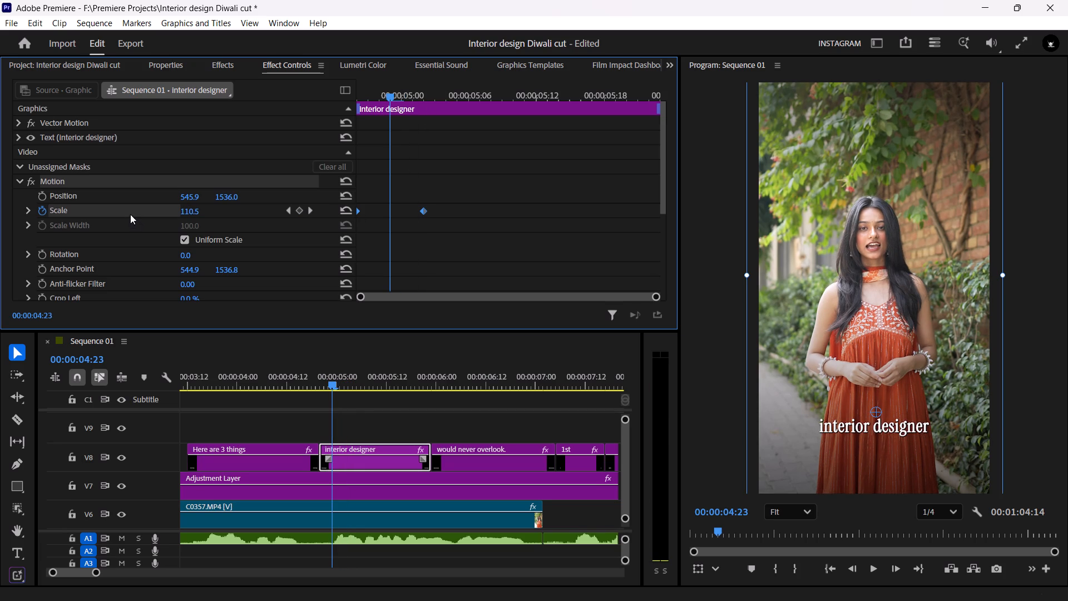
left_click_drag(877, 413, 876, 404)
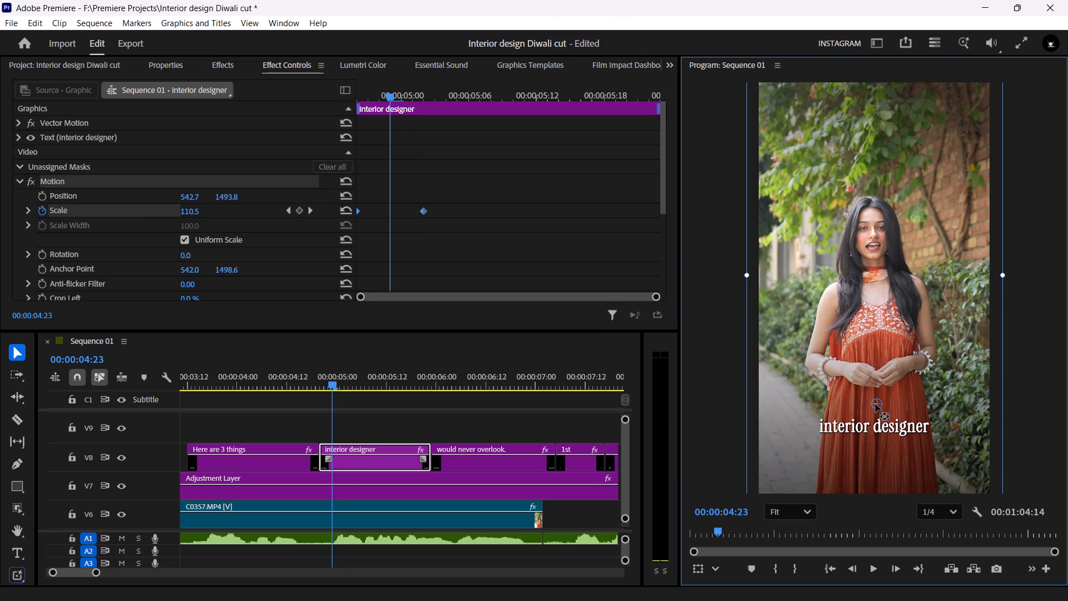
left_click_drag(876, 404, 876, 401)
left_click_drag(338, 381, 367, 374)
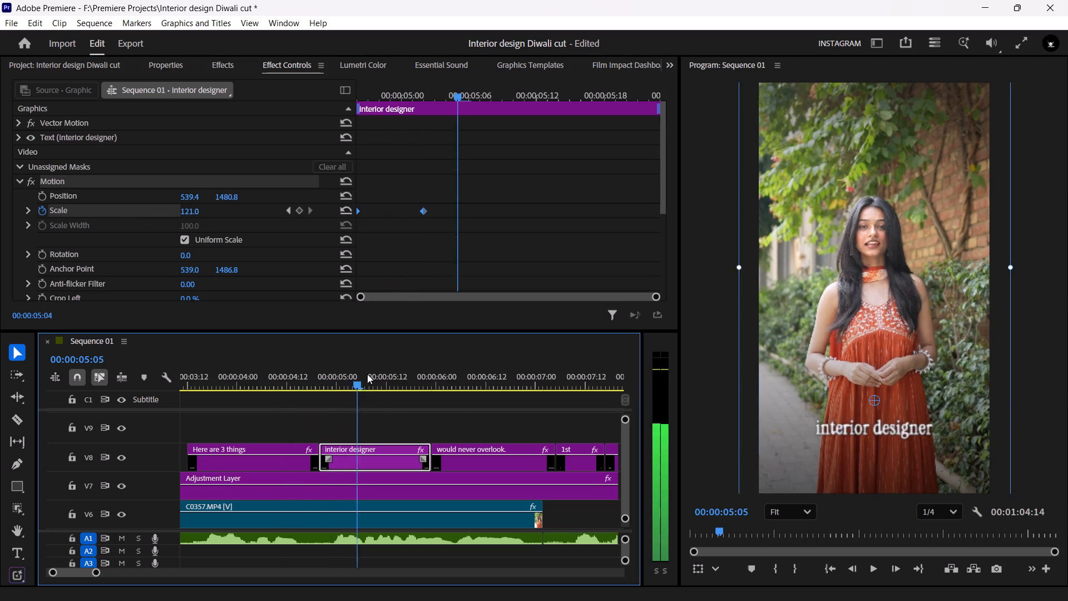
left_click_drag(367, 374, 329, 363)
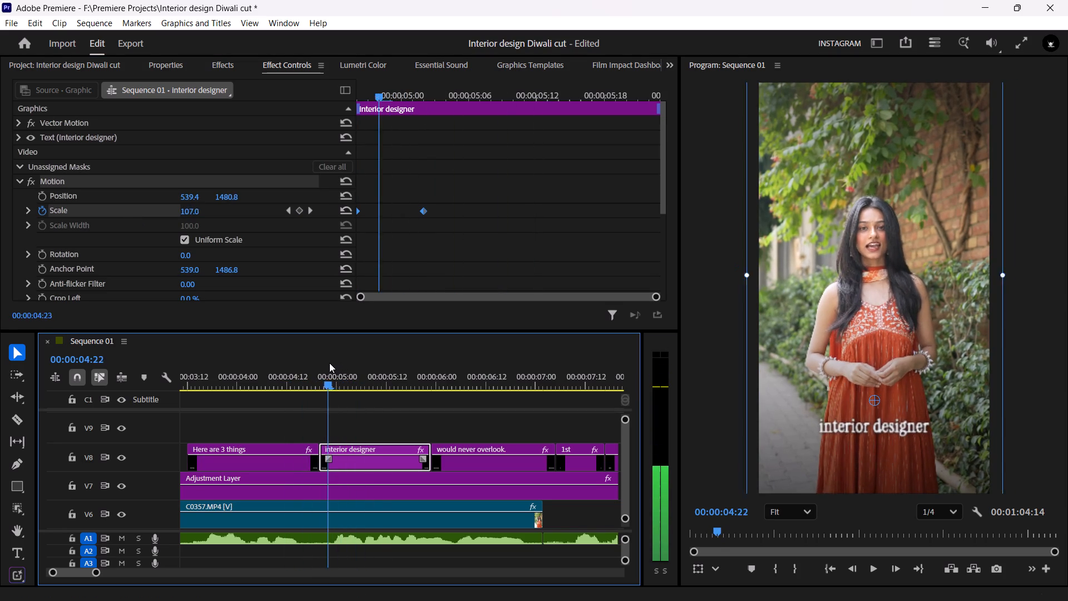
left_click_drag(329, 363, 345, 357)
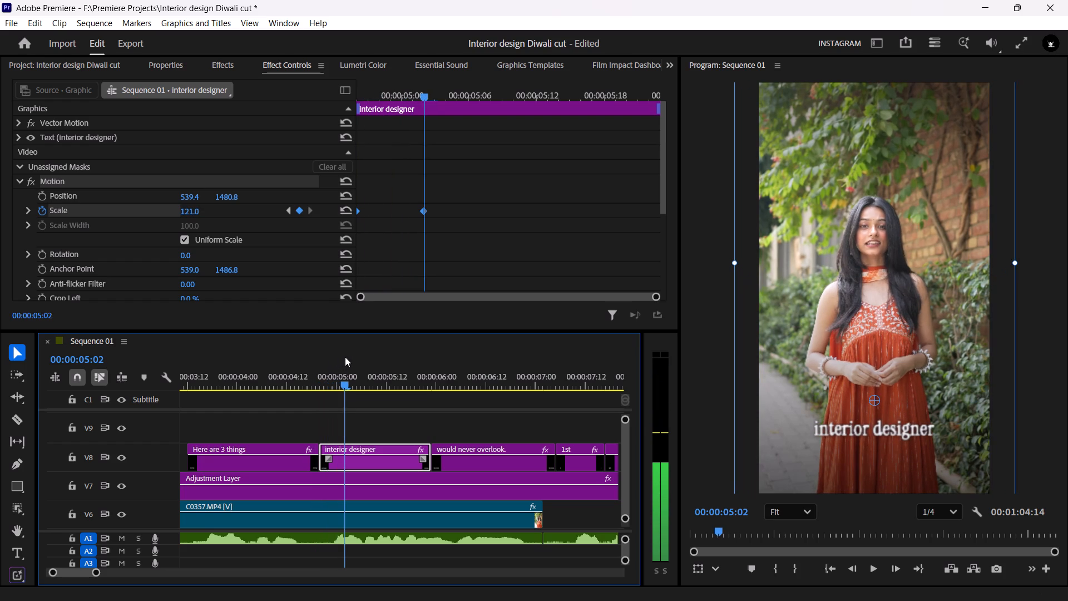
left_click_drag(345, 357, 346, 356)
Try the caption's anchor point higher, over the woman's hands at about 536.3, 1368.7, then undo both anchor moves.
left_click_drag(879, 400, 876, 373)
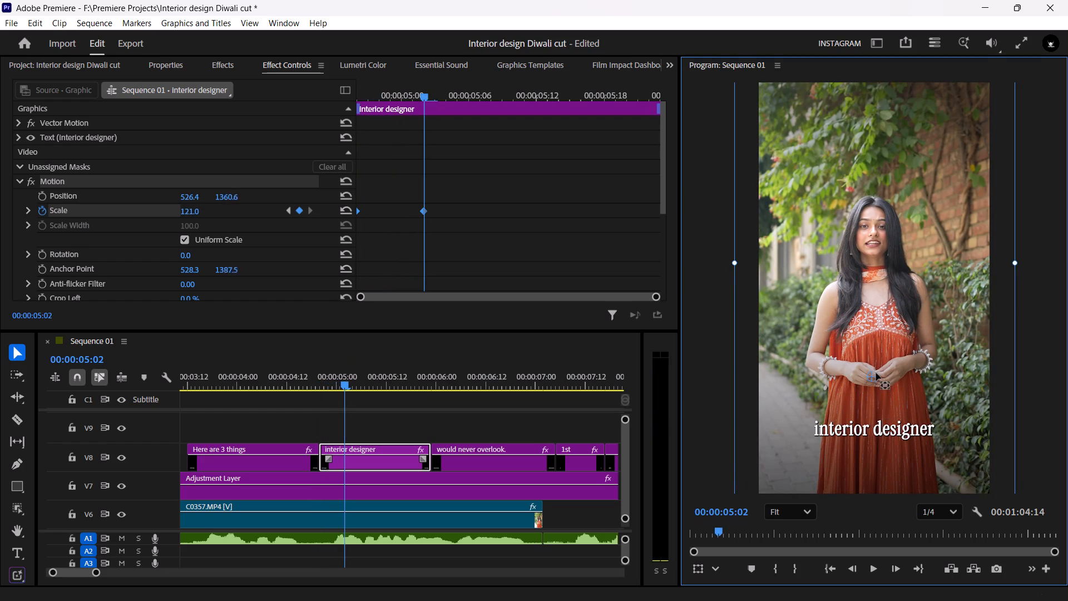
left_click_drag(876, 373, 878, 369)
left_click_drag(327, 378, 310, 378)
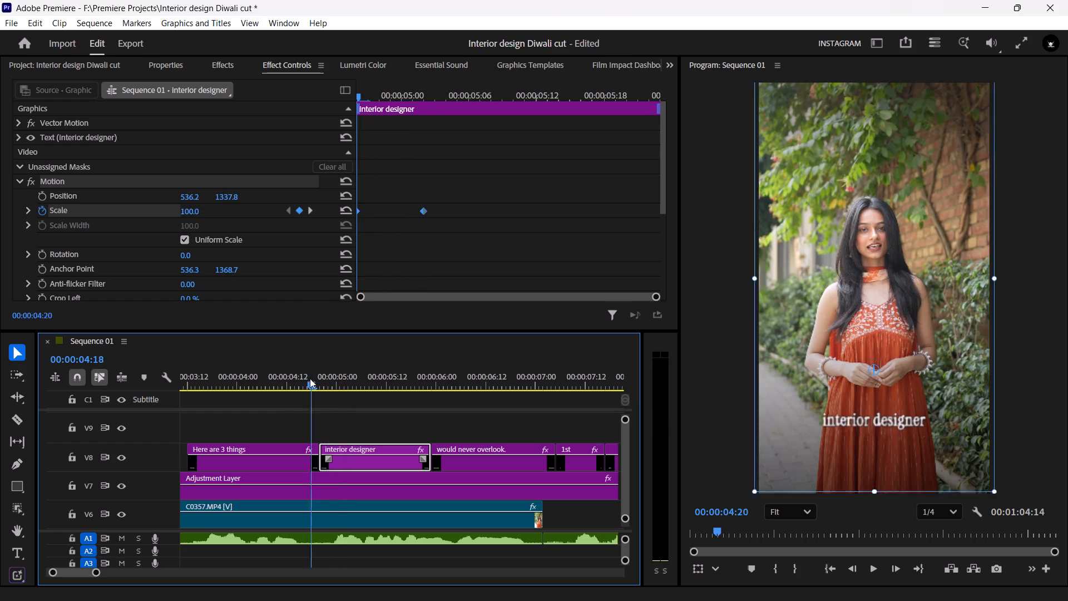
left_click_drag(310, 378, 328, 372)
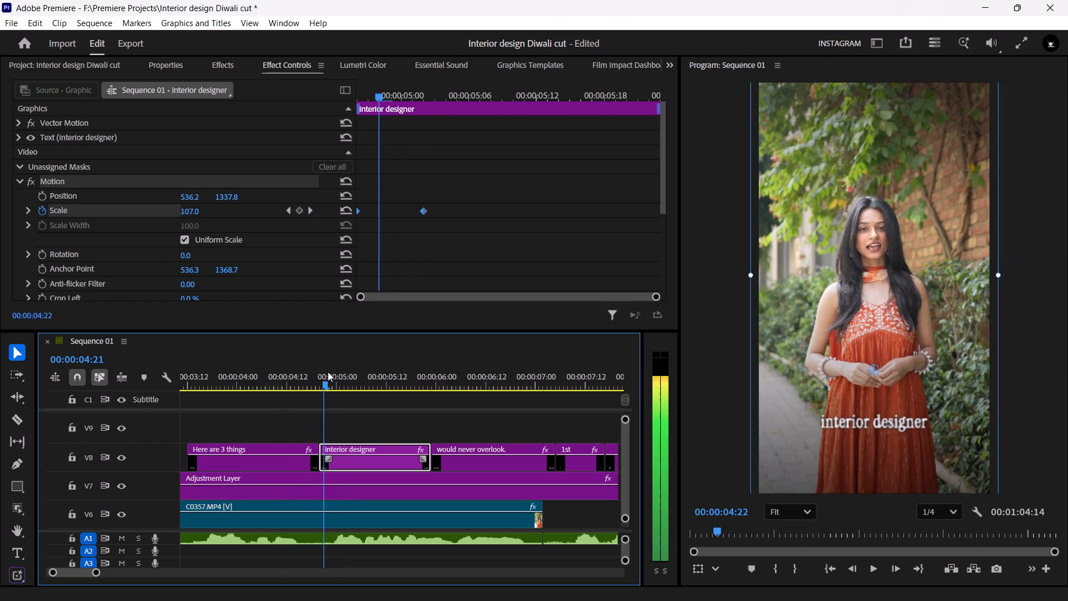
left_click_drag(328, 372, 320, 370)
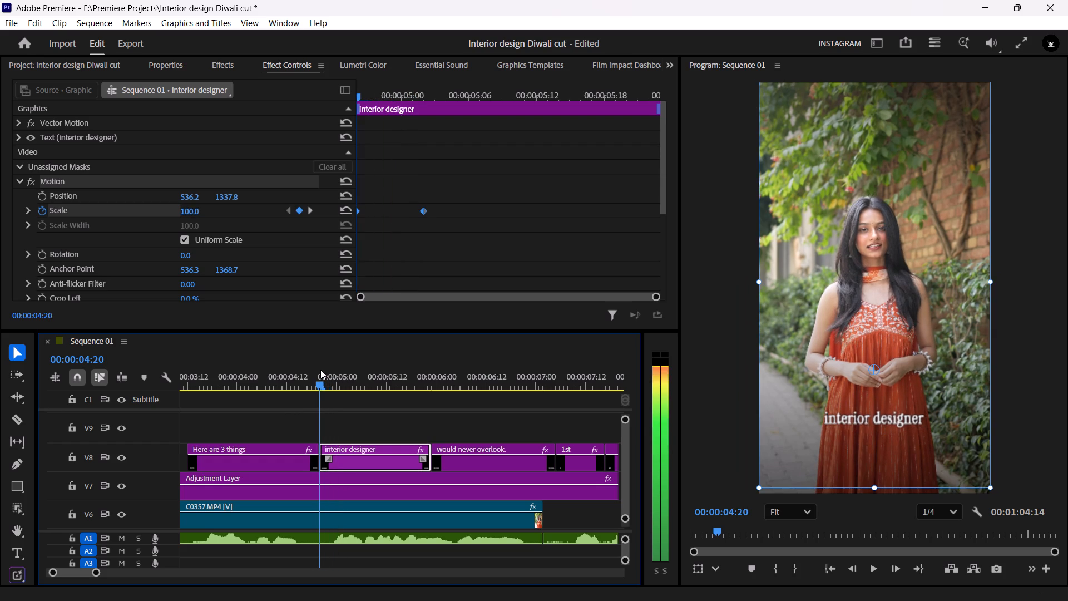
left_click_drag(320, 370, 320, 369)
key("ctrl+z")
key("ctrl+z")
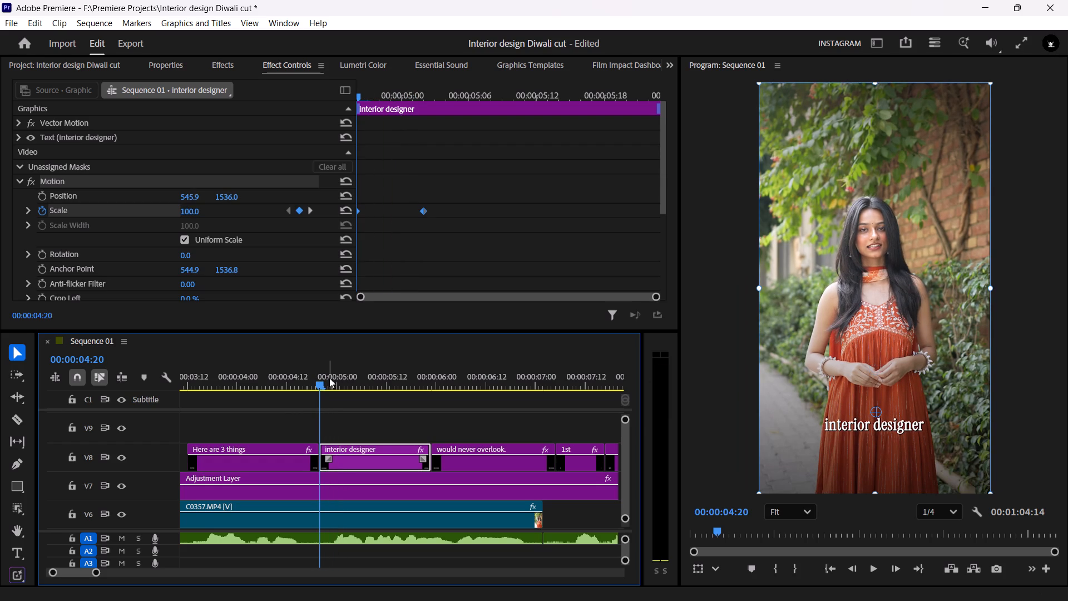
Move the "interior designer" caption's anchor point down onto its text, at about 550.3, 1601.2.
left_click_drag(322, 378, 370, 377)
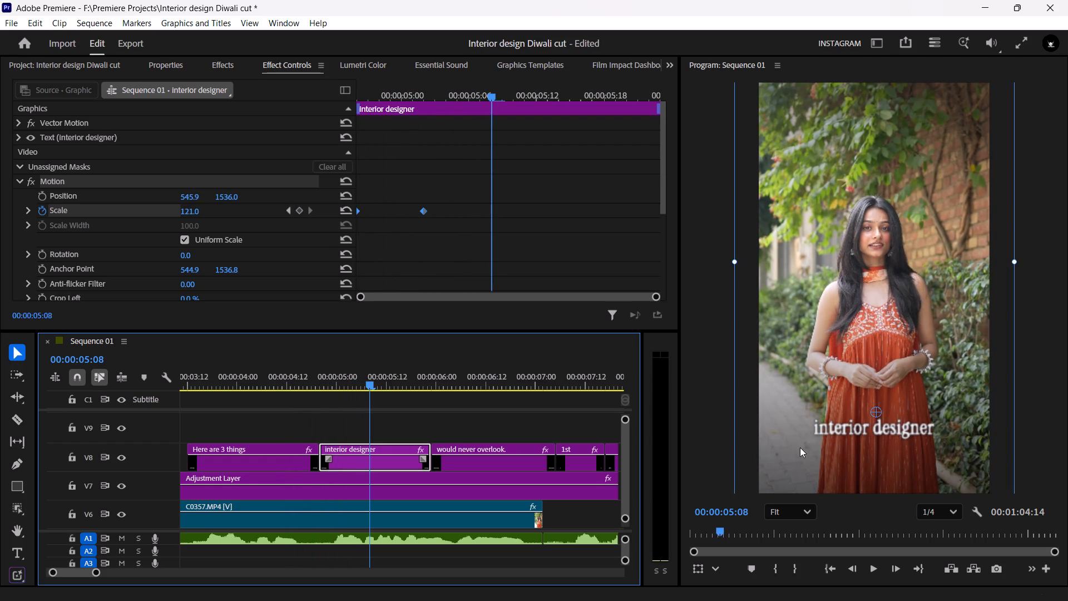
left_click_drag(875, 412, 876, 428)
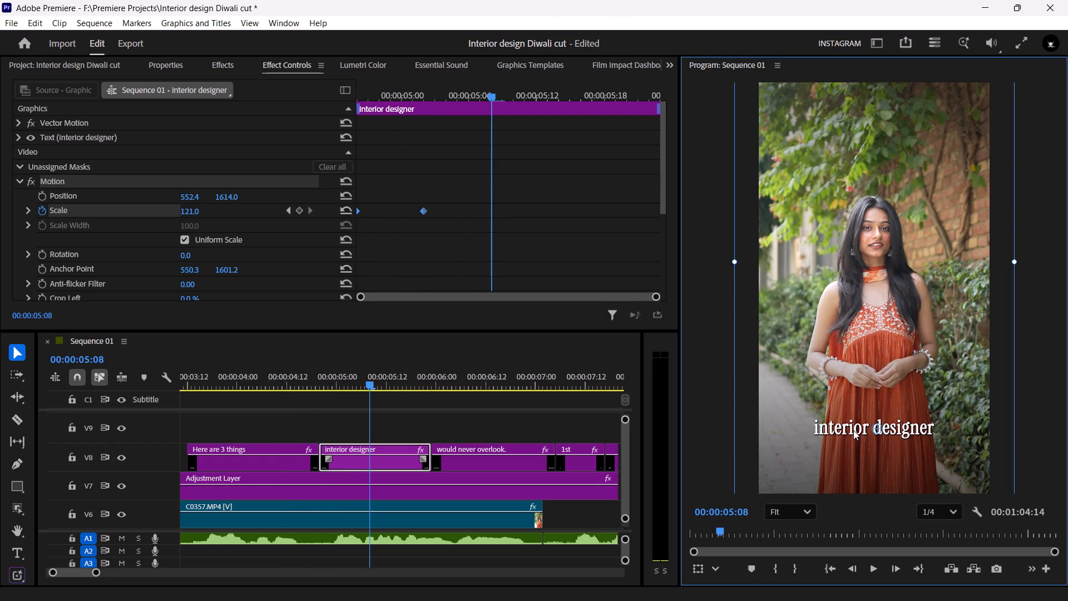
Raise the "interior designer" caption to a vertical position of 1591, checking its alignment against "Here are 3 things".
left_click_drag(361, 381, 351, 376)
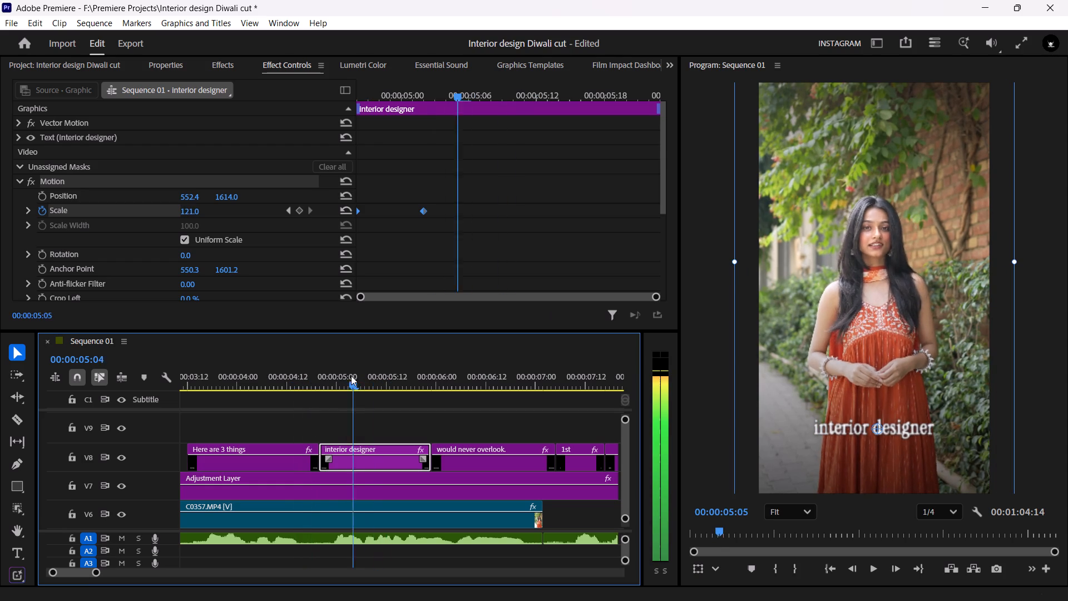
left_click_drag(351, 376, 323, 368)
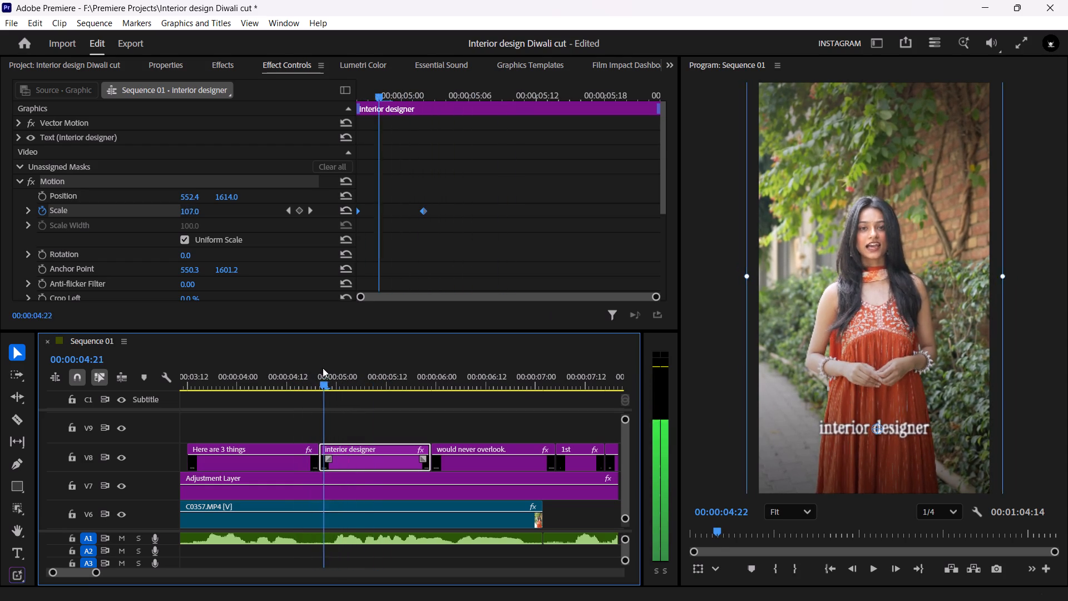
left_click_drag(323, 368, 335, 366)
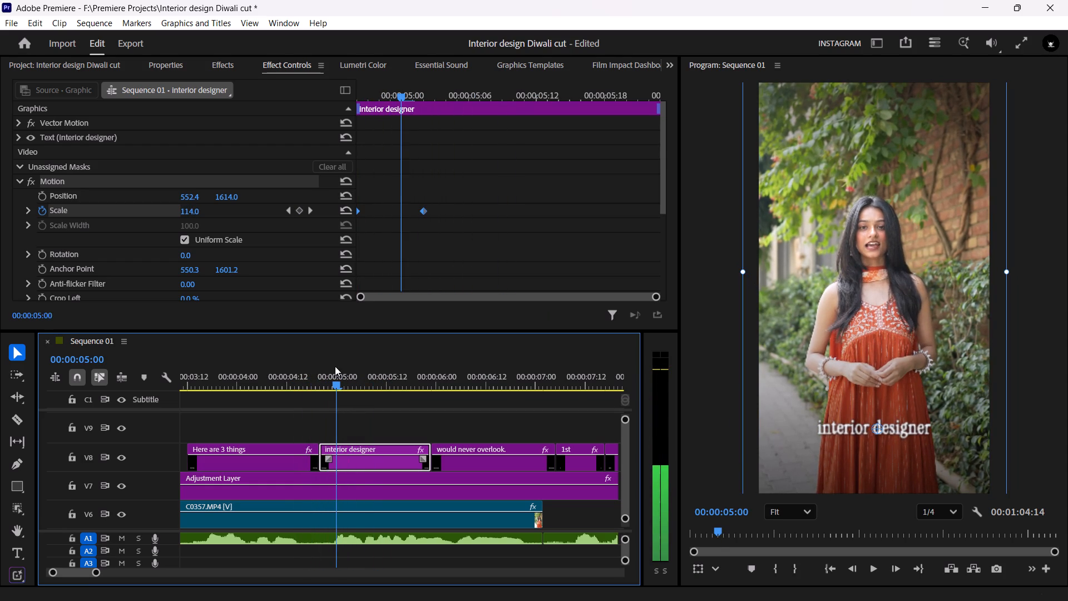
left_click_drag(335, 366, 334, 366)
left_click_drag(233, 196, 225, 195)
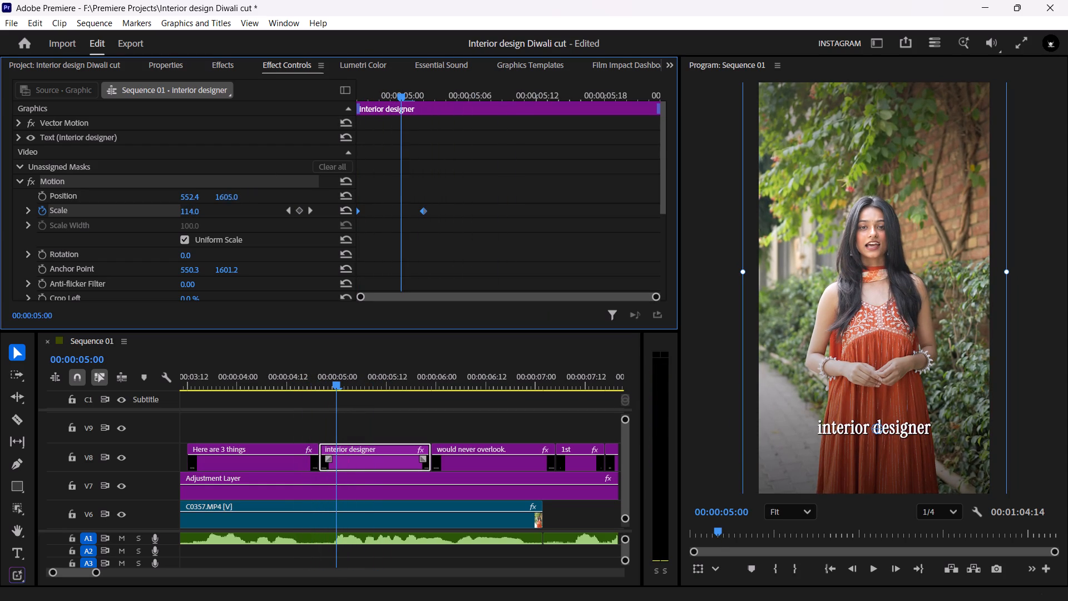
left_click_drag(225, 195, 198, 193)
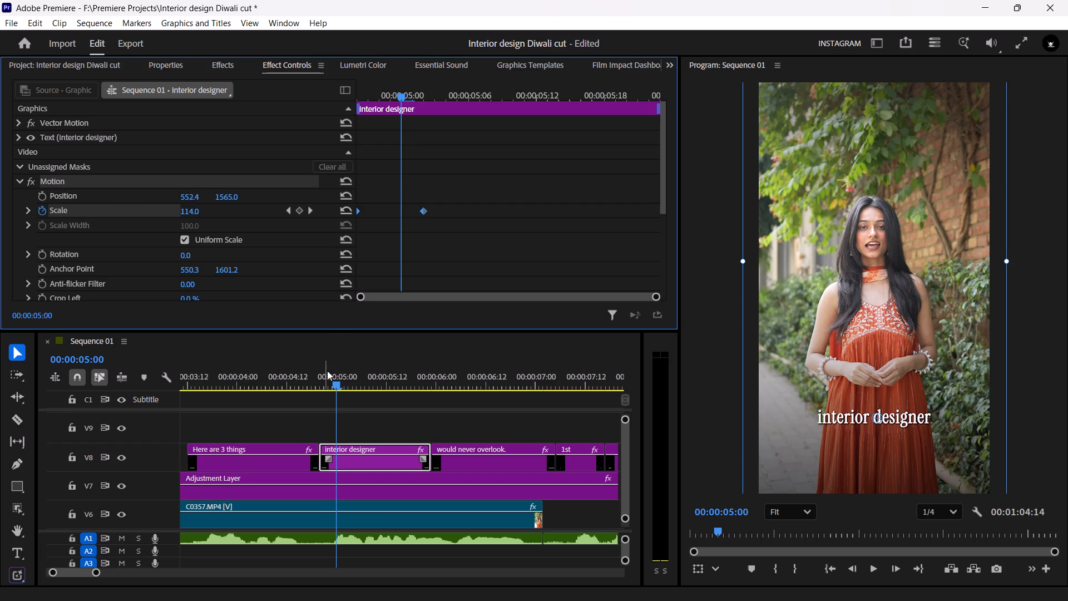
left_click_drag(327, 373, 304, 368)
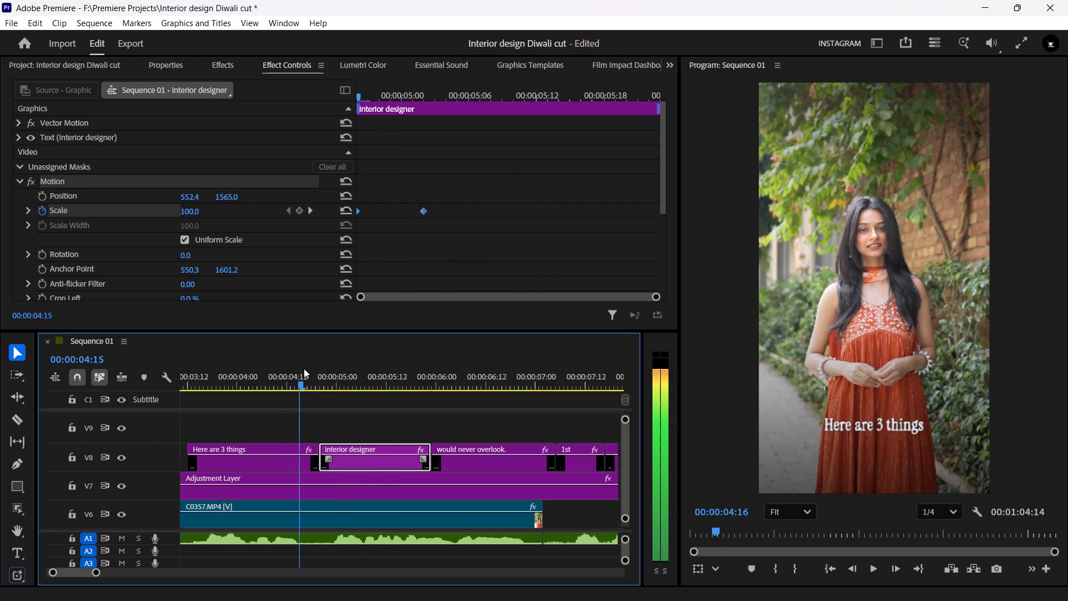
left_click_drag(304, 368, 324, 363)
left_click_drag(218, 199, 220, 199)
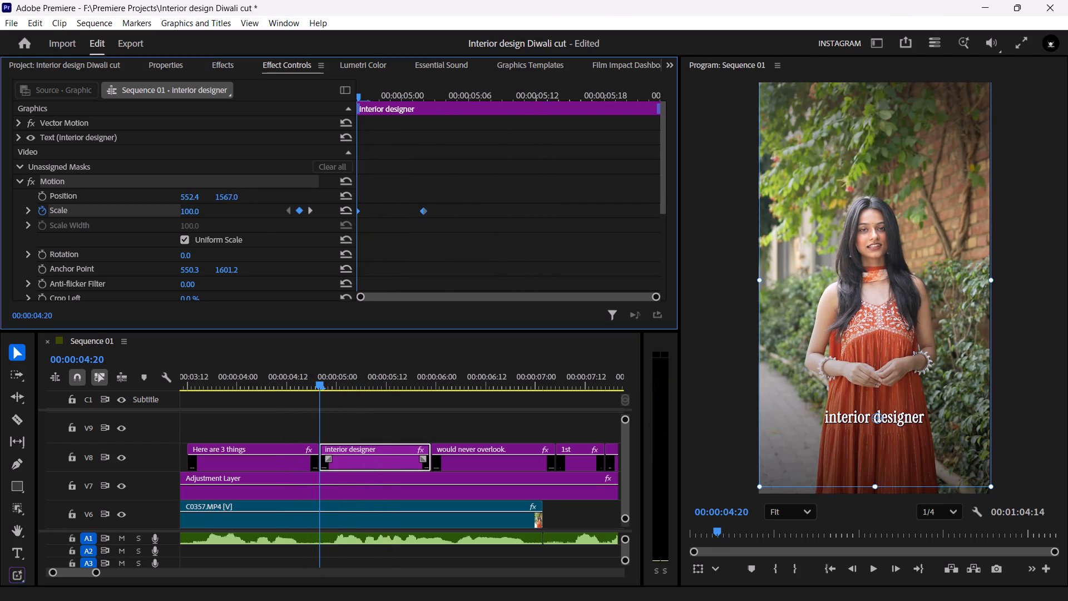
left_click_drag(220, 199, 230, 199)
left_click_drag(317, 381, 288, 378)
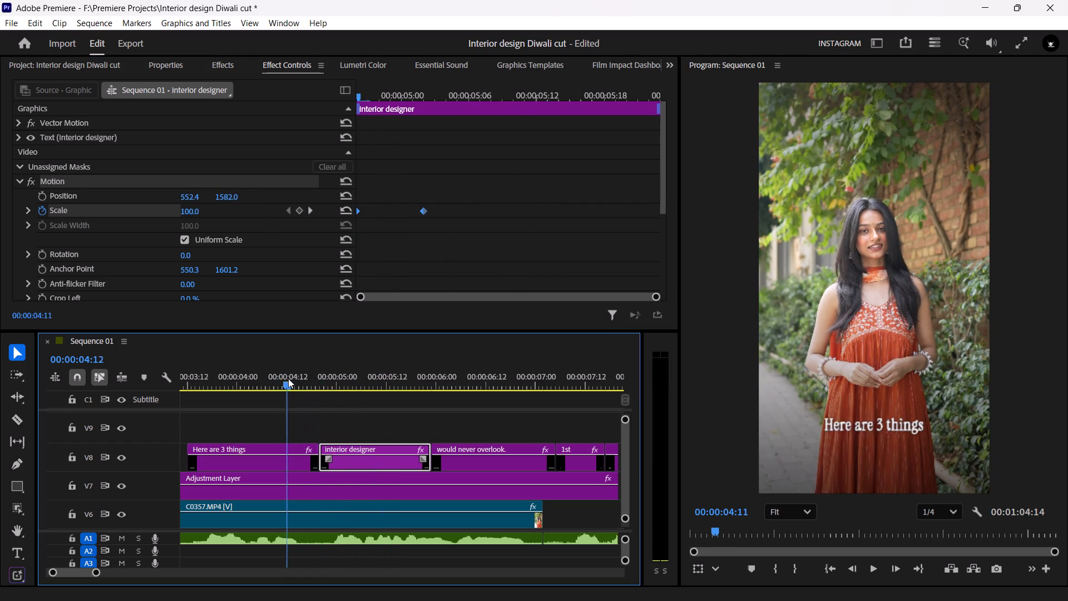
left_click_drag(288, 378, 250, 372)
key("space")
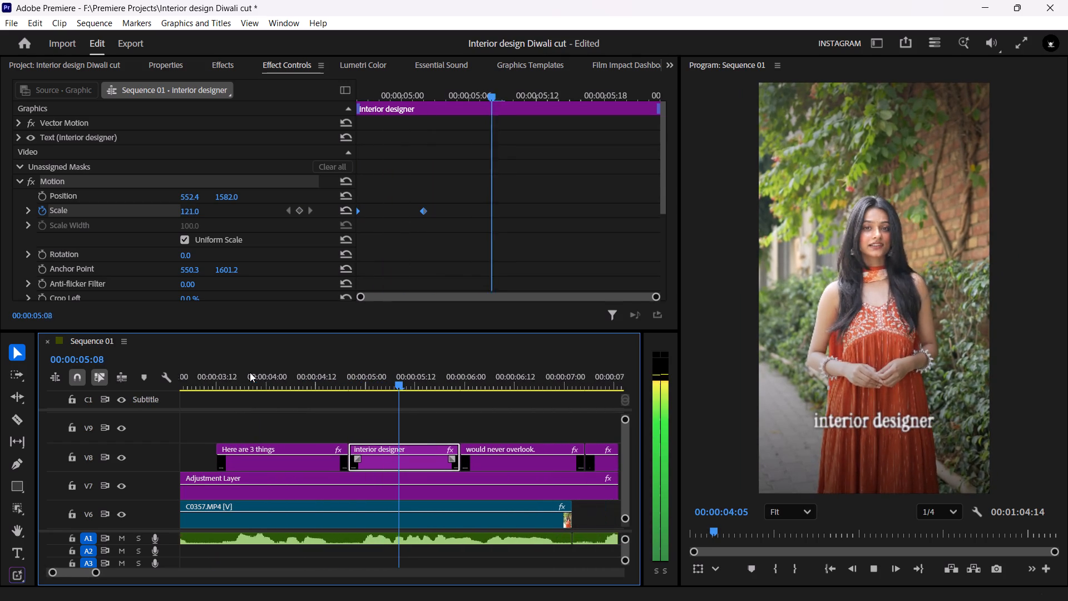
key("space")
left_click_drag(222, 195, 228, 195)
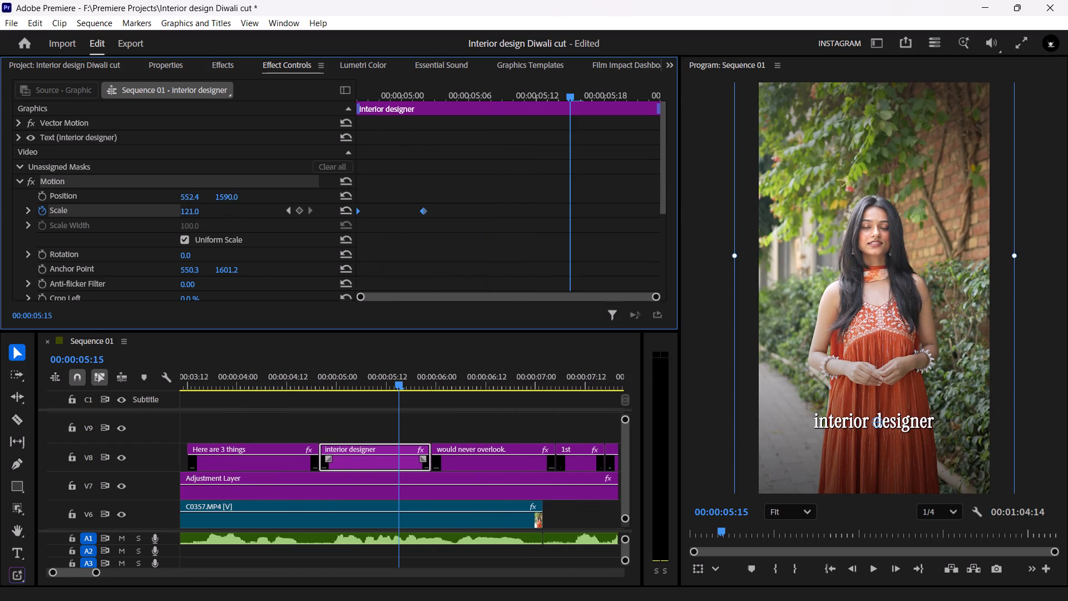
left_click_drag(228, 195, 229, 195)
Play back the captions from "Here are 3 things" to "would never overlook." to examine the vertical alignment and scale-up.
left_click_drag(313, 375, 252, 373)
key("space")
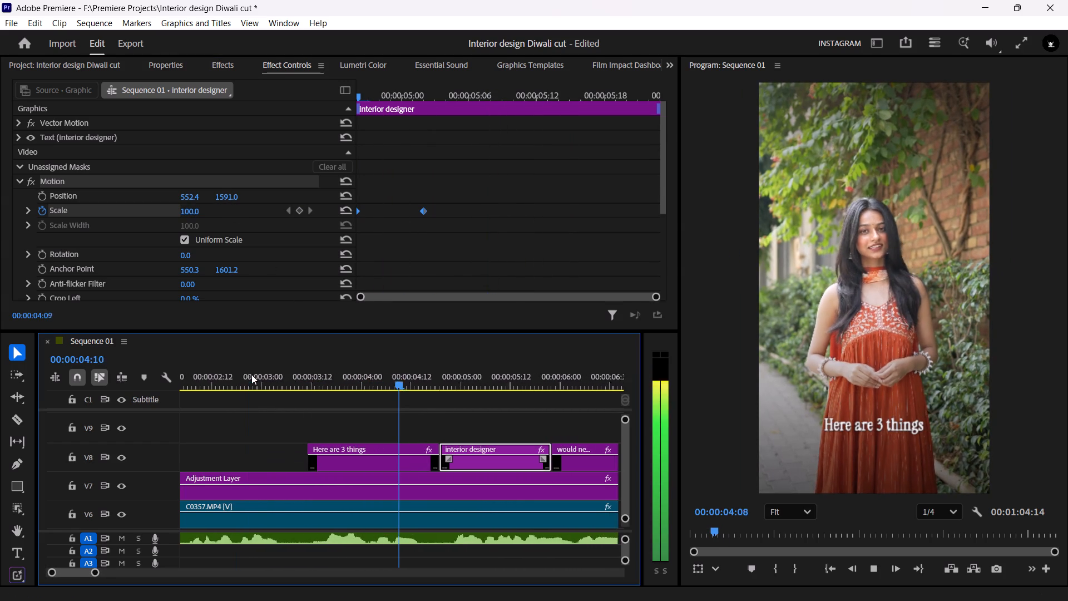
key("space")
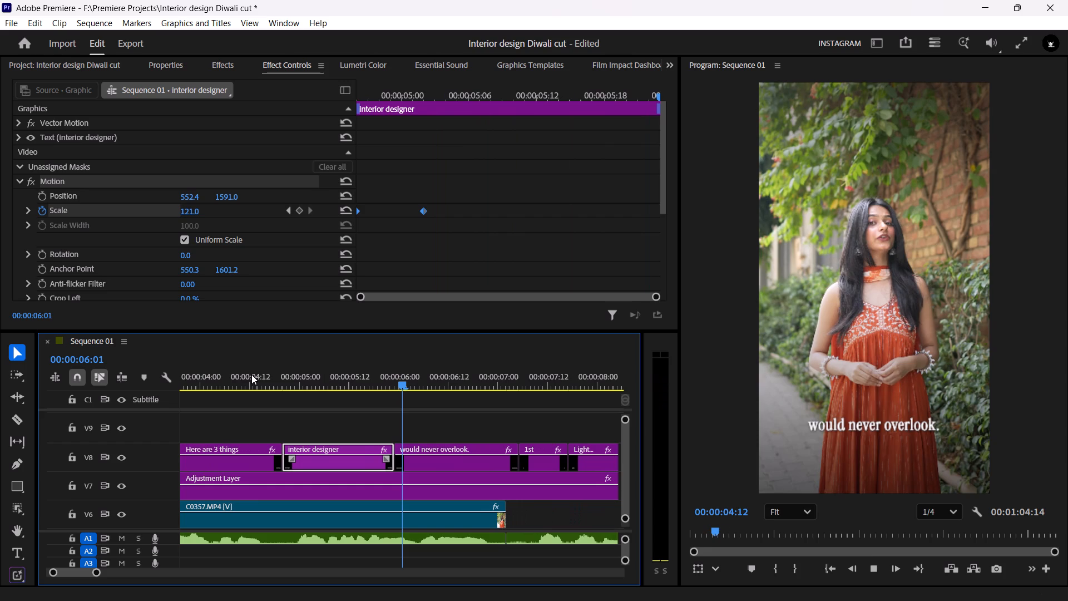
left_click_drag(259, 378, 216, 381)
key("space")
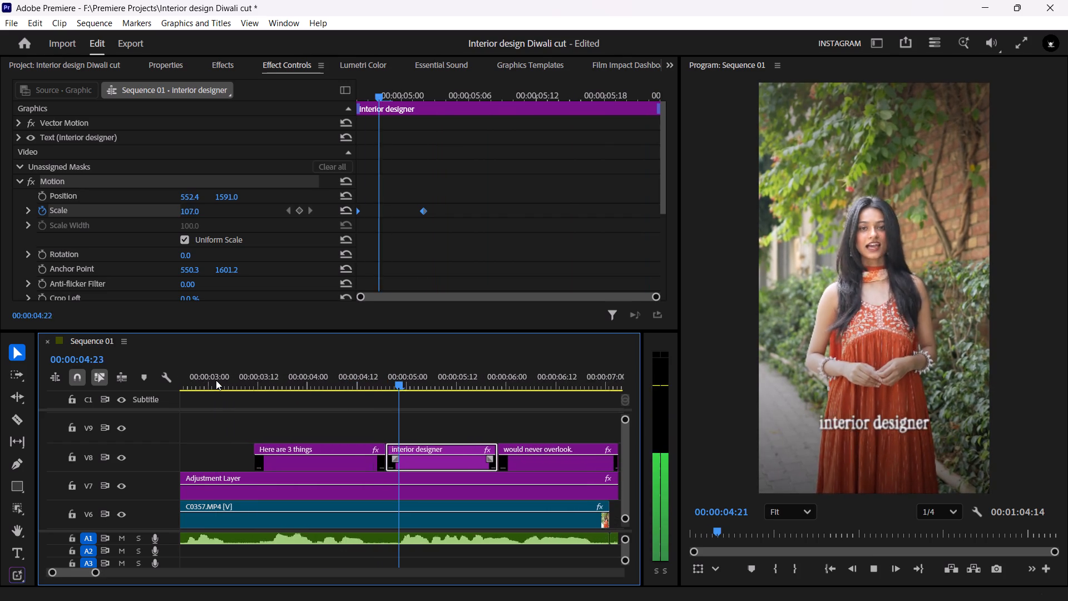
key("space")
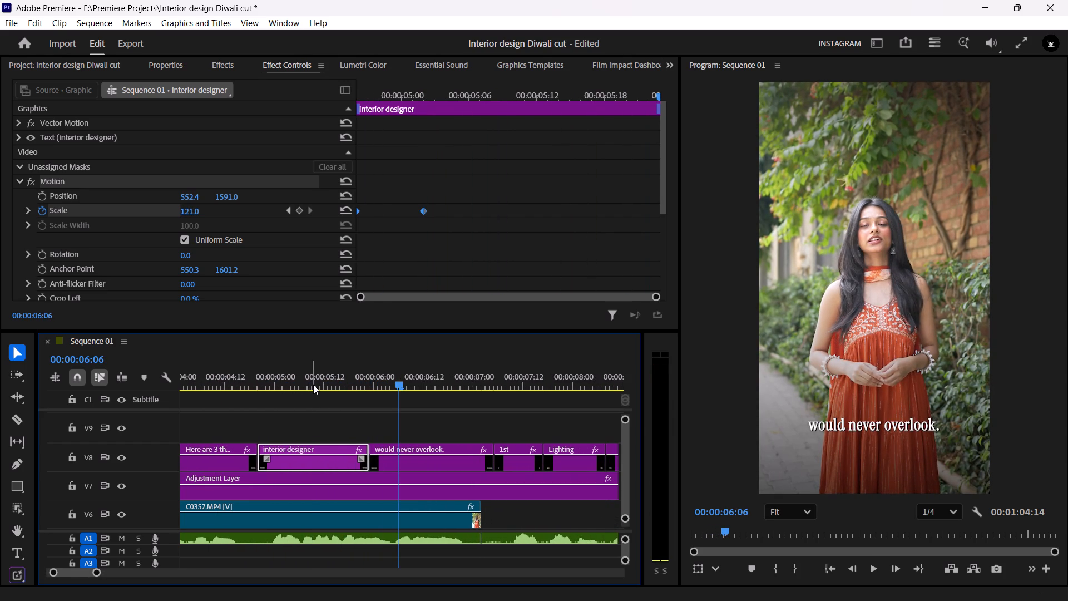
left_click_drag(313, 385, 367, 381)
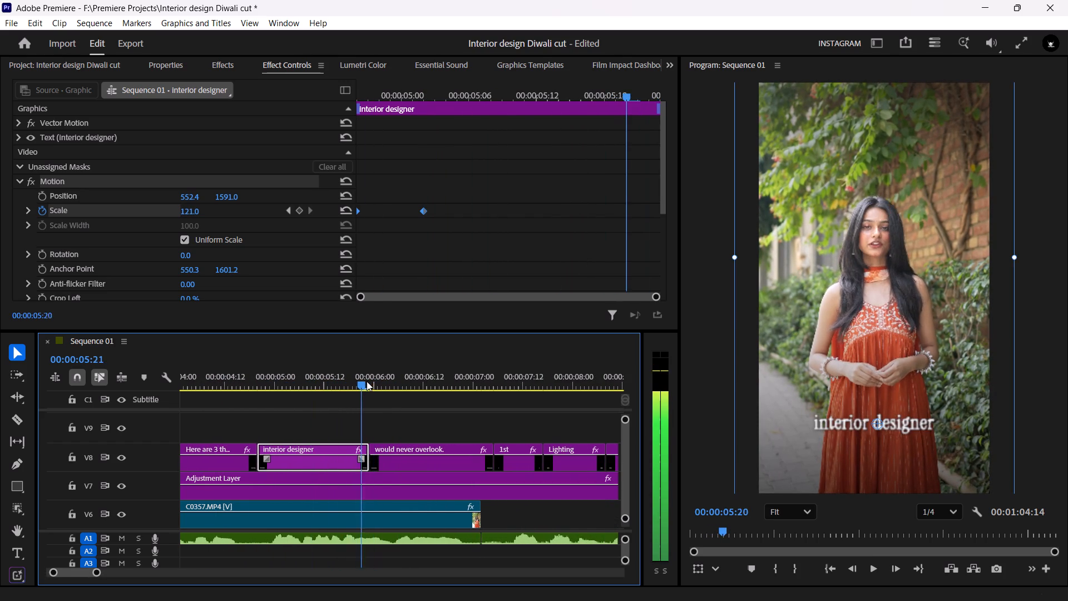
left_click_drag(367, 381, 373, 378)
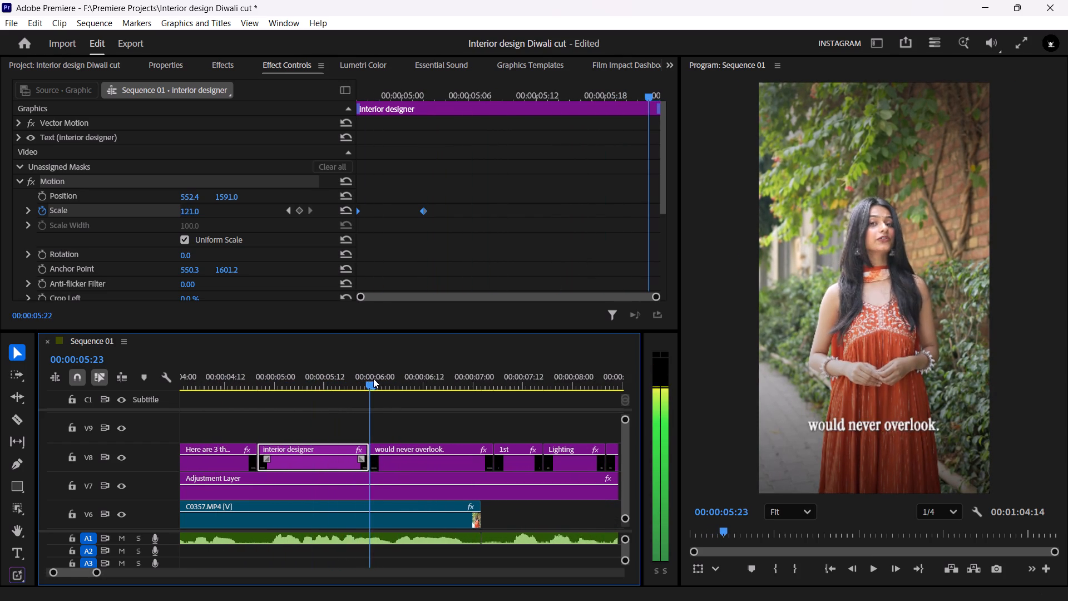
left_click_drag(373, 378, 268, 375)
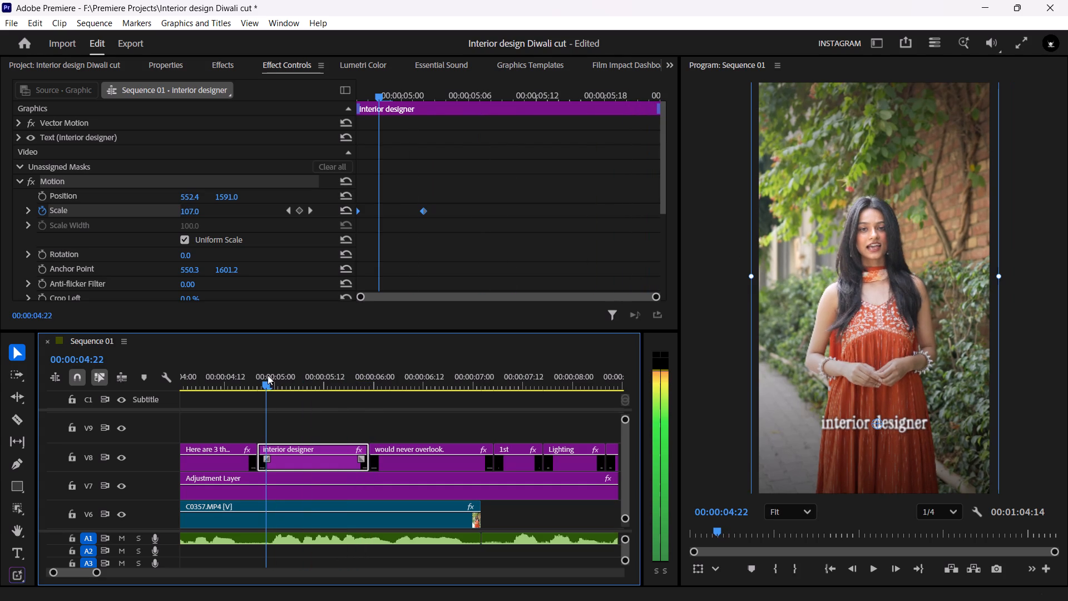
left_click_drag(268, 375, 231, 377)
key("space")
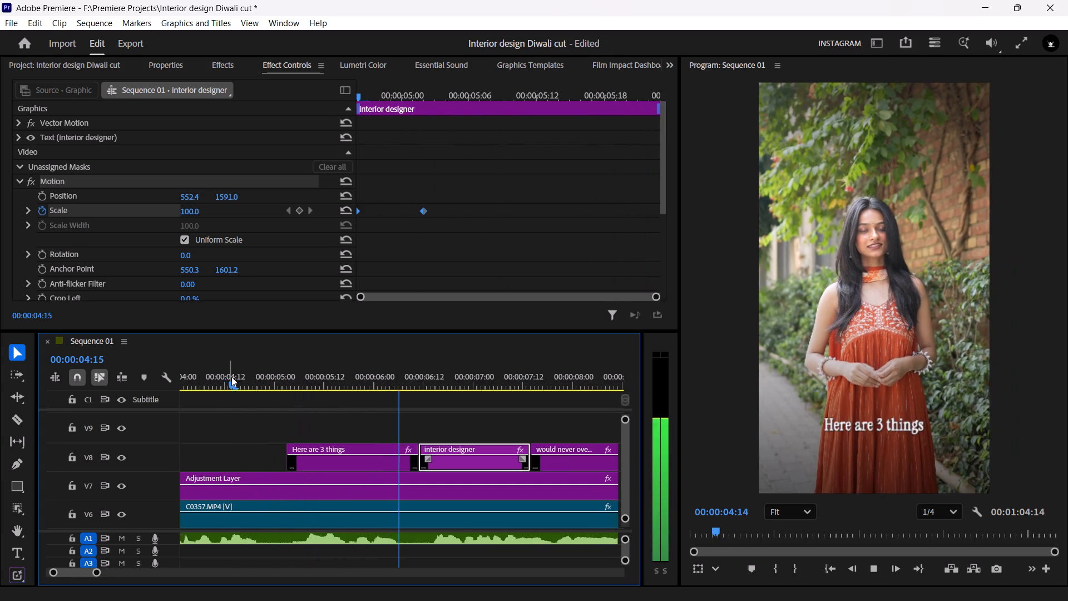
key("space")
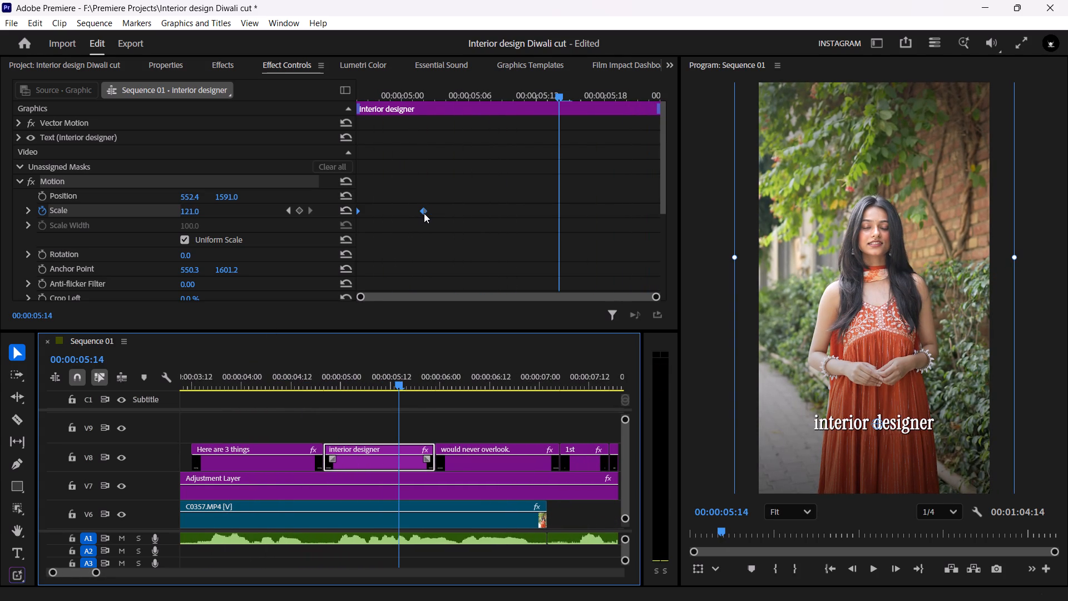
Apply easing to both Scale keyframes of the "interior designer" caption.
left_click_drag(437, 247, 343, 195)
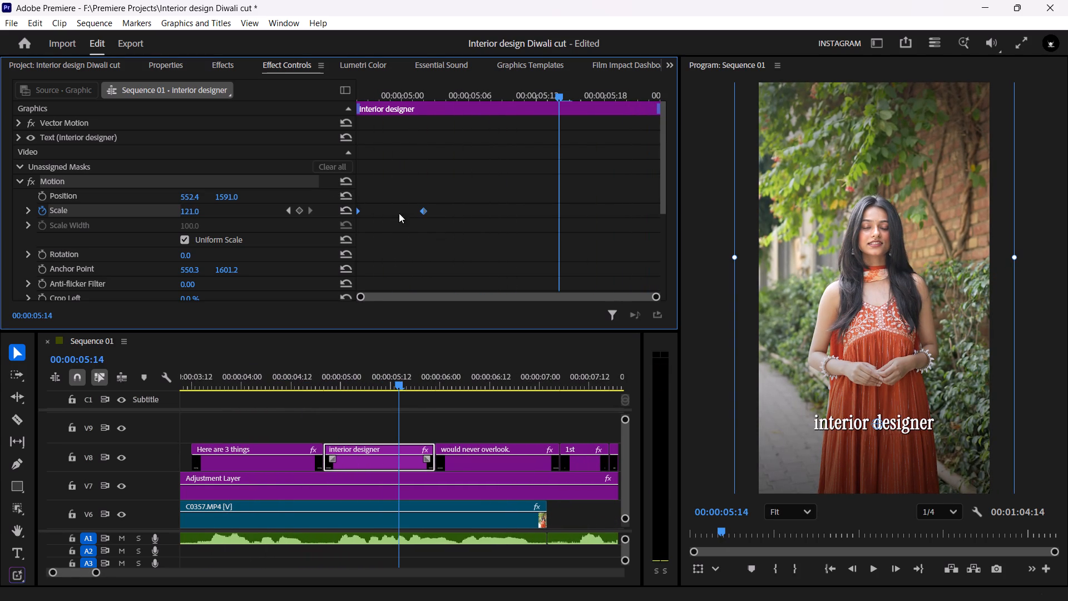
right_click(425, 211)
left_click(474, 382)
left_click(394, 243)
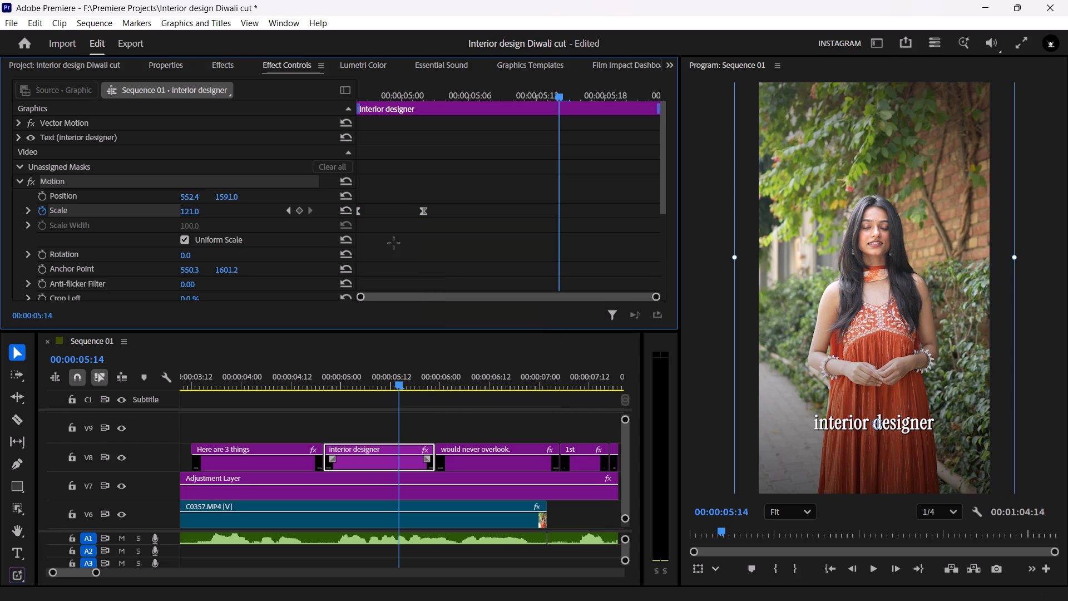
At the start of the "interior designer" caption, draw a rectangle about 527 by 97 over its text within the same graphic.
left_click_drag(392, 91, 320, 90)
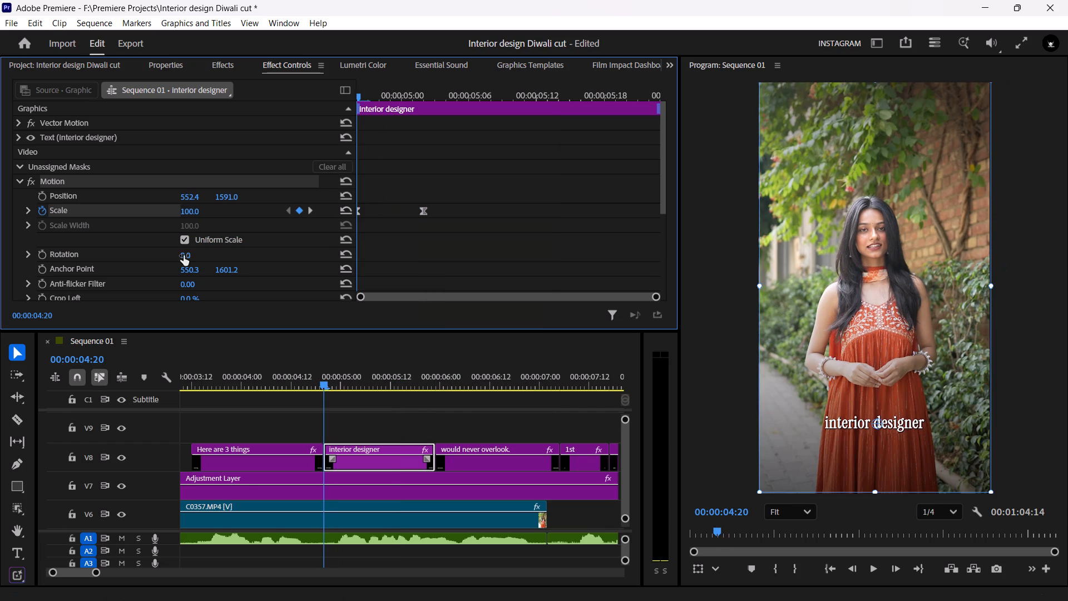
left_click(13, 490)
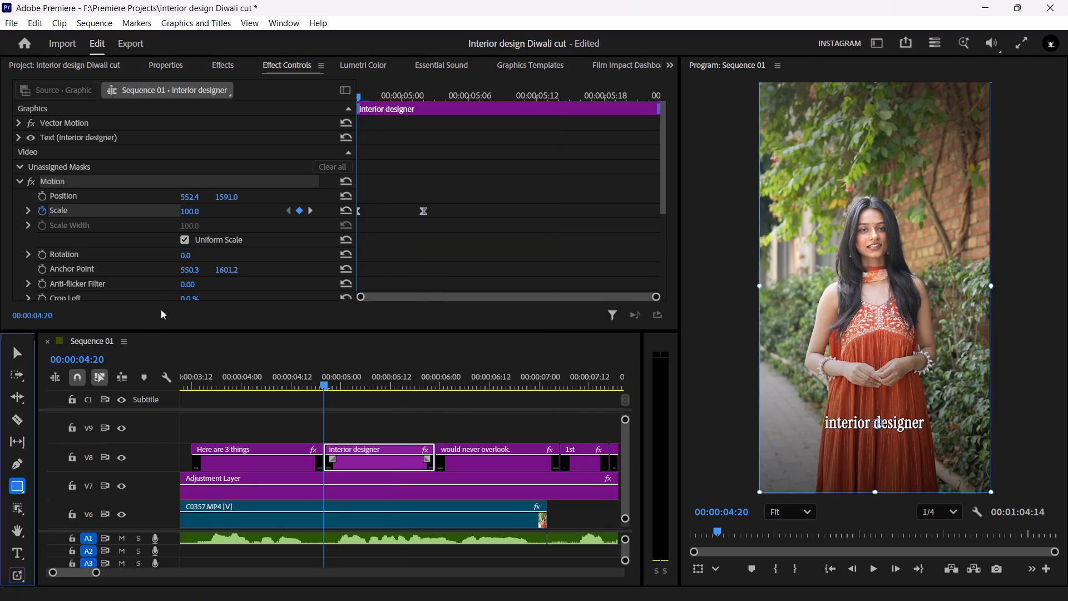
left_click(232, 420)
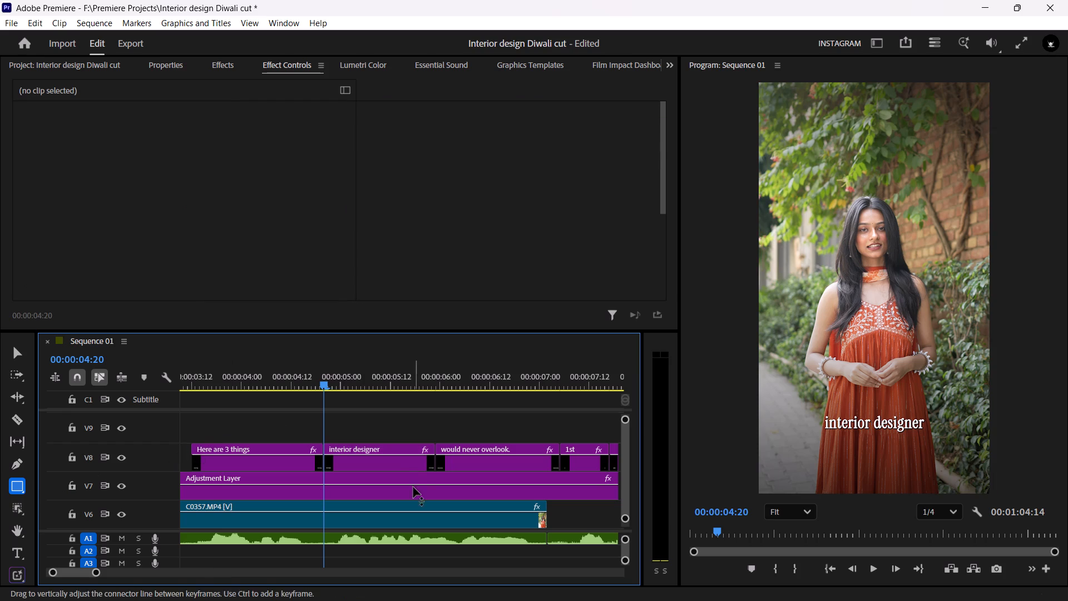
left_click(400, 465)
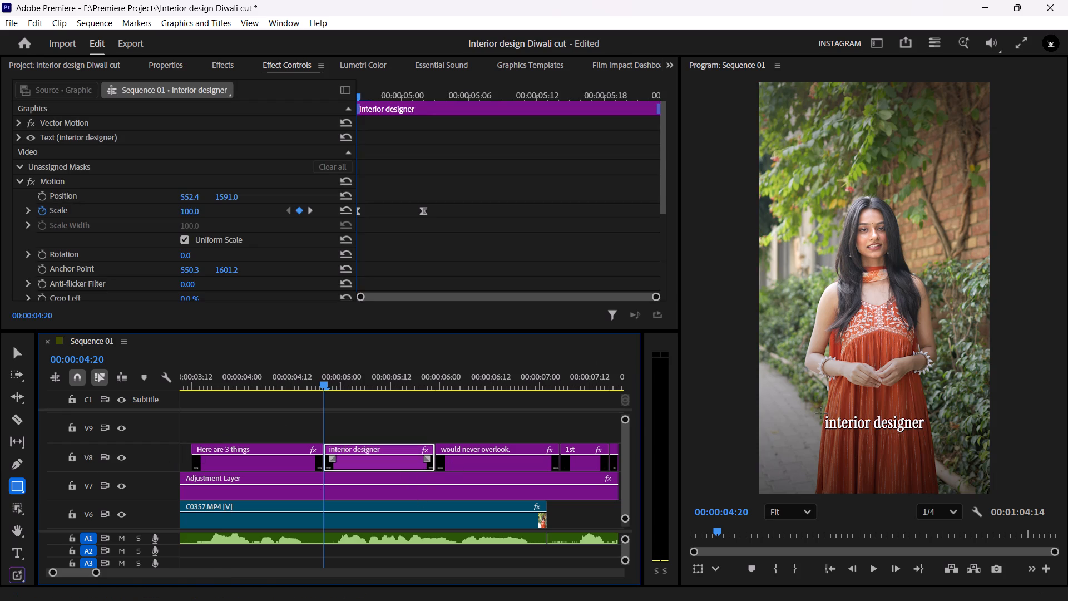
left_click_drag(818, 412, 881, 441)
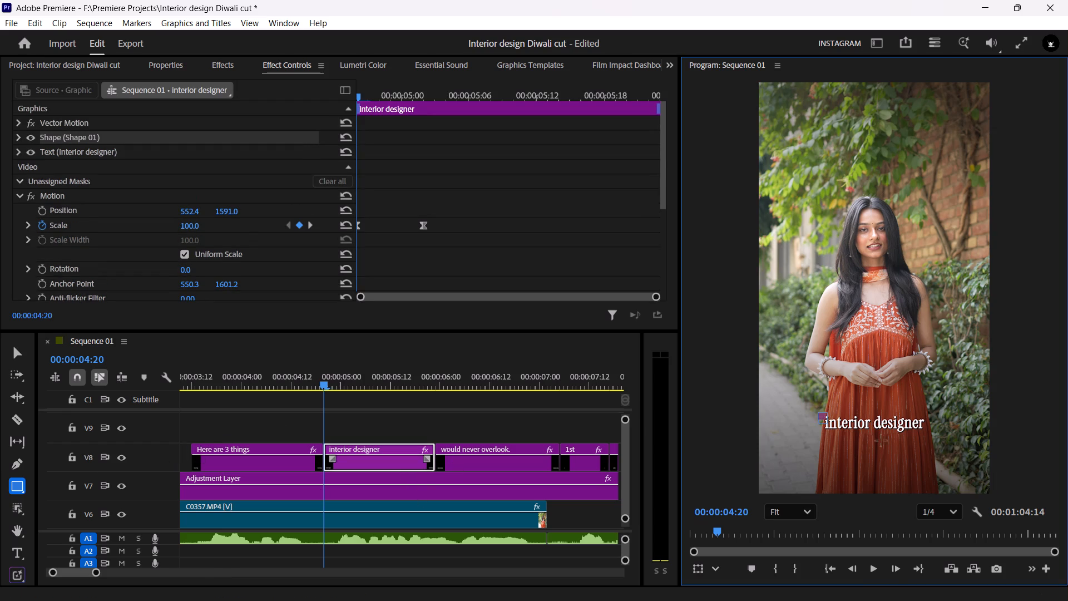
left_click_drag(881, 441, 930, 433)
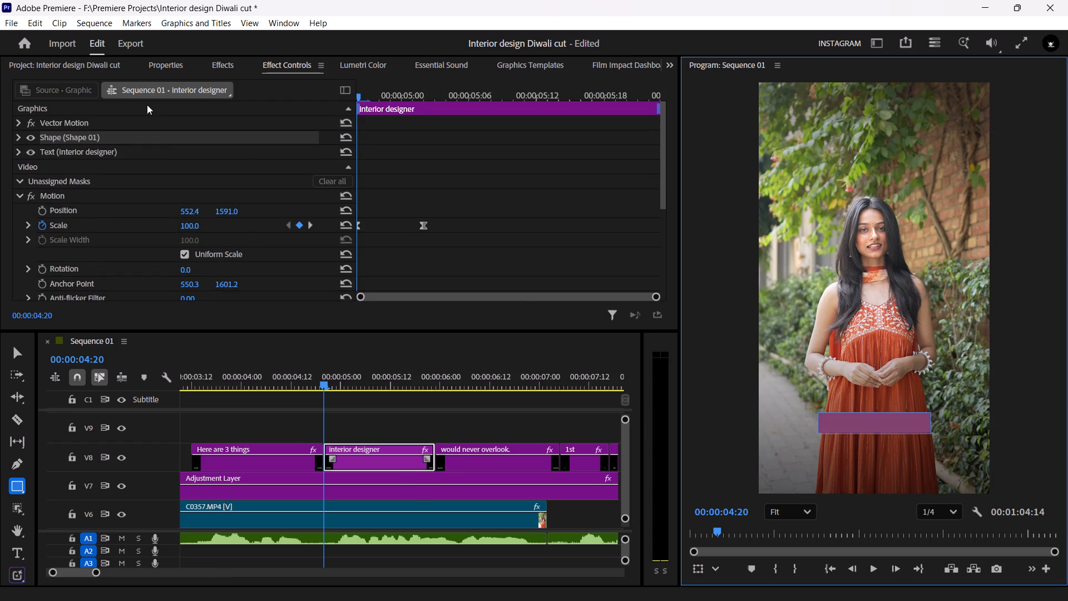
Move the rectangle layer beneath the "interior designer" text layer.
left_click(176, 65)
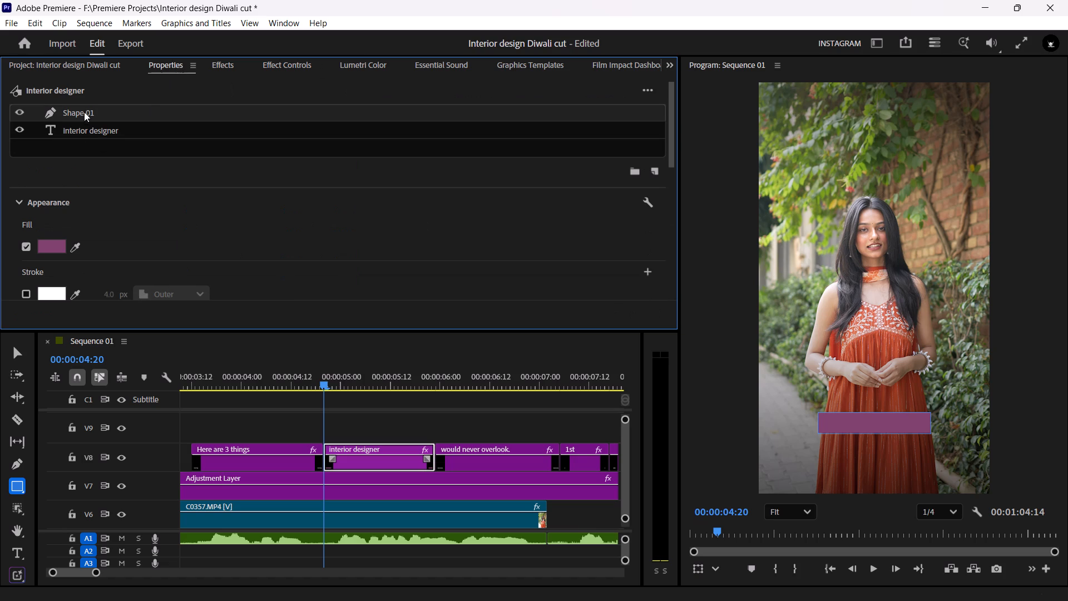
left_click_drag(86, 110, 86, 146)
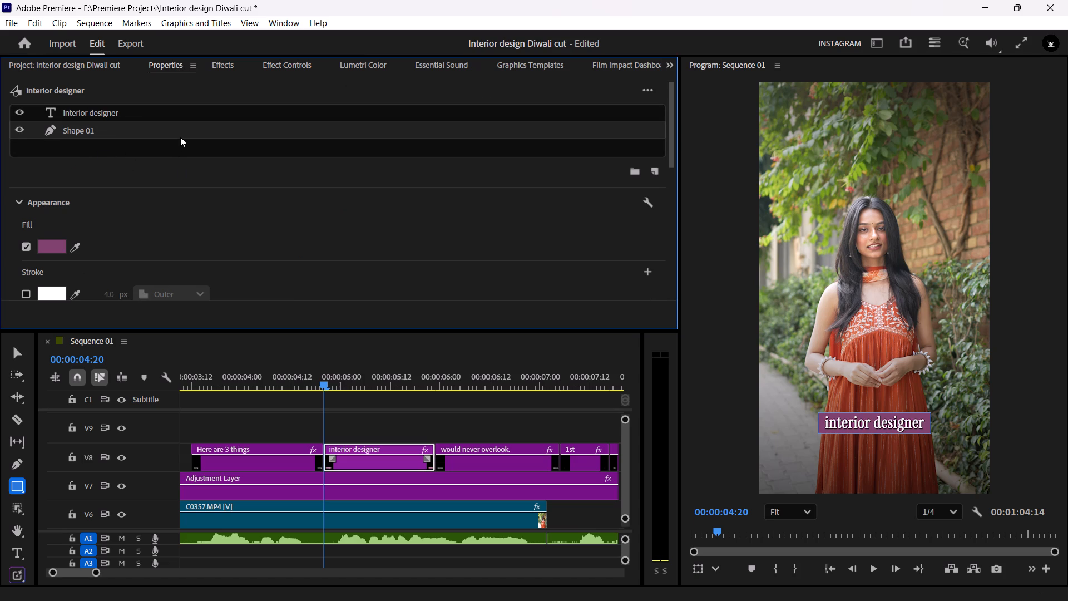
Resize the rectangle behind the "interior designer" text to 497 by 92 and position it at 553, 1604.
scroll(12, 259, "down", 15)
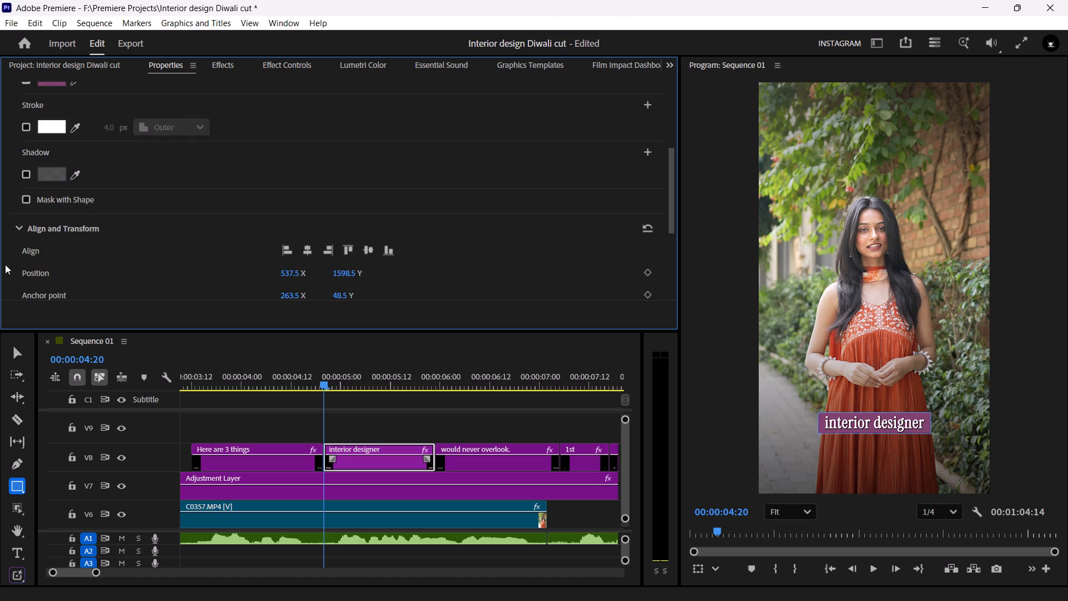
scroll(5, 264, "down", 11)
scroll(877, 418, "up", 4)
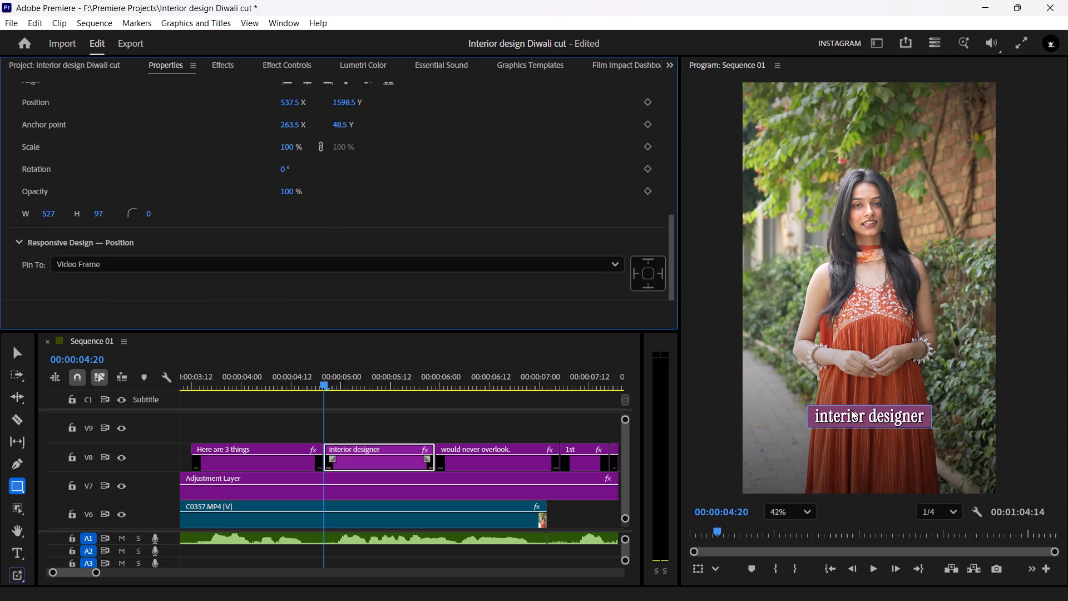
scroll(839, 402, "up", 8)
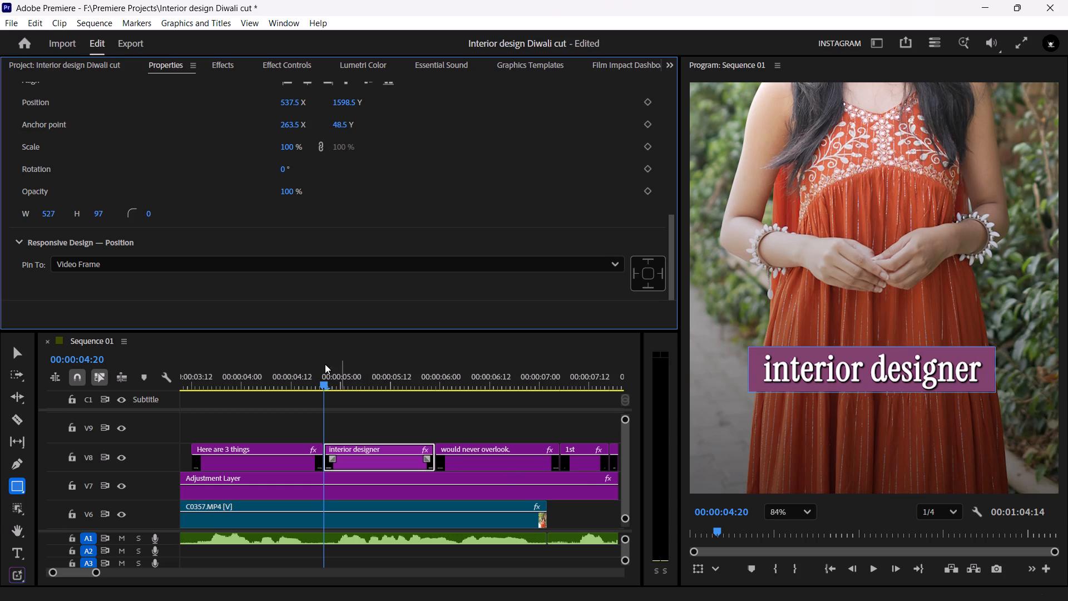
left_click_drag(53, 211, 45, 210)
left_click_drag(45, 210, 35, 210)
left_click_drag(287, 103, 296, 104)
left_click(98, 212)
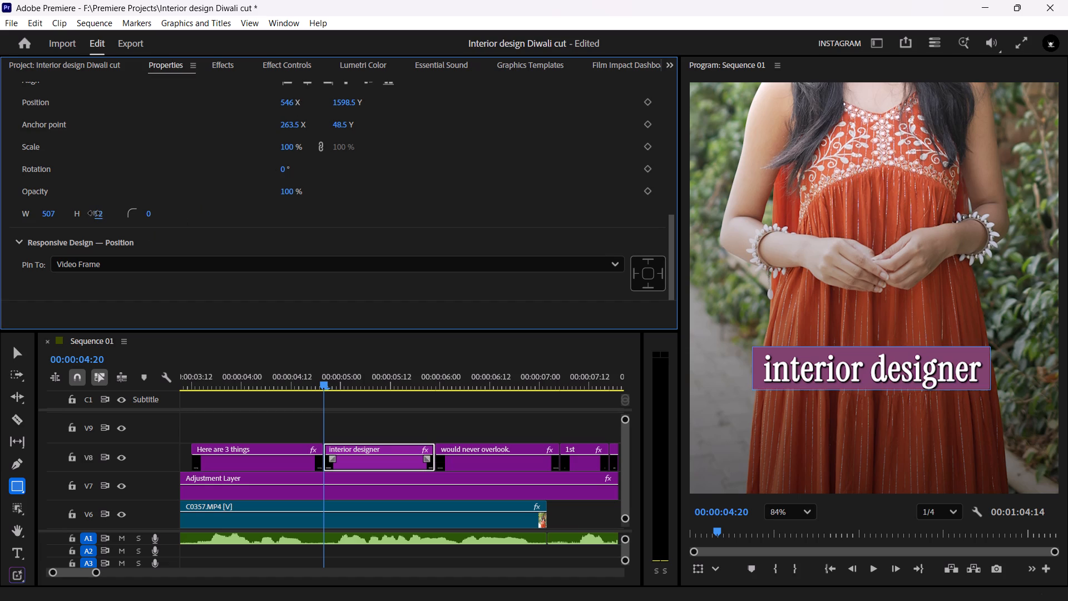
left_click_drag(338, 102, 340, 103)
left_click_drag(340, 103, 346, 104)
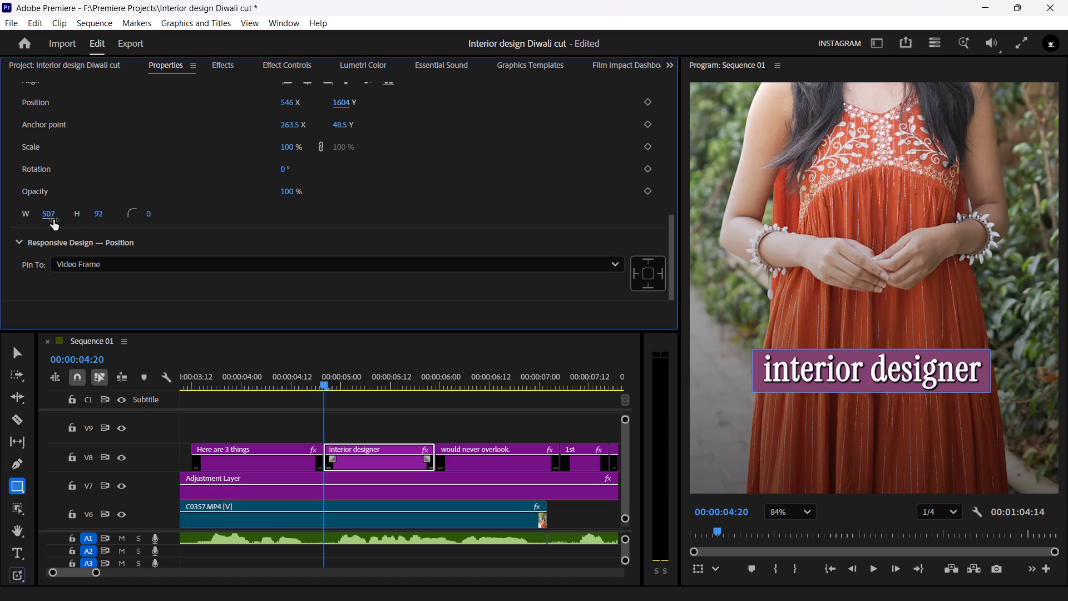
left_click_drag(52, 216, 42, 216)
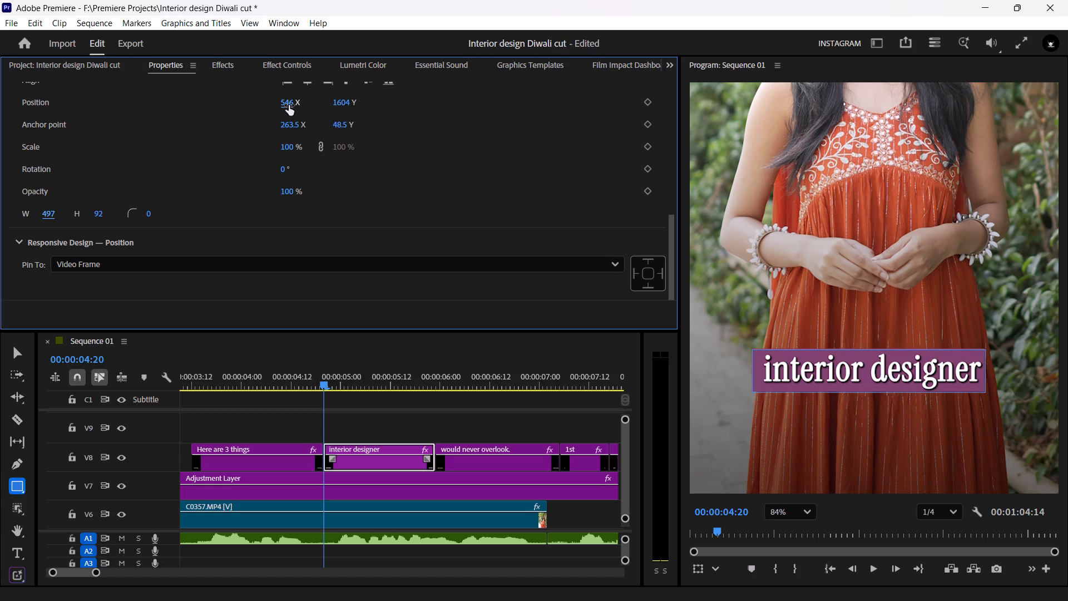
left_click_drag(289, 105, 295, 104)
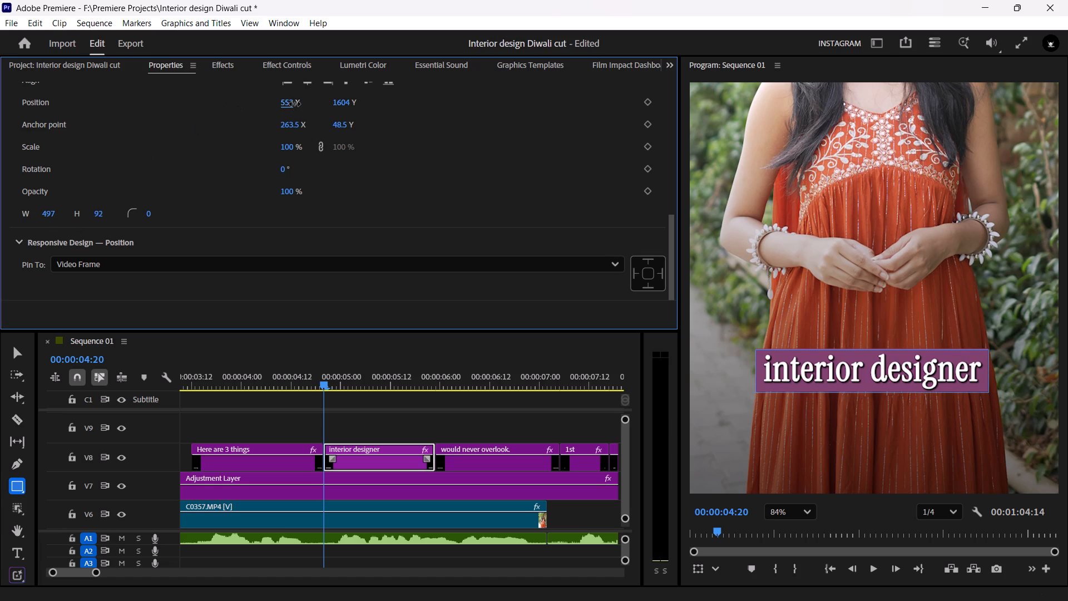
left_click_drag(295, 104, 295, 104)
Fit the whole frame in the preview and play through the "interior designer" caption to examine its background box.
left_click(796, 509)
left_click(770, 319)
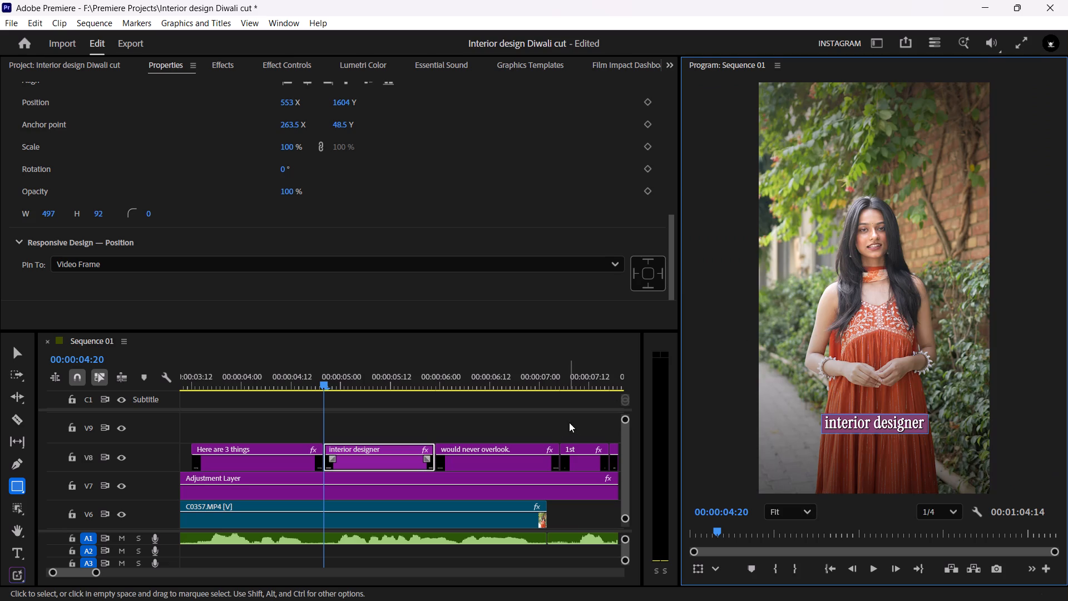
left_click(381, 420)
left_click_drag(312, 377, 281, 374)
key("space")
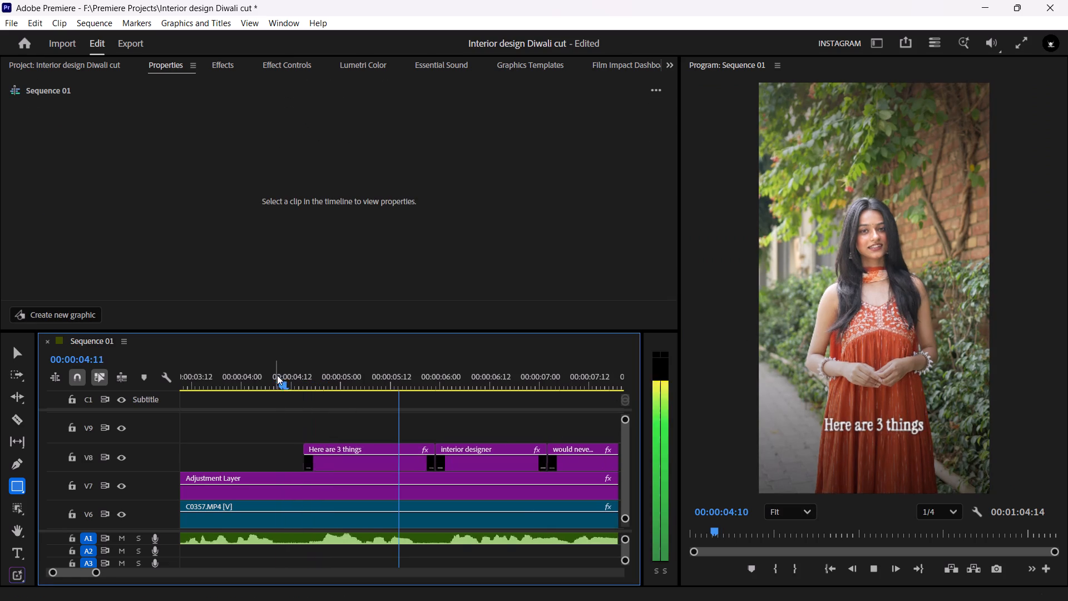
key("space")
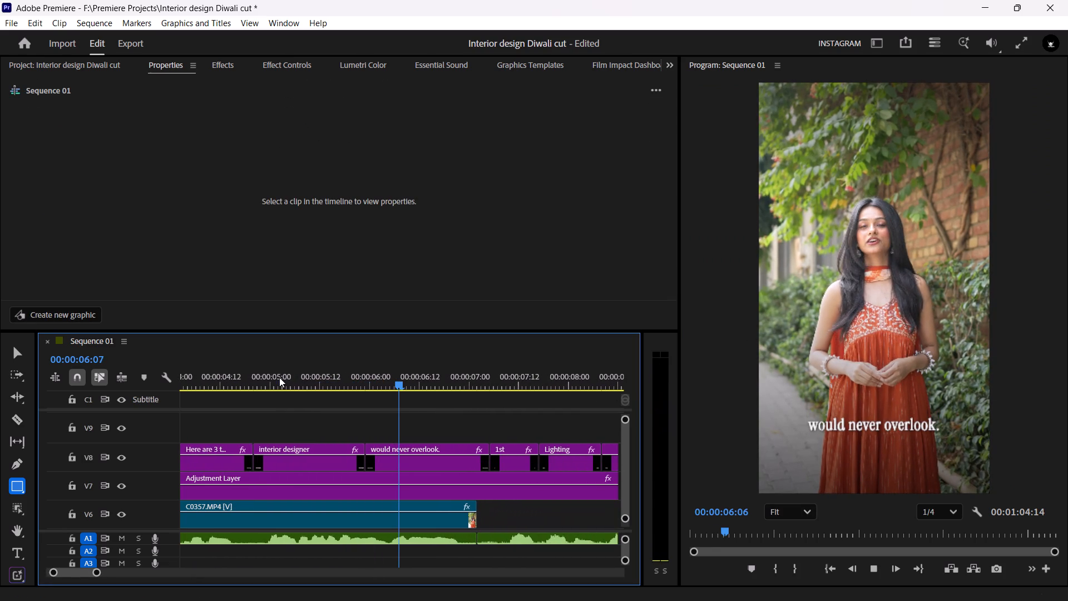
At the start of the "interior designer" caption, 00:00:04:20, add a Crop Right keyframe of 100% to the clip's Motion.
left_click_drag(281, 378, 290, 377)
left_click(294, 459)
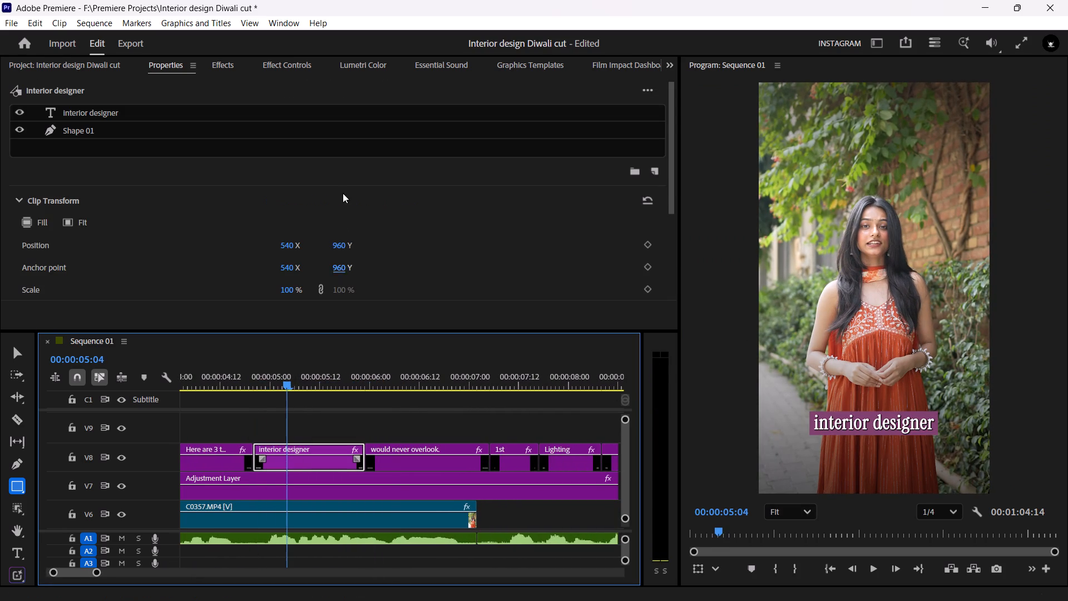
left_click(279, 63)
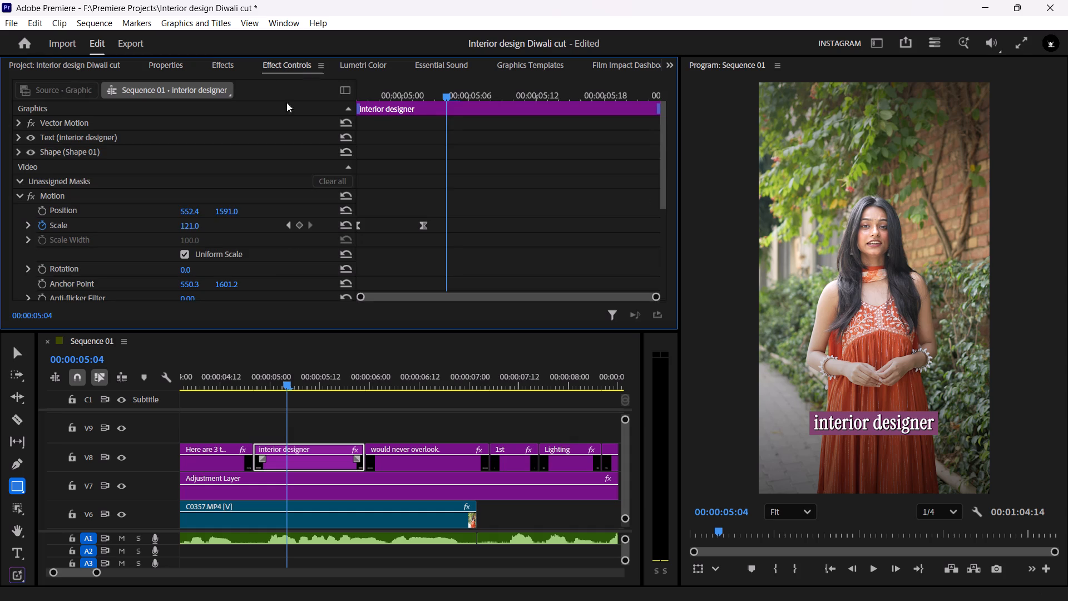
left_click_drag(415, 93, 343, 82)
left_click(70, 152)
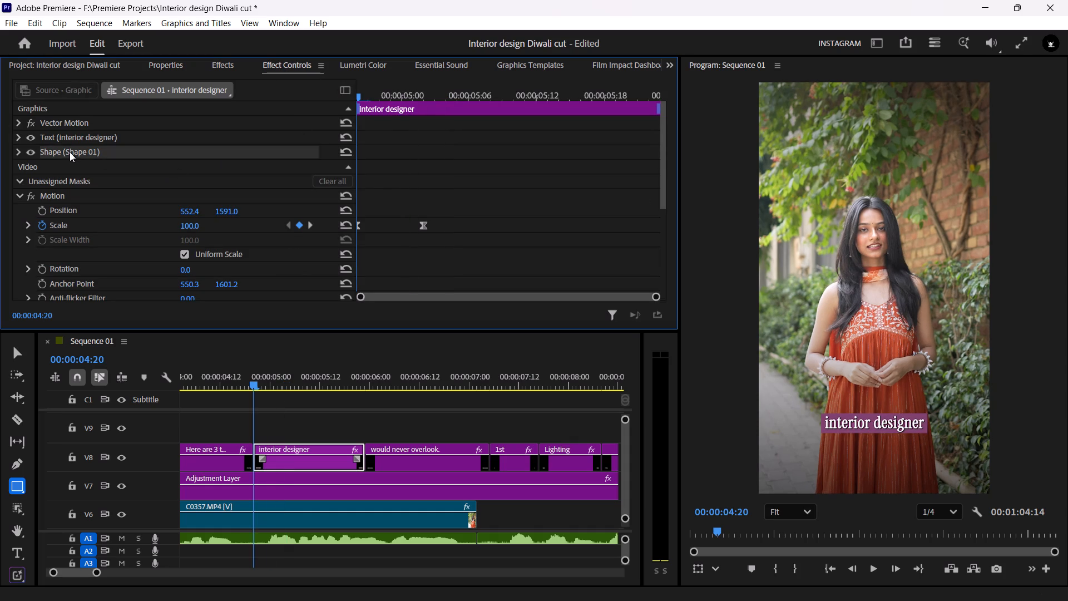
left_click(19, 150)
scroll(6, 223, "down", 12)
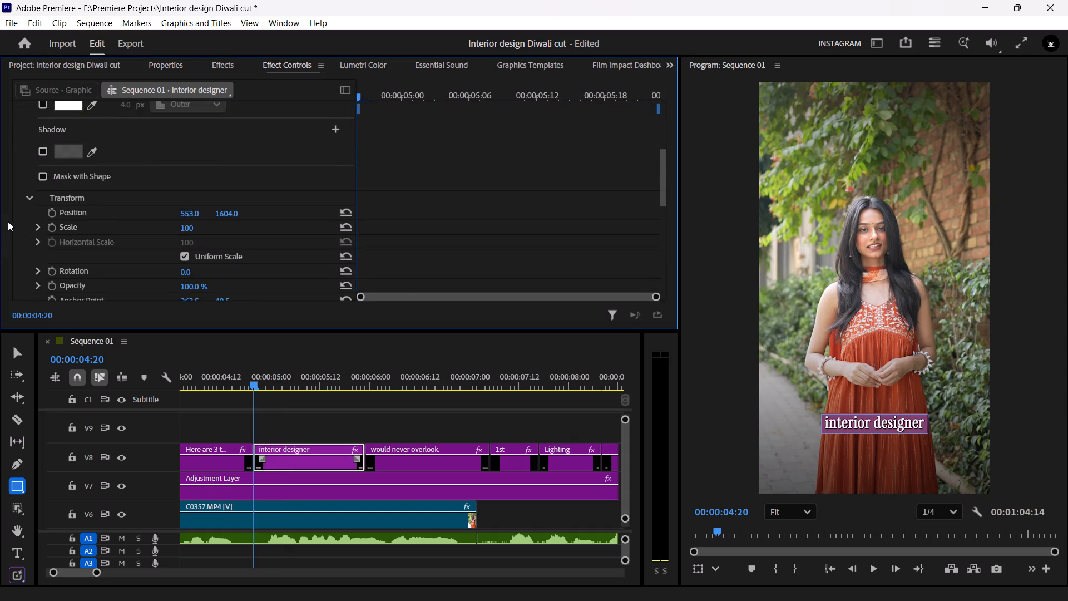
scroll(8, 221, "down", 5)
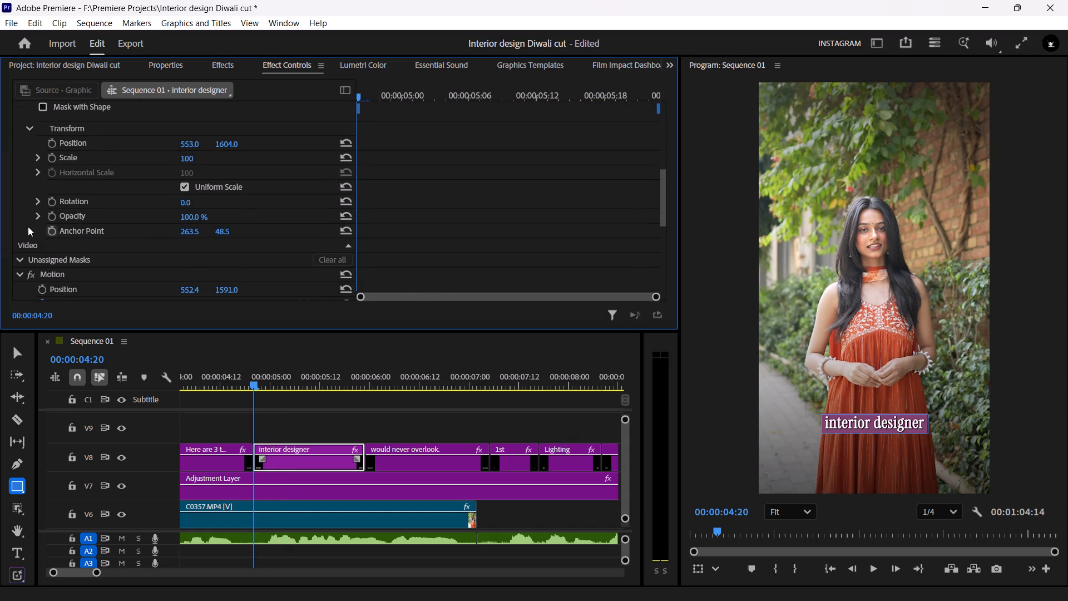
scroll(18, 216, "down", 11)
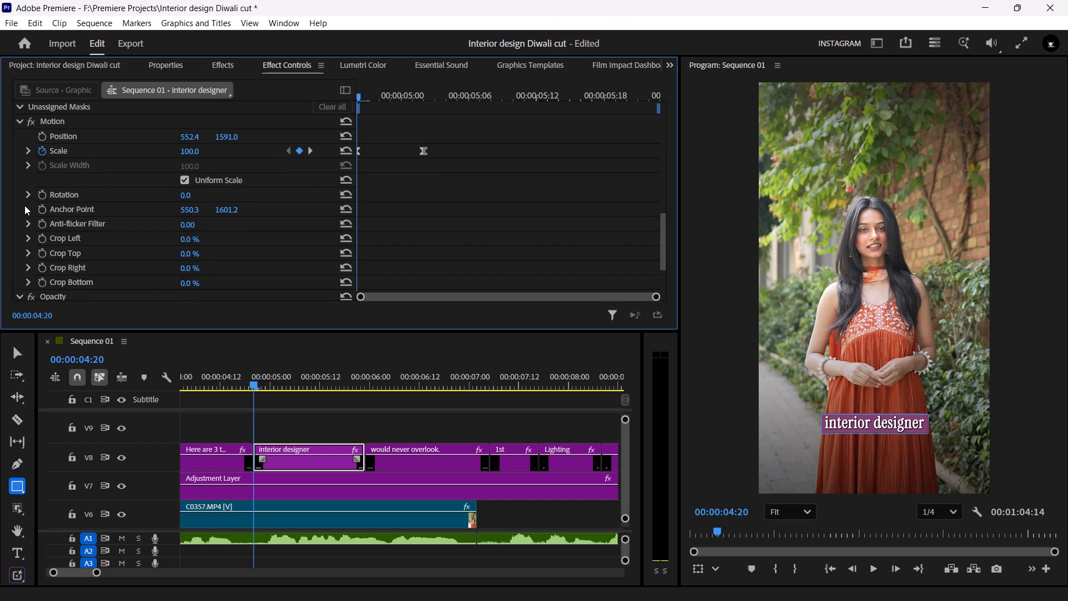
left_click(42, 266)
left_click_drag(184, 267, 270, 274)
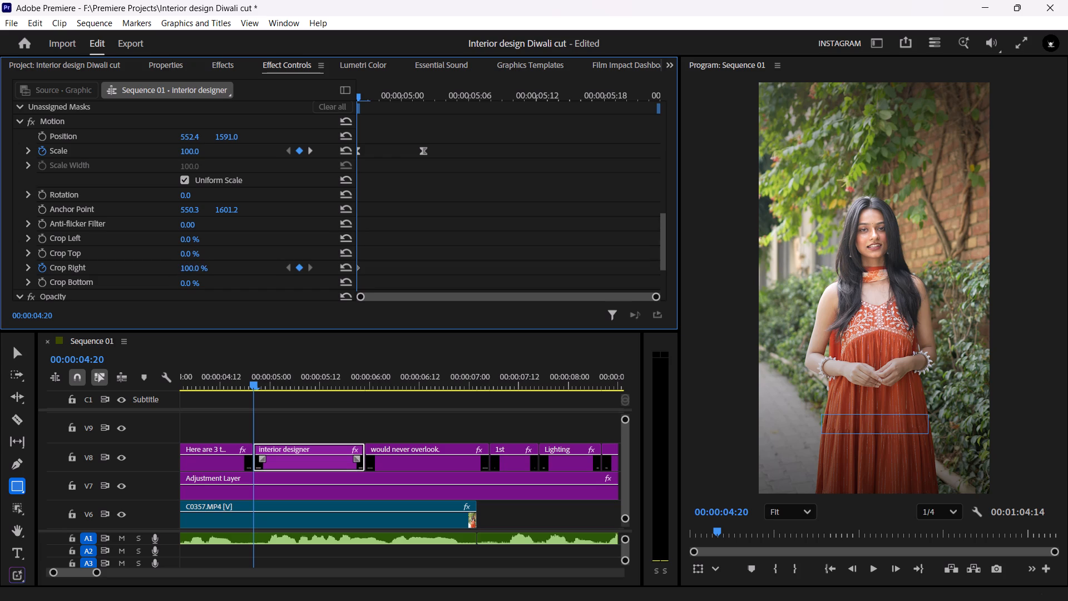
left_click_drag(270, 274, 271, 274)
At the second Scale keyframe, 00:00:05:02, set the "interior designer" caption's Crop Right to 0%.
left_click_drag(384, 91, 418, 90)
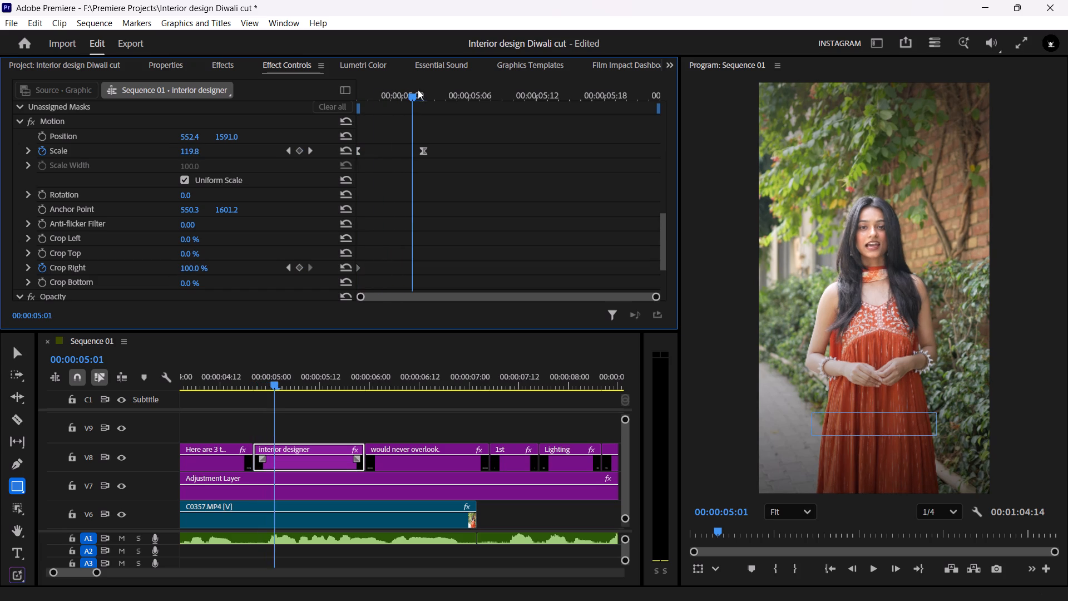
left_click_drag(418, 90, 424, 90)
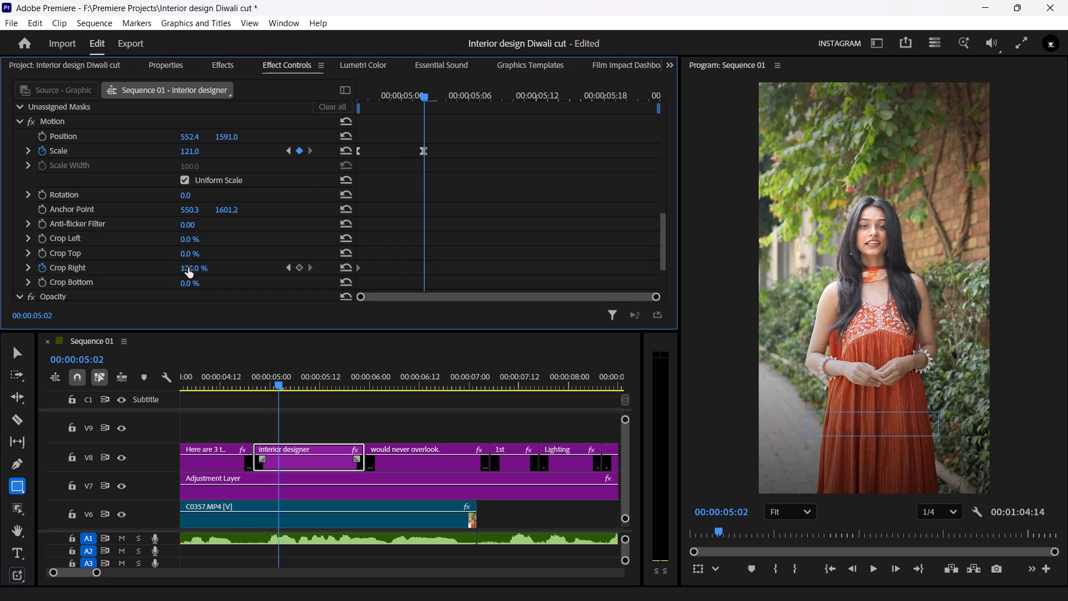
left_click_drag(192, 268, 73, 267)
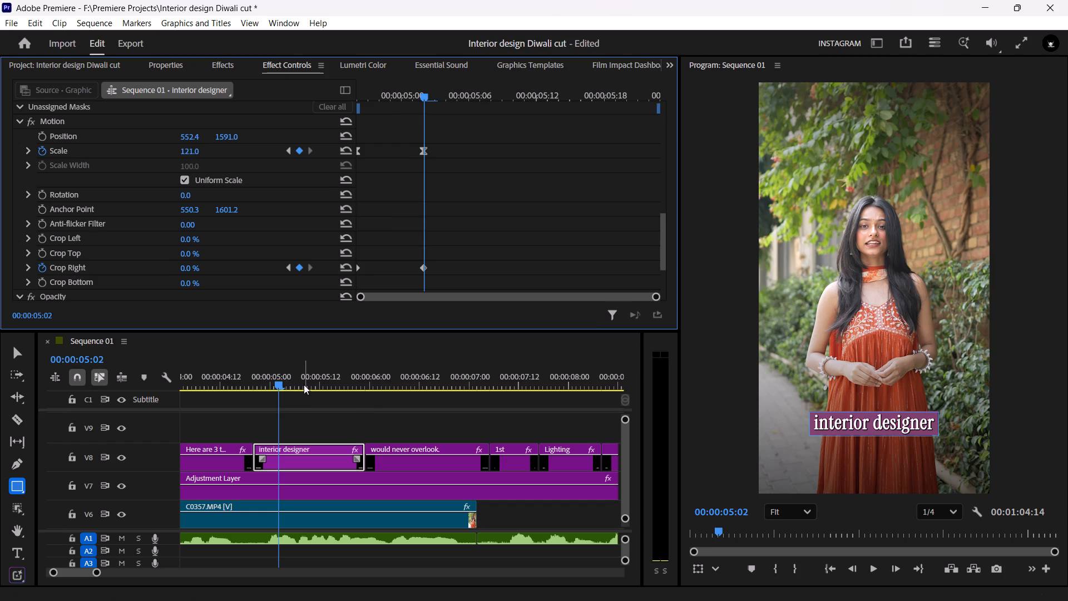
Play and scrub through the "interior designer" caption to examine its crop reveal together with the scale-up.
left_click_drag(282, 380, 226, 380)
key("space")
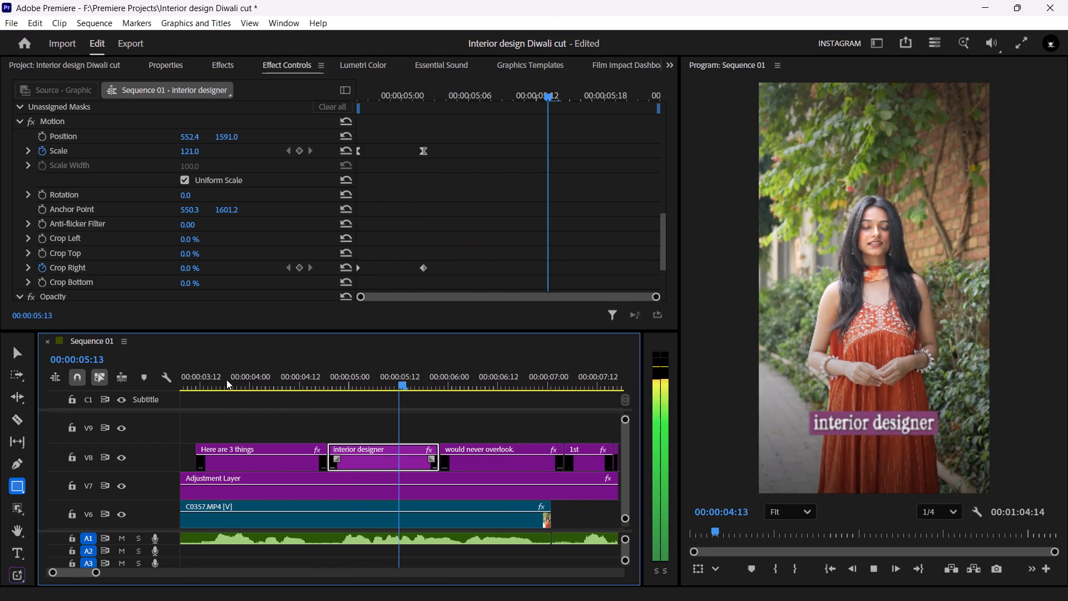
key("space")
left_click_drag(349, 382, 337, 383)
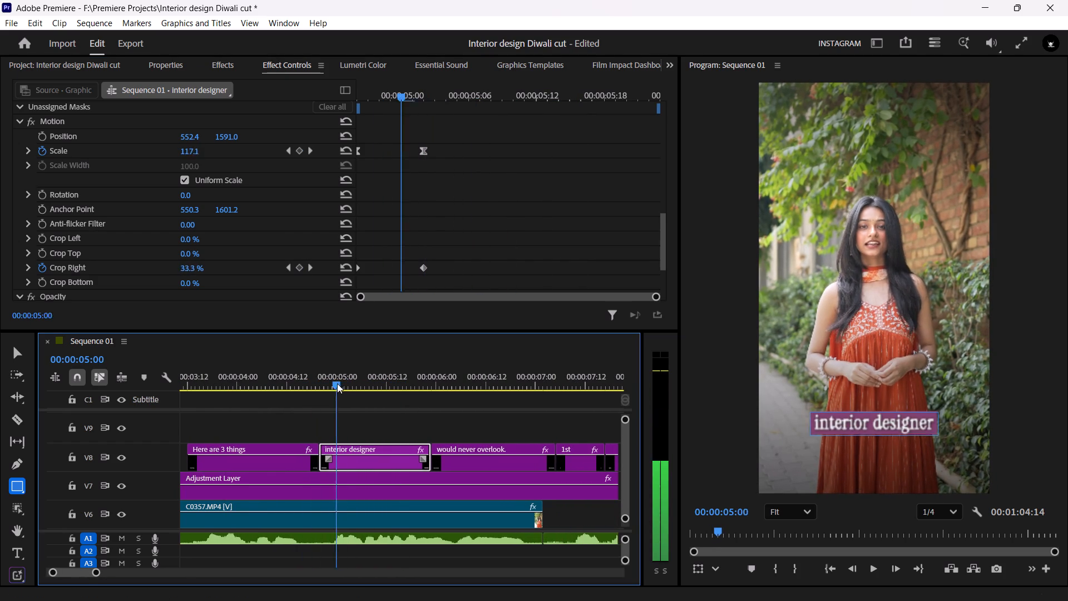
left_click_drag(337, 383, 368, 378)
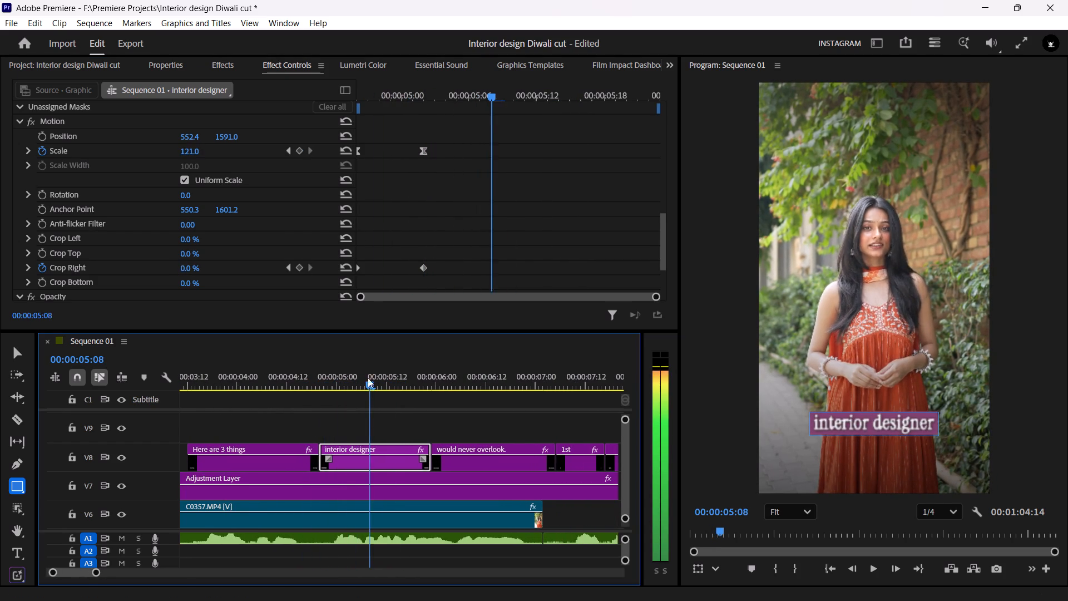
left_click_drag(368, 378, 306, 385)
key("space")
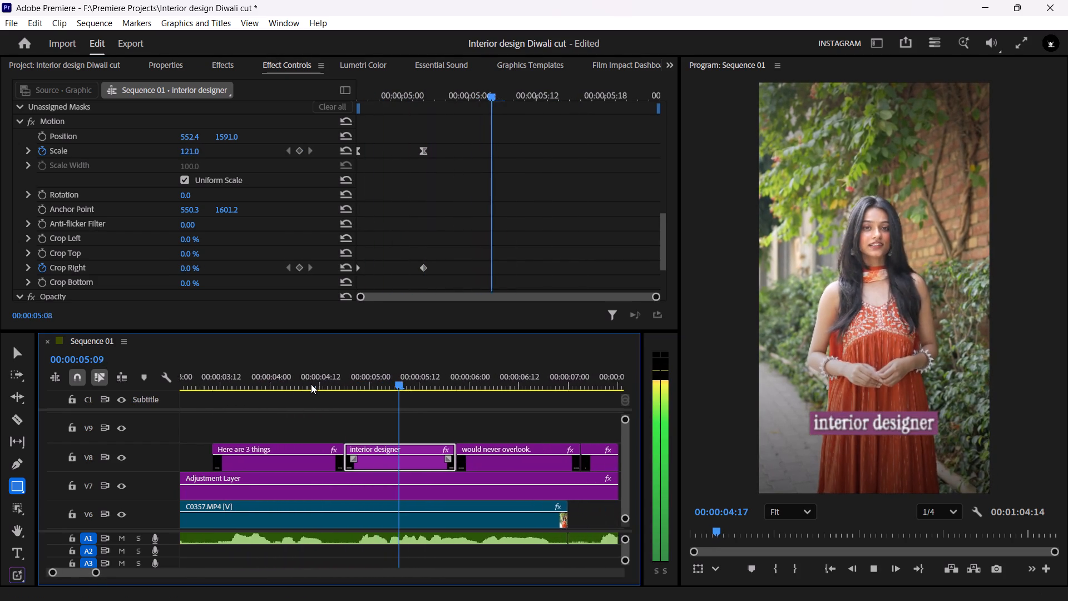
key("space")
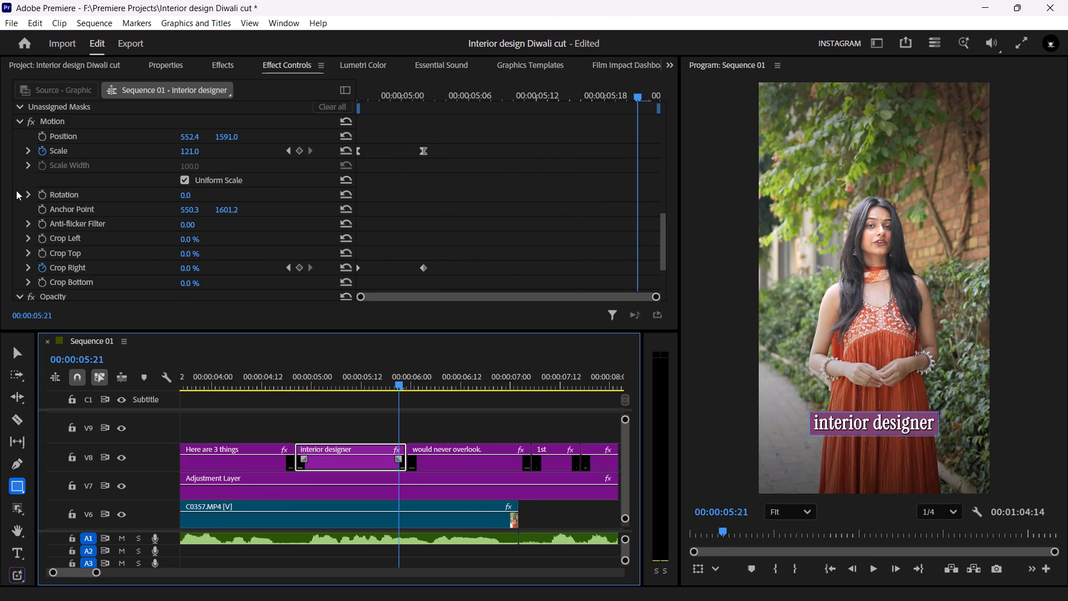
Look through the "interior designer" graphic's shape appearance, transform and motion settings.
scroll(16, 190, "up", 19)
scroll(17, 186, "down", 2)
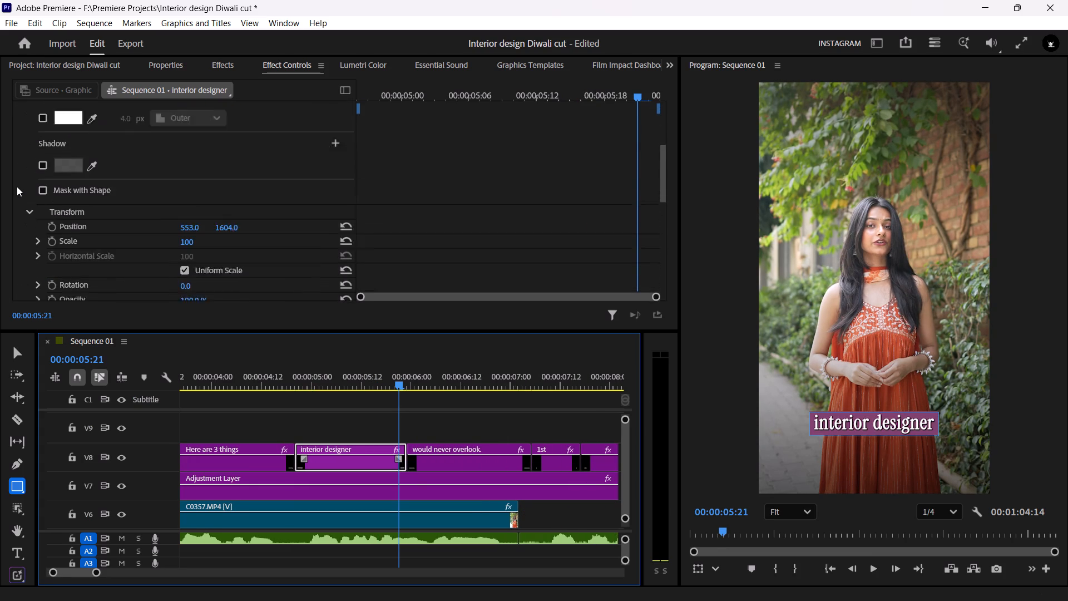
scroll(17, 186, "down", 5)
scroll(17, 186, "up", 10)
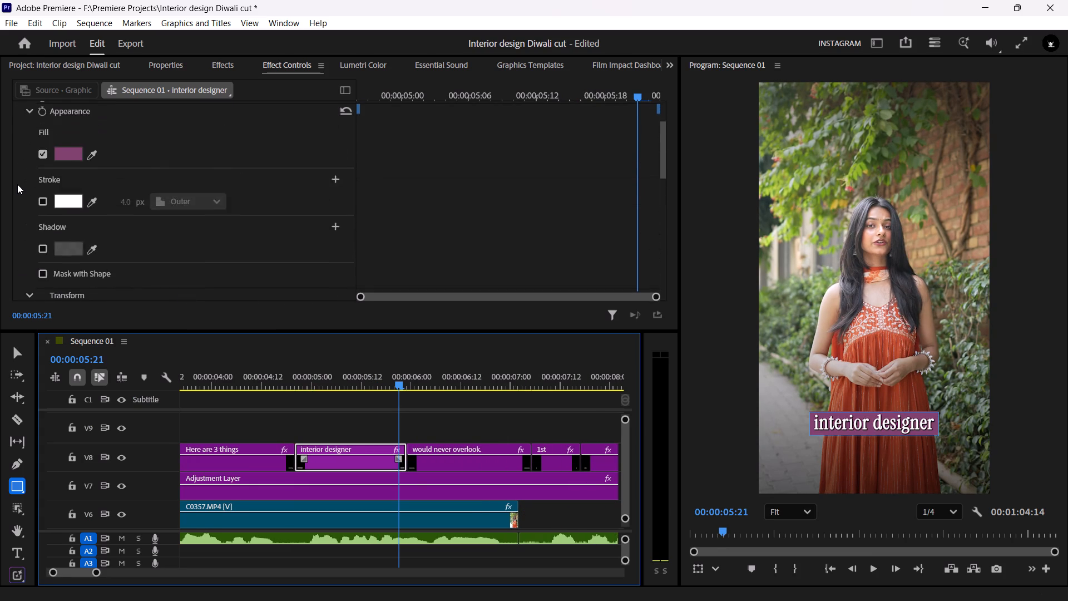
scroll(17, 184, "up", 4)
scroll(18, 184, "down", 8)
scroll(25, 194, "up", 12)
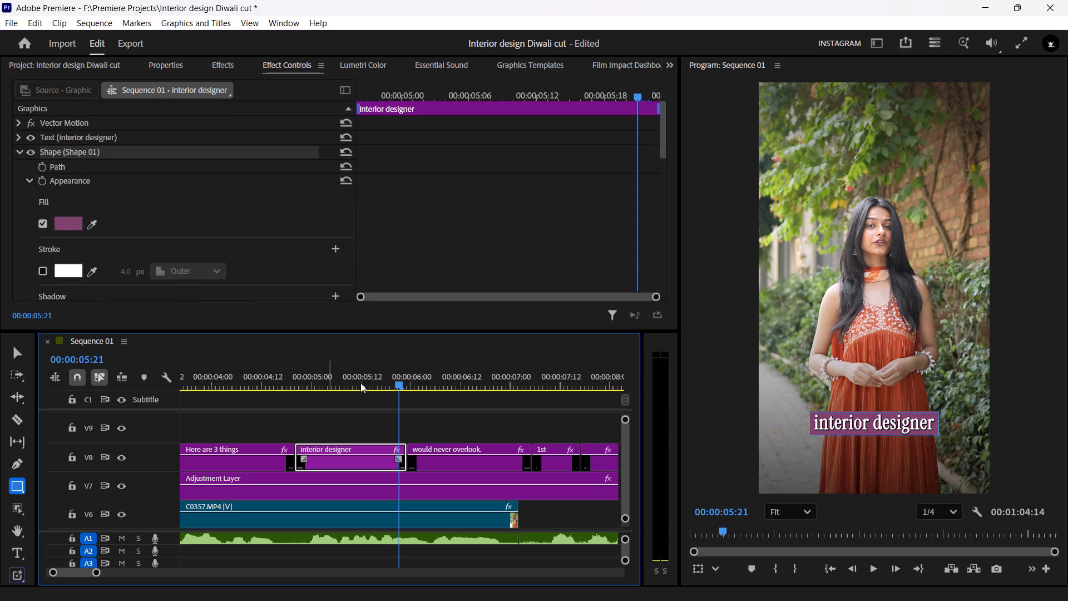
Deselect the "interior designer" caption and save the project.
left_click(365, 415)
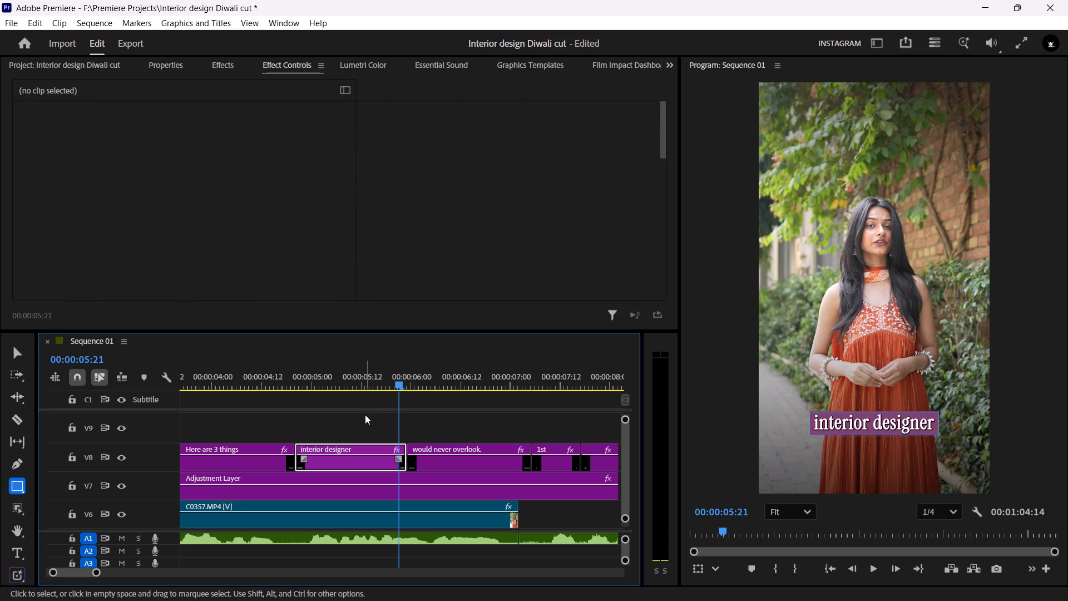
key("ctrl+s")
Play the sequence from its start through the "Lighting" caption, replaying the stretch around 00:00:07:00, to review captions and cuts.
left_click_drag(351, 358, 340, 364)
left_click_drag(329, 376, 176, 378)
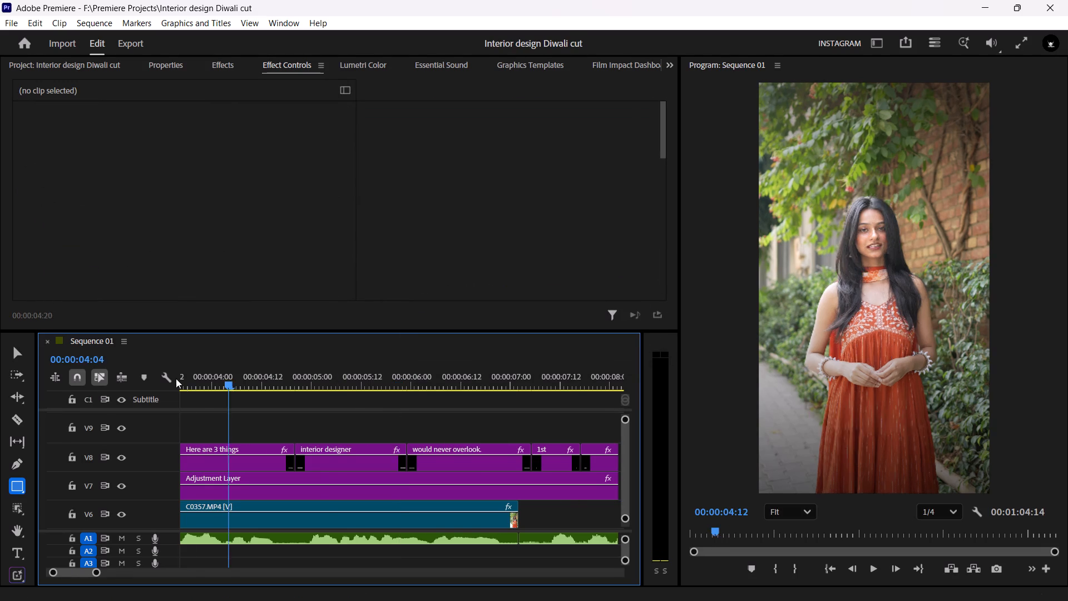
left_click_drag(176, 378, 47, 364)
left_click_drag(728, 531, 650, 529)
key("space")
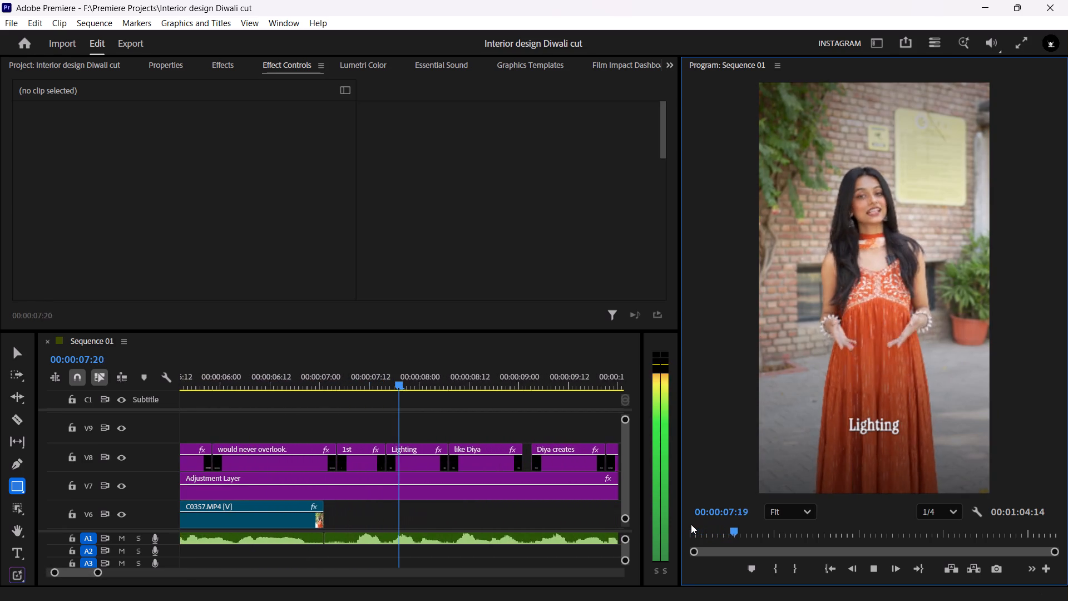
key("space")
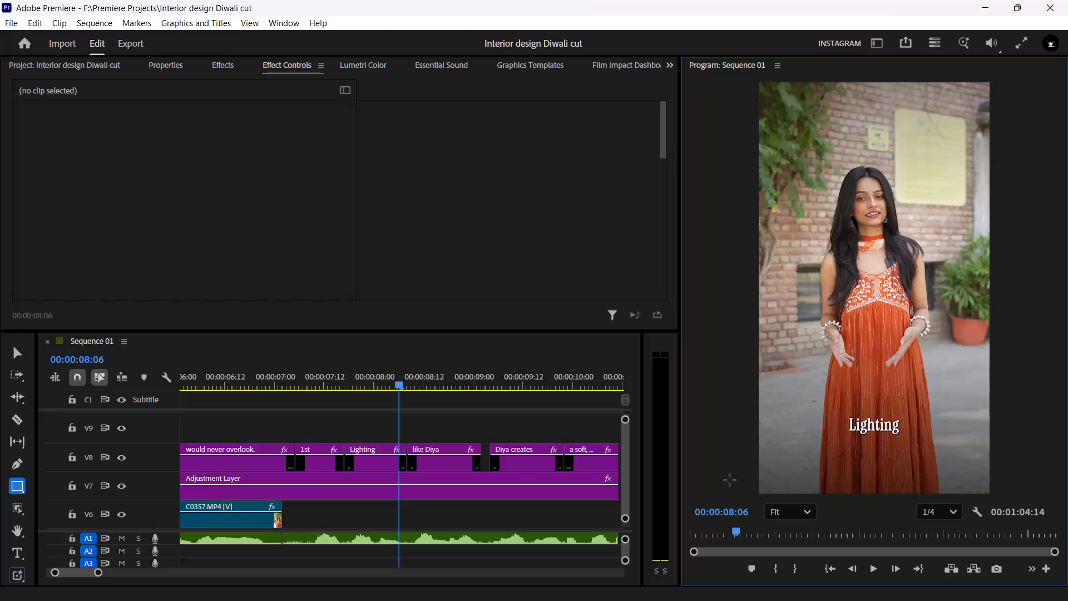
left_click_drag(304, 377, 270, 372)
key("space")
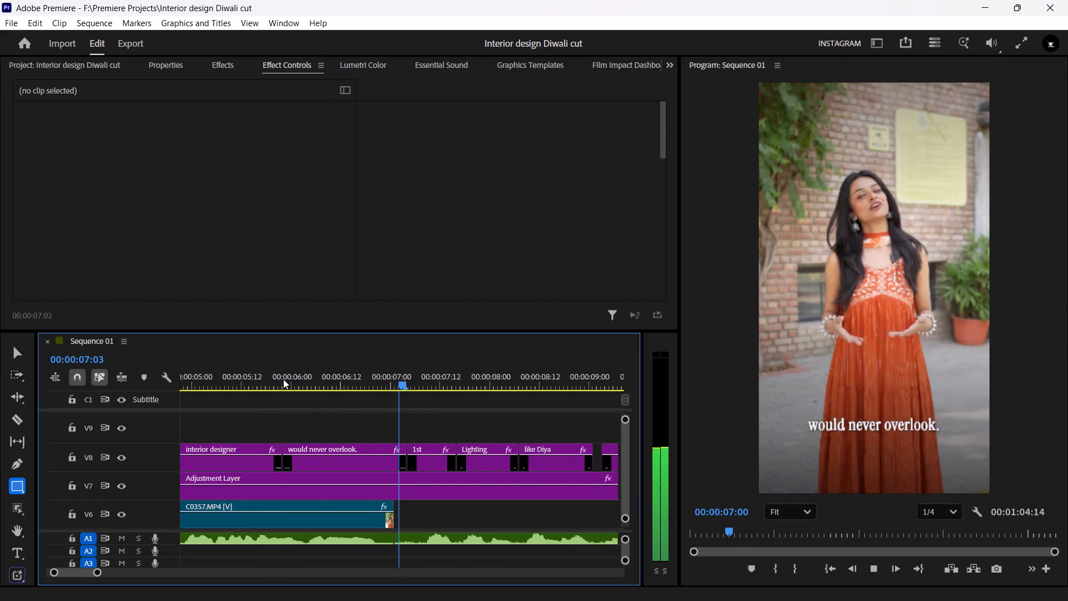
key("space")
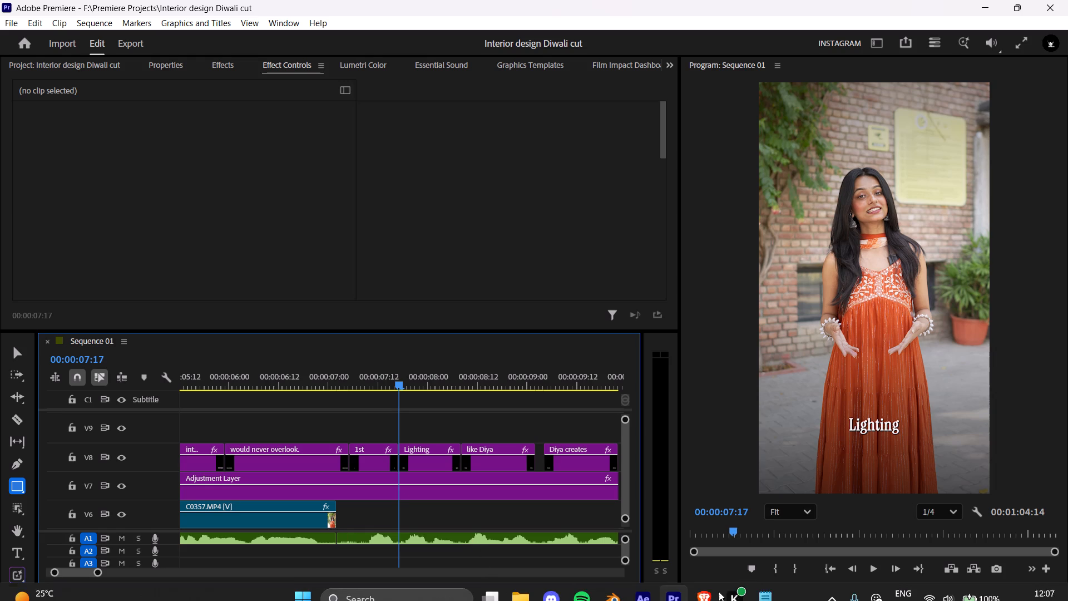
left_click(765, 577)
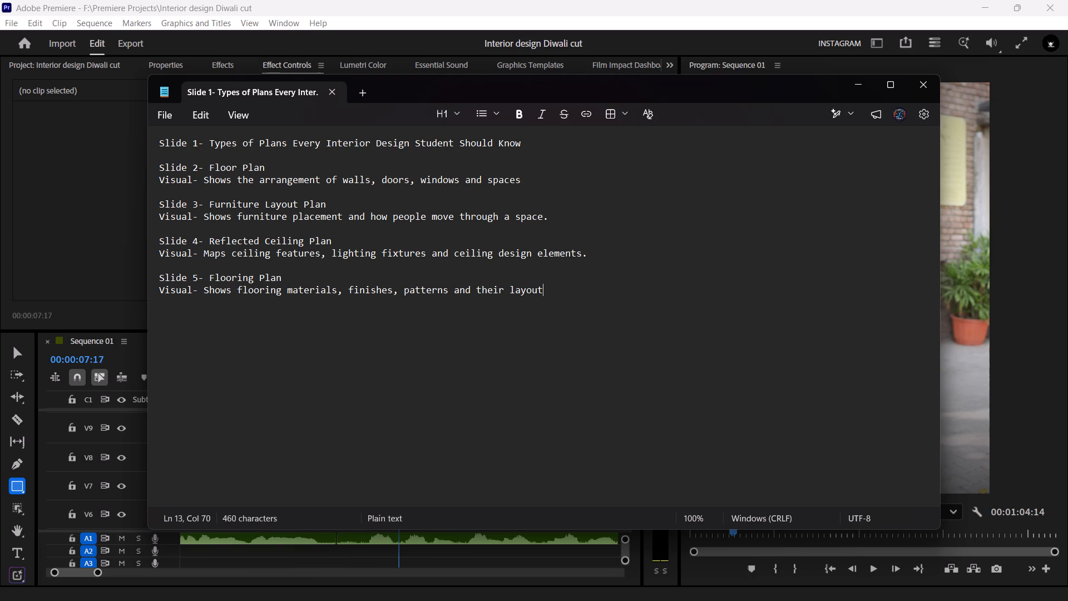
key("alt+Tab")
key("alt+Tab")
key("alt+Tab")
Play and scrub from the end of "would never overlook." to "Diya creates" to examine how these captions fit the footage.
left_click_drag(367, 380, 337, 374)
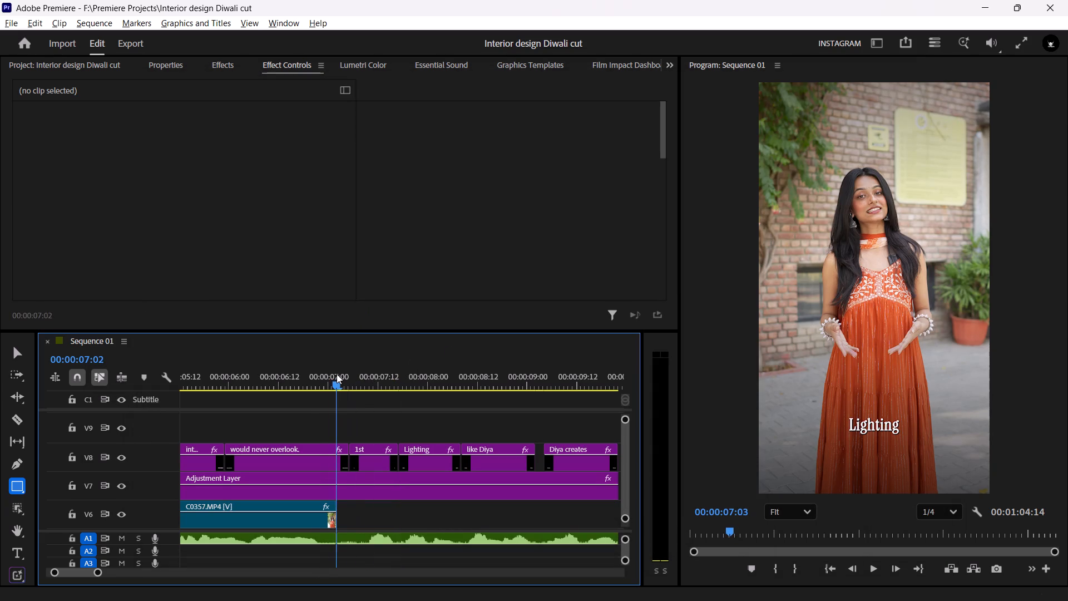
left_click_drag(337, 374, 330, 373)
key("space")
key("space")
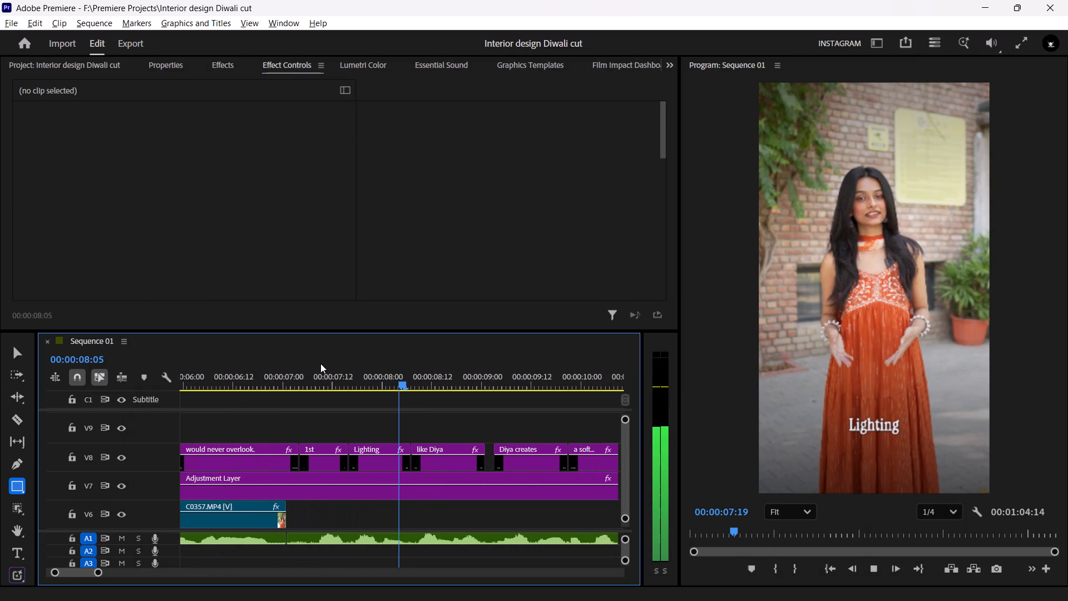
key("space")
key("space")
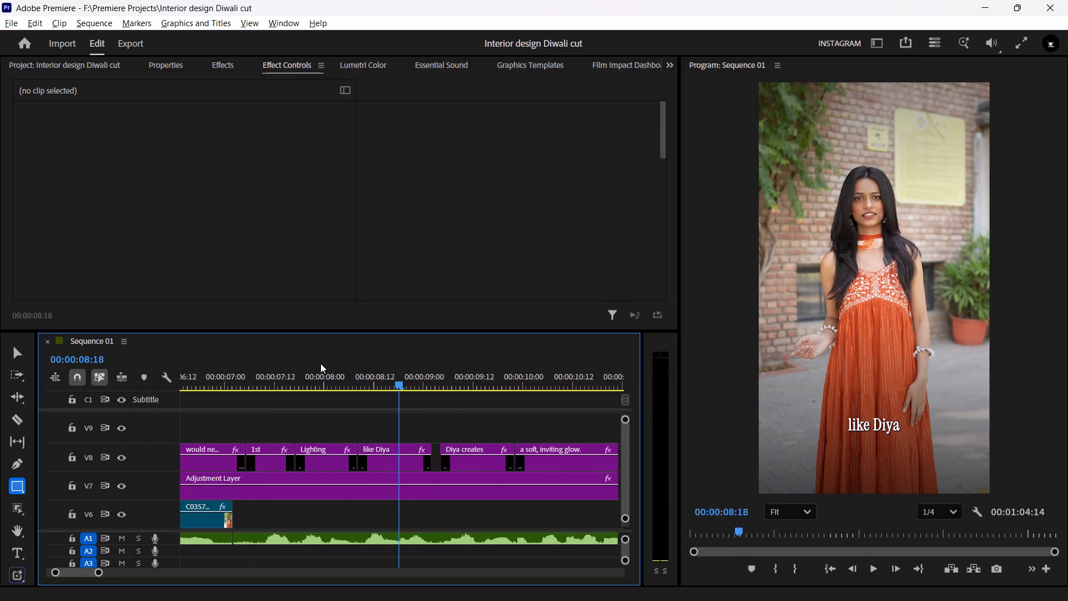
key("space")
key("space")
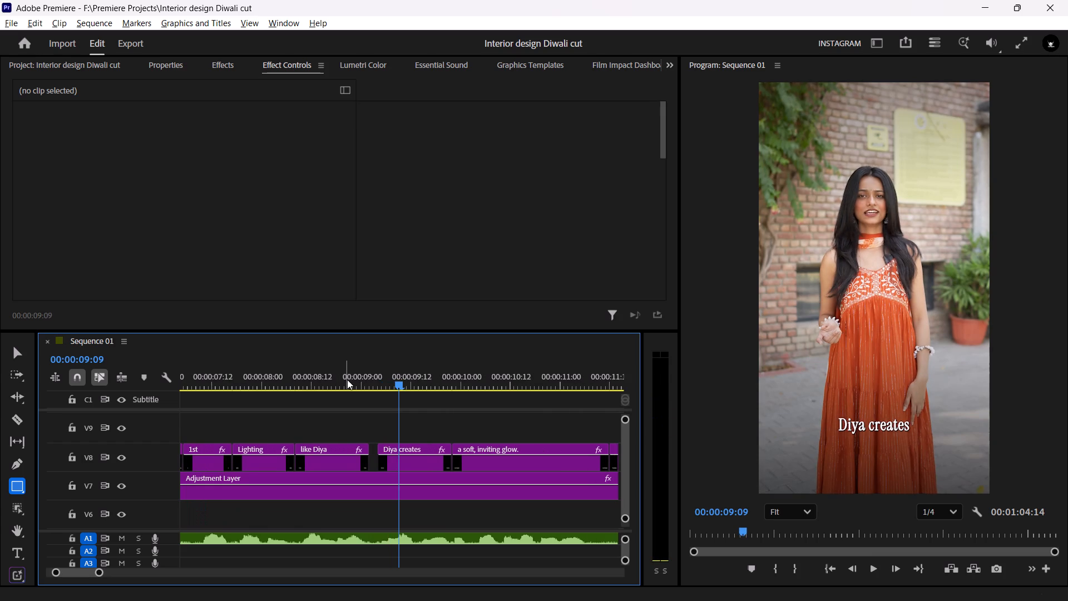
left_click_drag(359, 375, 319, 371)
Look through the spare clips parked on V1 around 00:01:00 and play the diya footage up to 00:01:04:00.
scroll(457, 430, "down", 4, "alt")
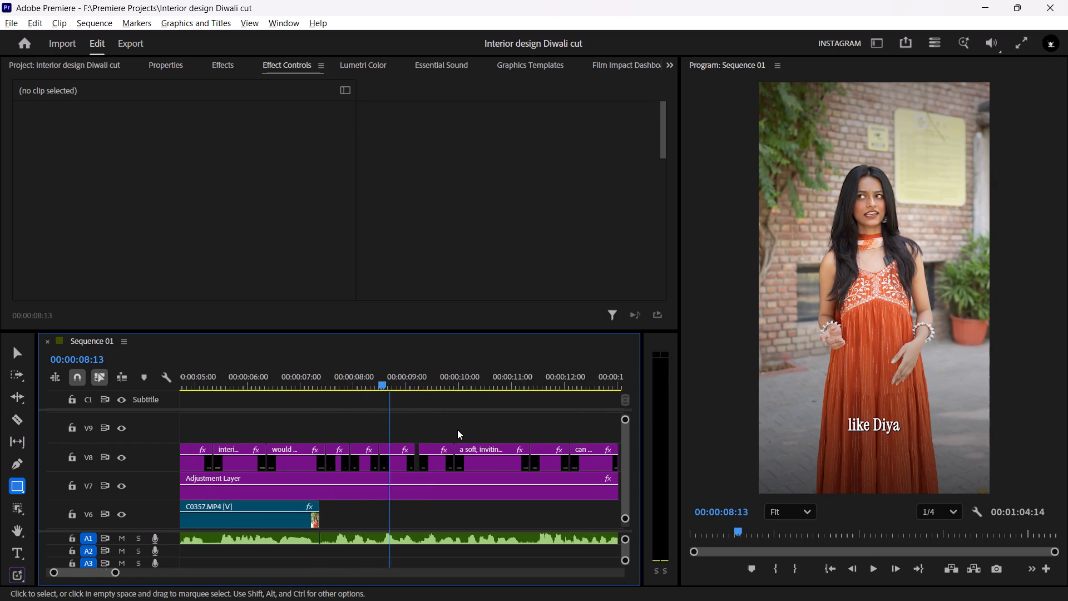
scroll(457, 430, "down", 8, "alt")
scroll(498, 450, "down", 13, "alt")
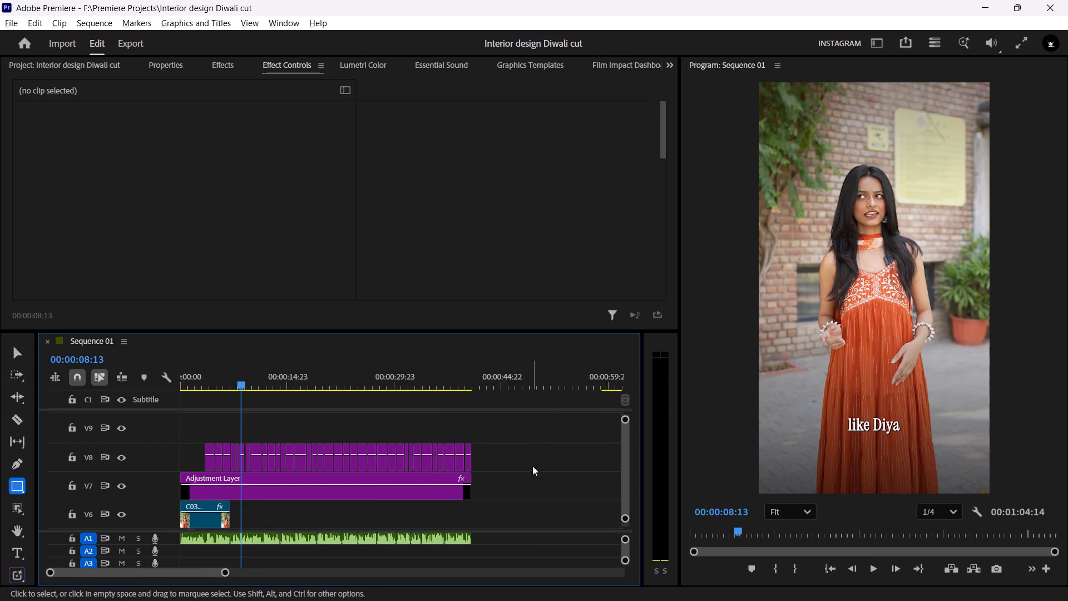
scroll(532, 467, "down", 6, "alt")
scroll(536, 470, "down", 18, "alt")
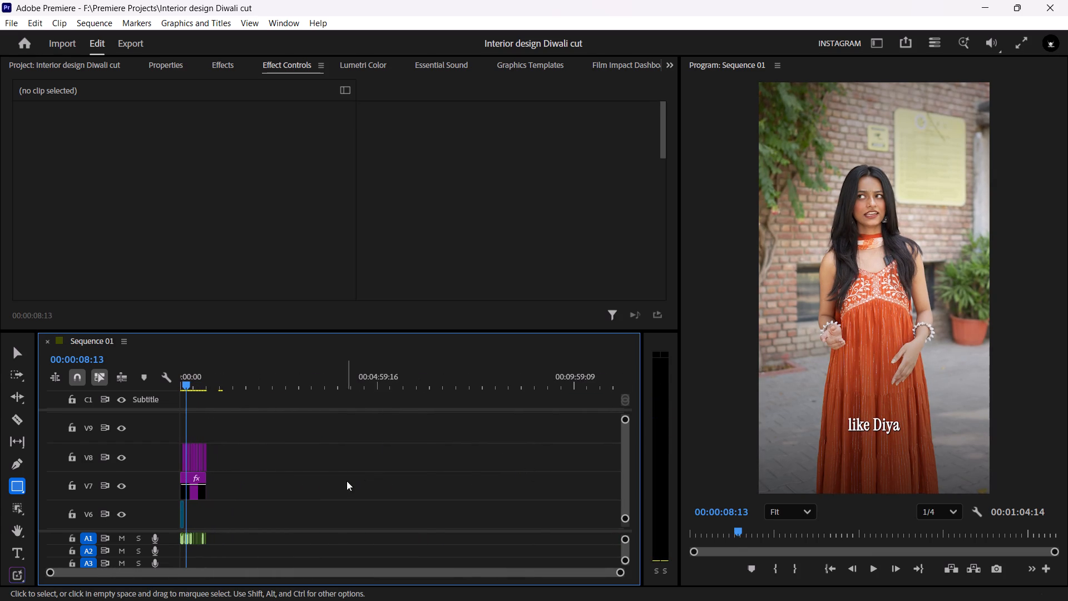
scroll(344, 481, "down", 18, "ctrl")
scroll(239, 464, "up", 10, "alt")
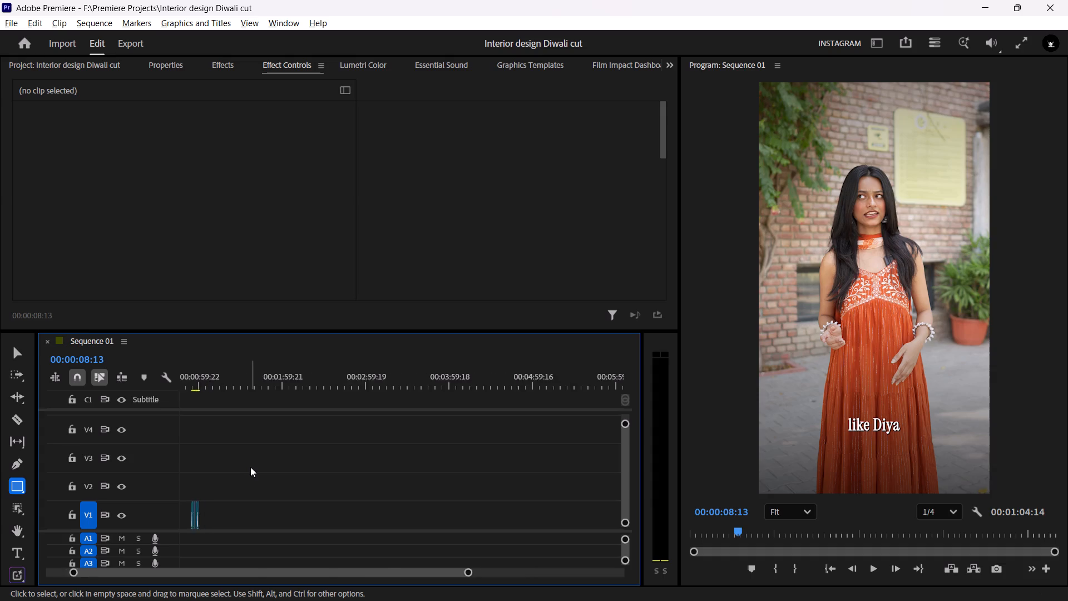
scroll(250, 467, "up", 4, "alt")
key("grave")
scroll(287, 422, "up", 20, "alt")
scroll(287, 422, "up", 3, "alt")
scroll(290, 403, "up", 3)
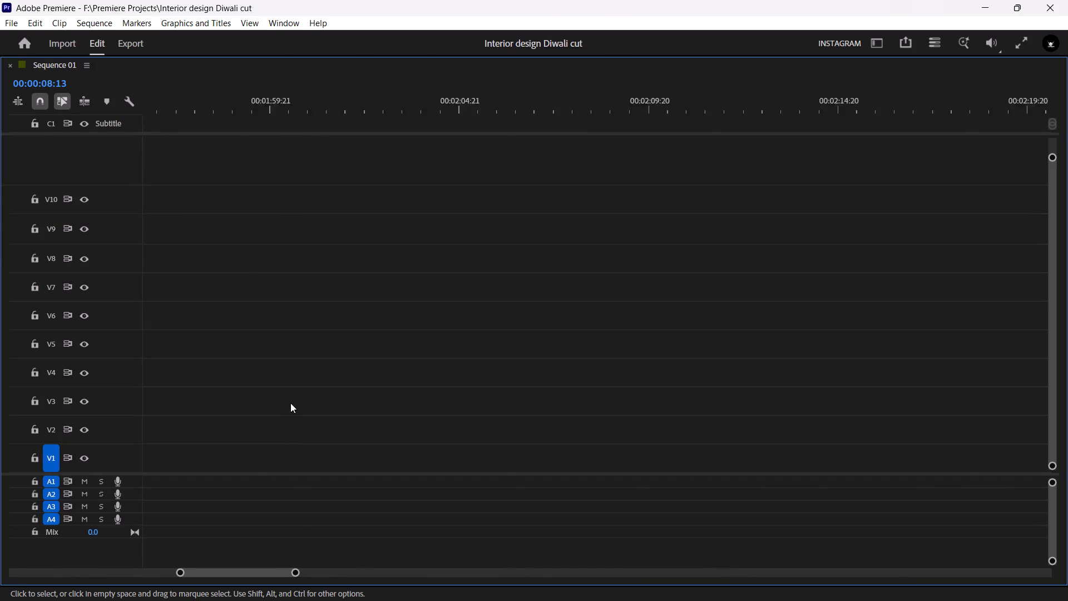
scroll(290, 403, "up", 20)
scroll(290, 403, "up", 20)
scroll(290, 403, "up", 14)
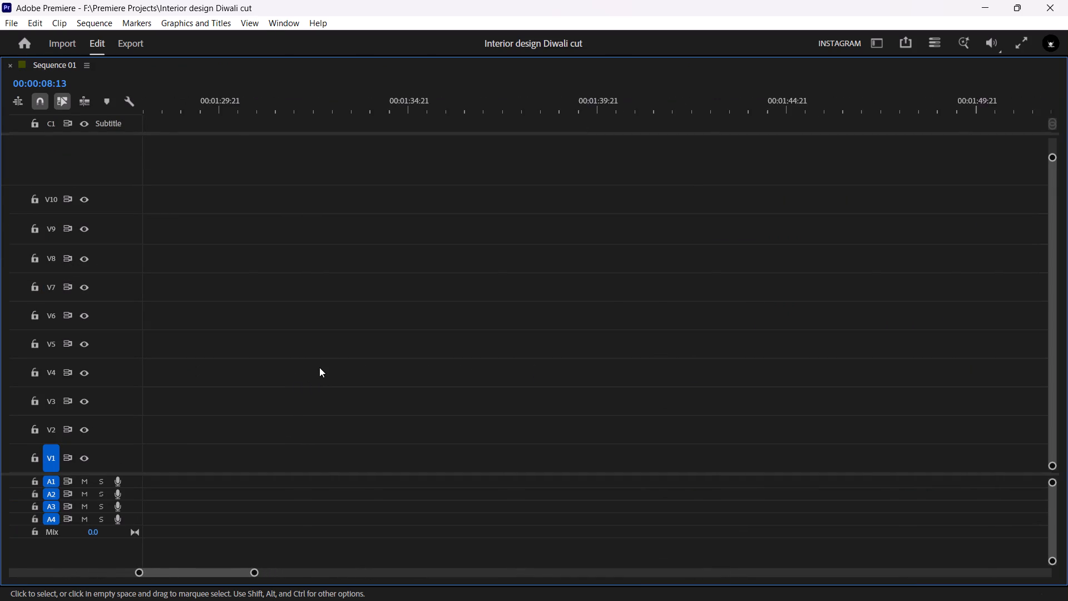
scroll(319, 367, "up", 20)
scroll(319, 367, "up", 11)
left_click_drag(190, 568, 156, 569)
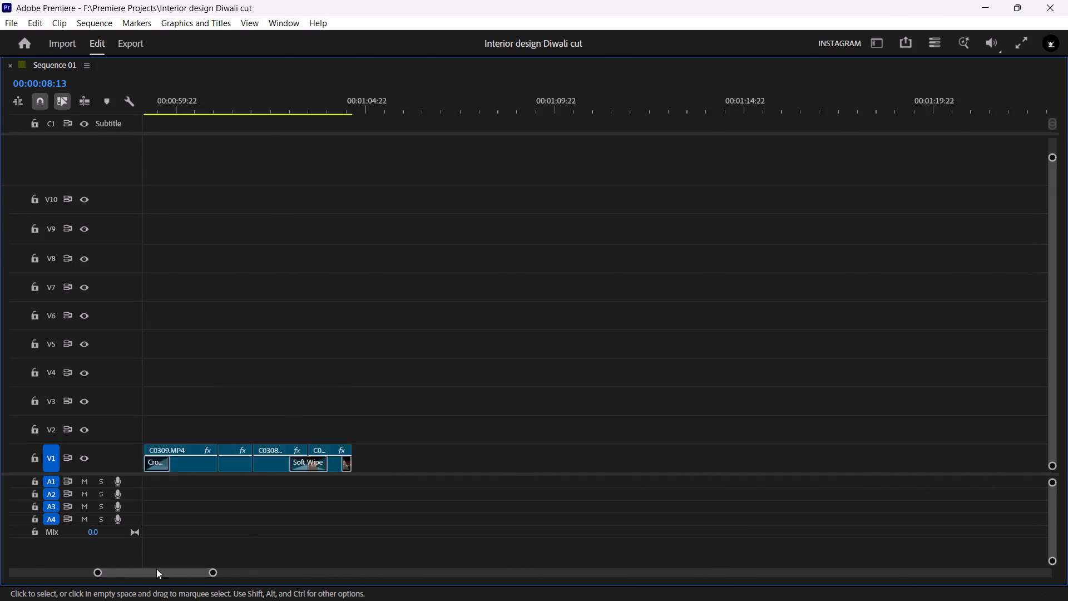
left_click_drag(156, 569, 169, 564)
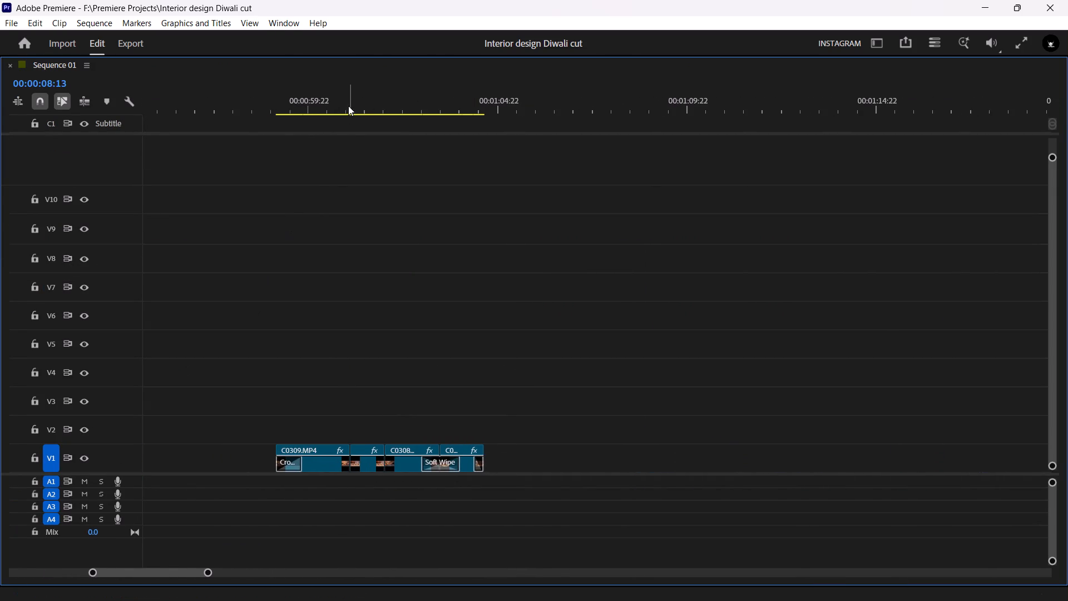
left_click_drag(347, 106, 317, 98)
type("`")
key("space")
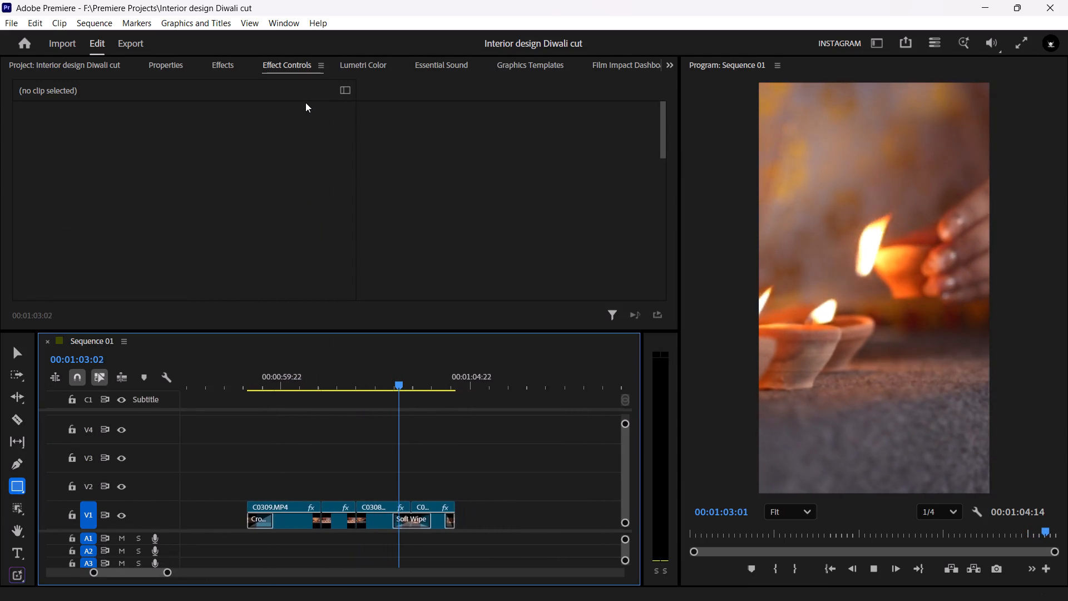
key("space")
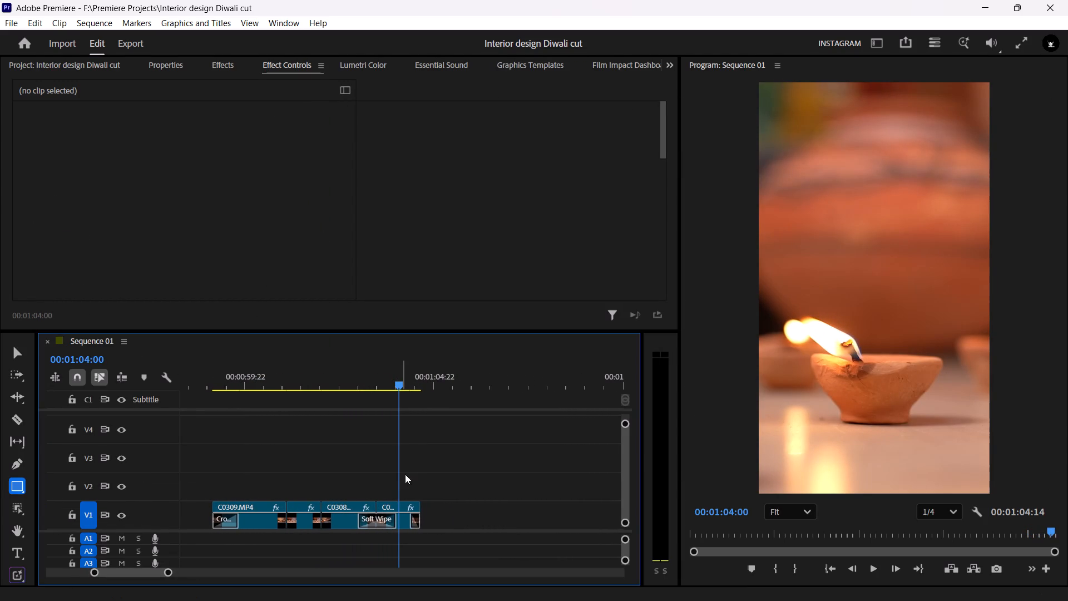
Copy the last spare diya clip, C0332.MP4, onto V9 at about 00:00:08:08, above the "like Diya" and "Diya creates" captions.
left_click(403, 524)
left_click_drag(403, 523, 377, 486, "alt")
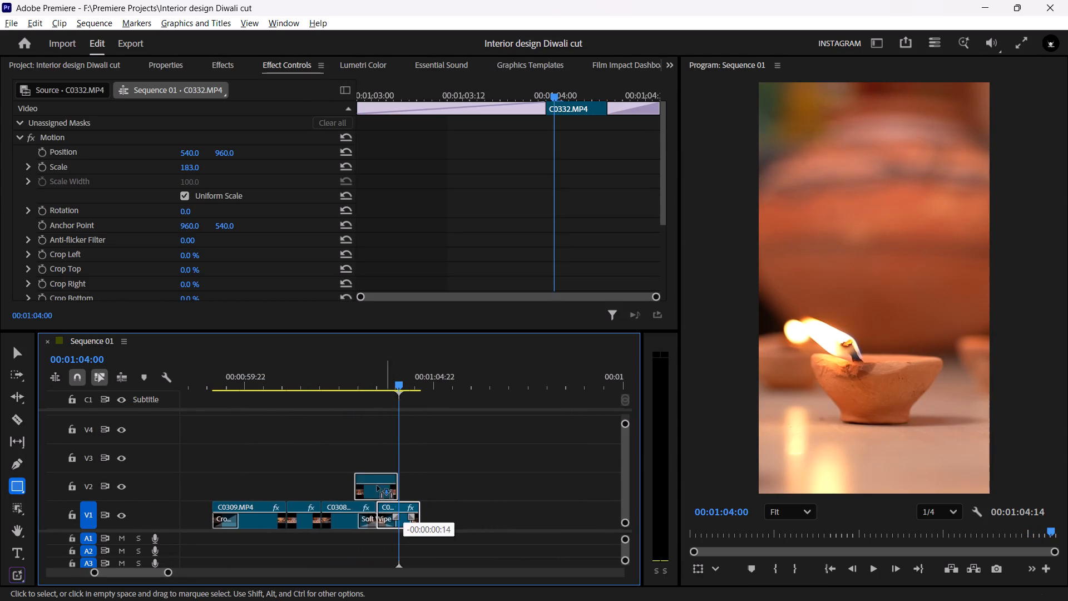
left_click_drag(377, 486, 247, 449, "alt")
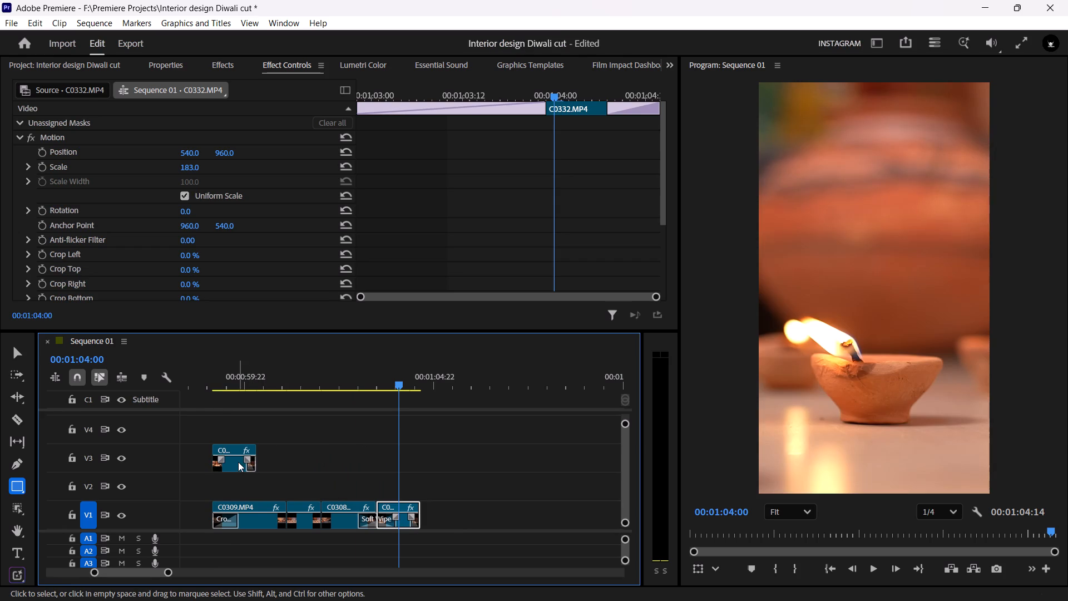
key("grave")
scroll(278, 423, "up", 20)
scroll(278, 423, "up", 1)
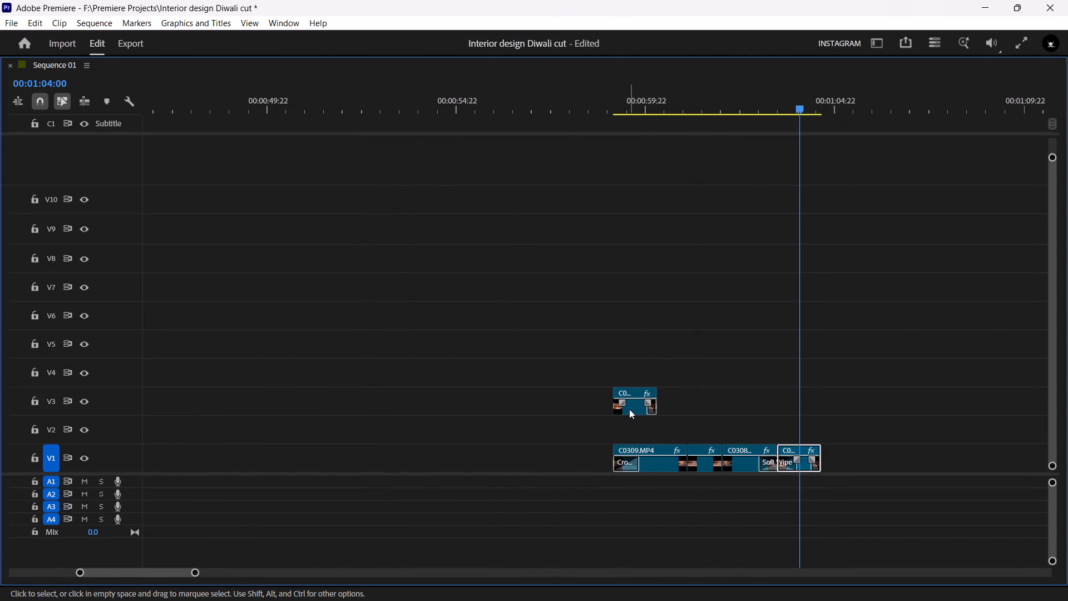
left_click_drag(629, 410, 103, 359)
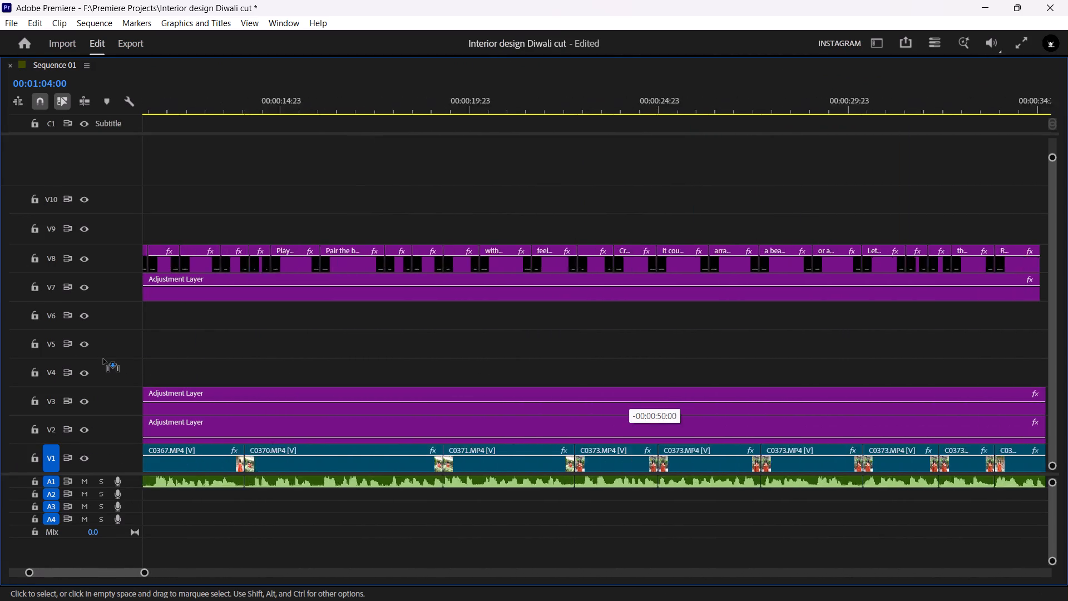
left_click_drag(103, 359, 365, 358)
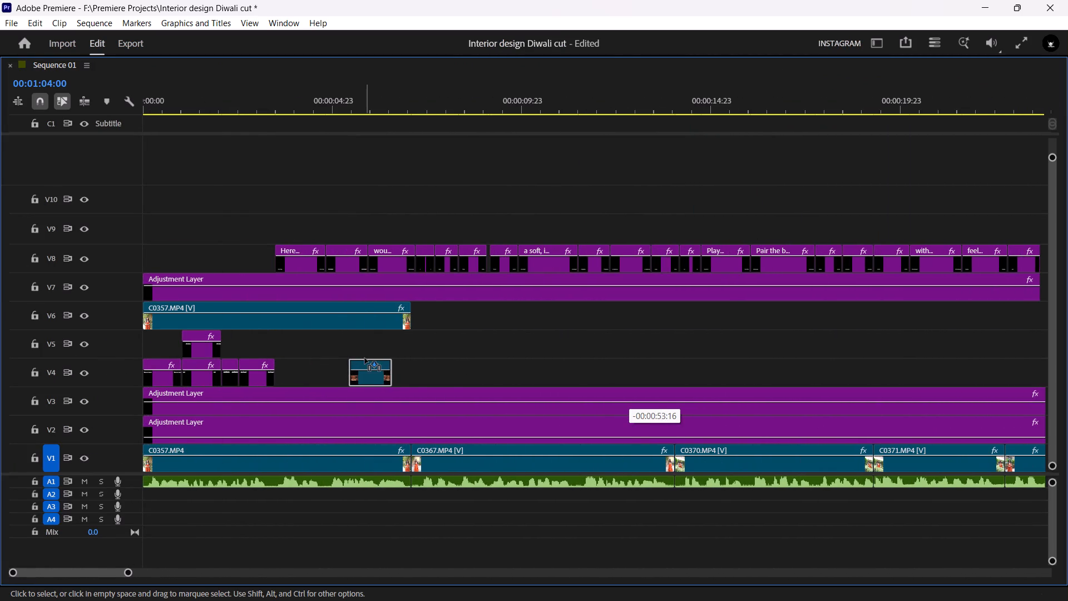
left_click_drag(365, 358, 473, 214)
Play from 00:00:07:17 to 00:00:09:05 to examine how the copied diya clip appears over the captions.
left_click_drag(454, 93, 436, 92)
key("grave")
key("space")
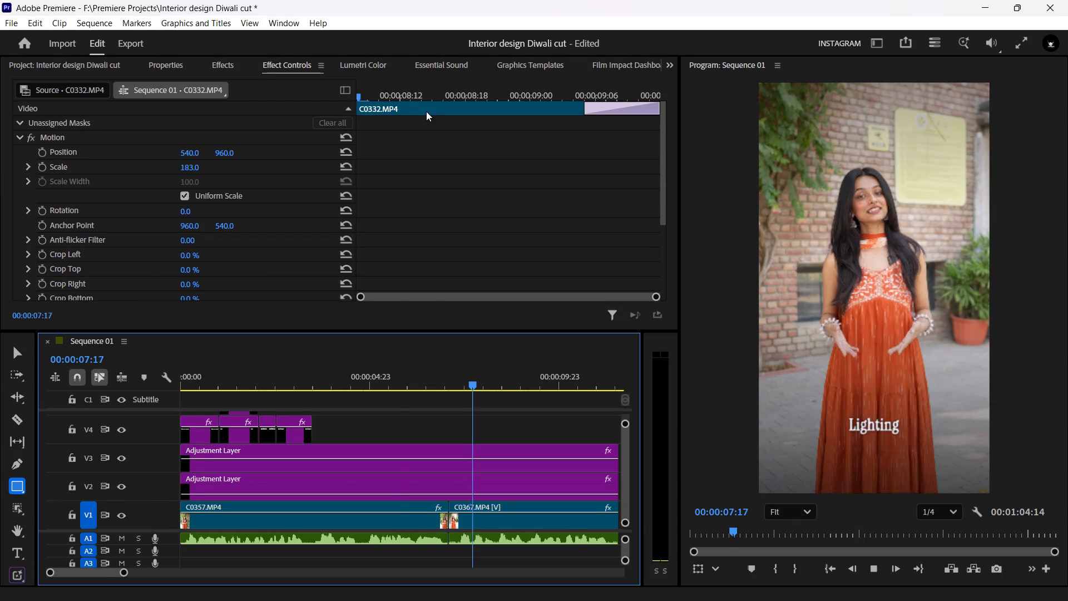
key("space")
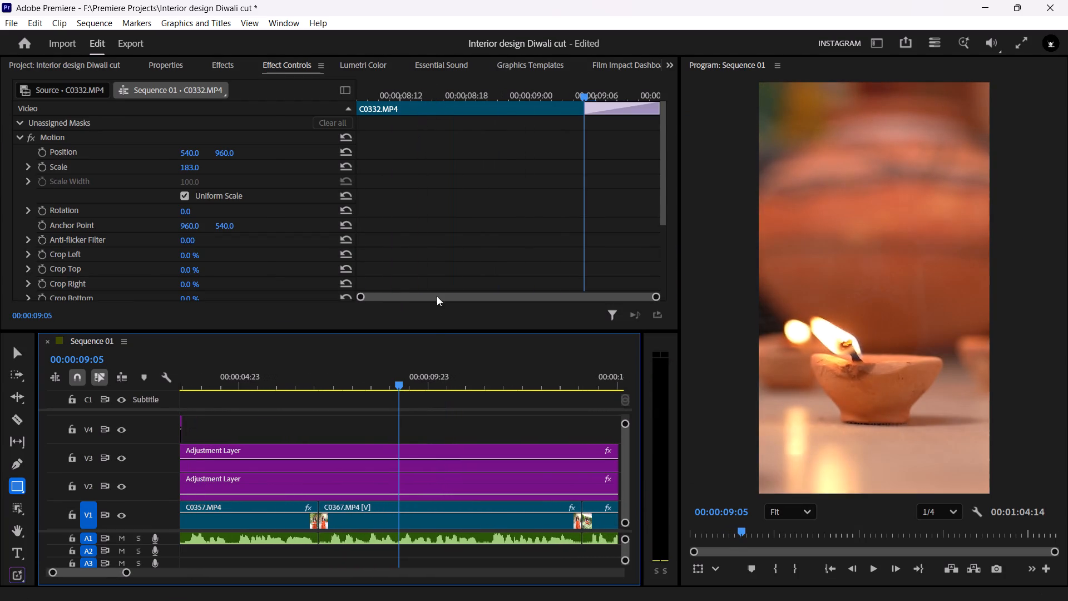
Add a video track between the upper adjustment layer and the captions, and move the copied C0332.MP4 clip onto it, beneath the captions.
key("grave")
key("grave")
left_click(424, 433)
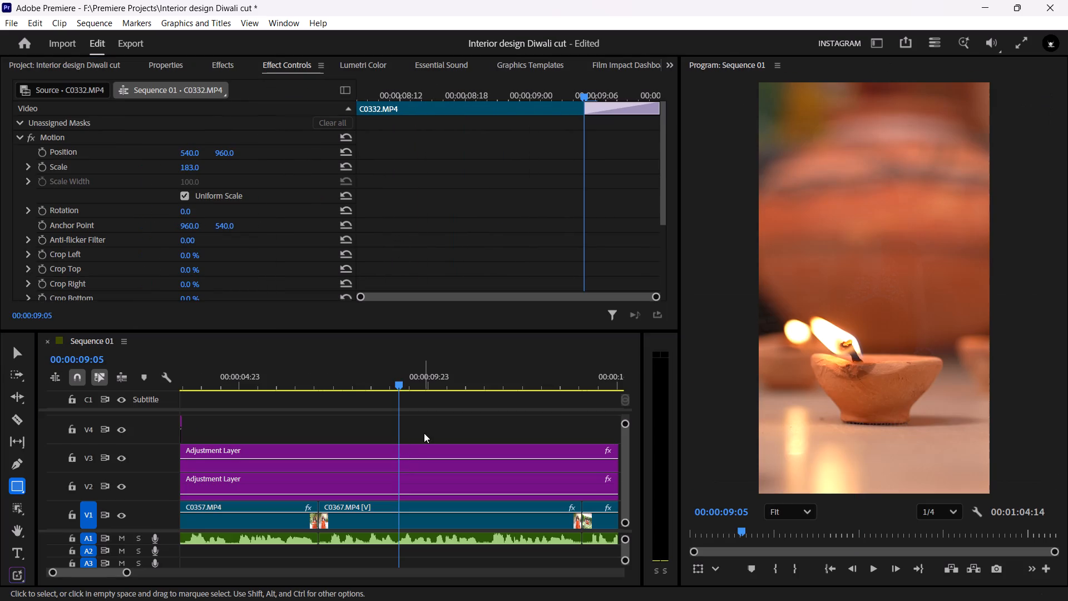
key("grave")
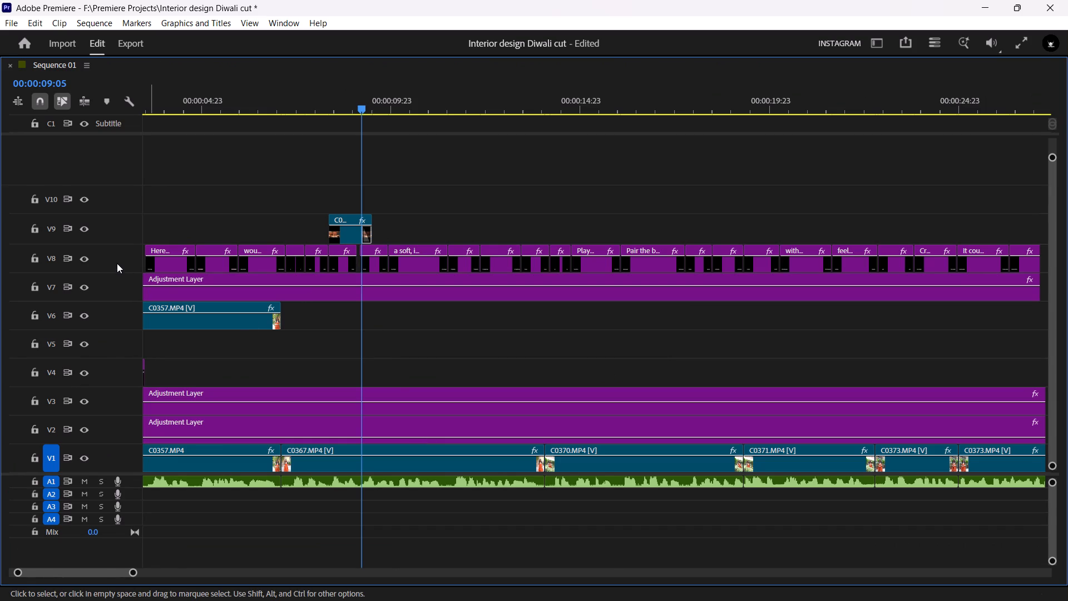
left_click(114, 297)
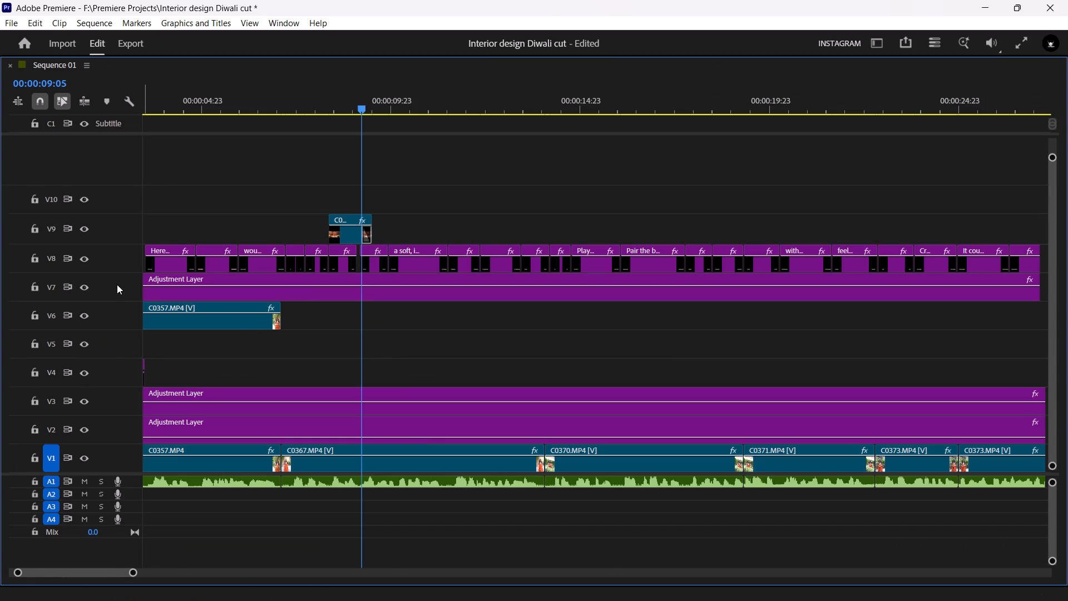
right_click(117, 284)
left_click(147, 319)
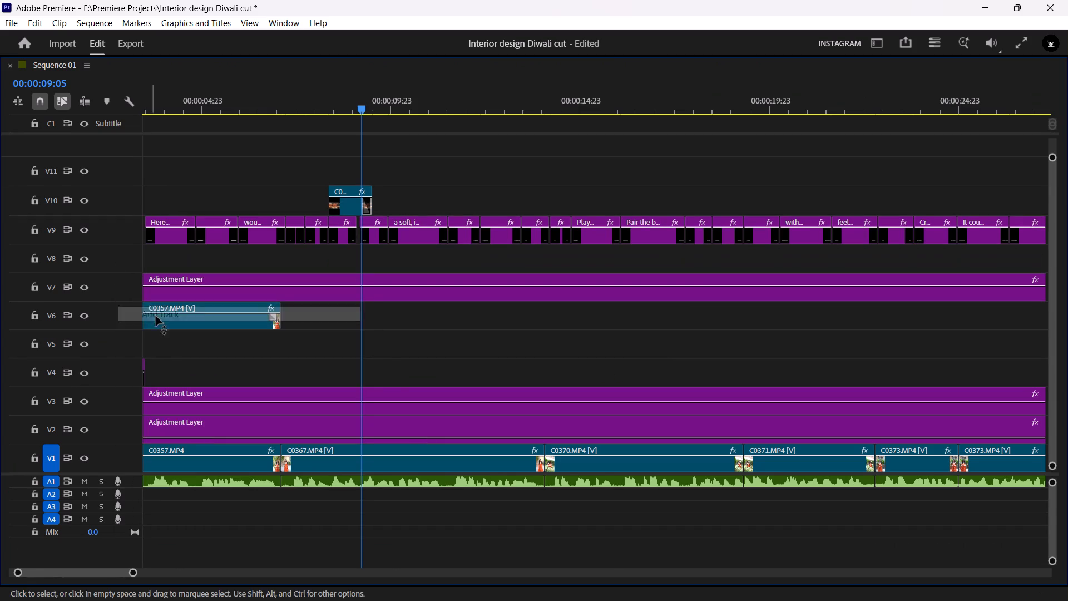
left_click_drag(351, 201, 350, 254)
key("grave")
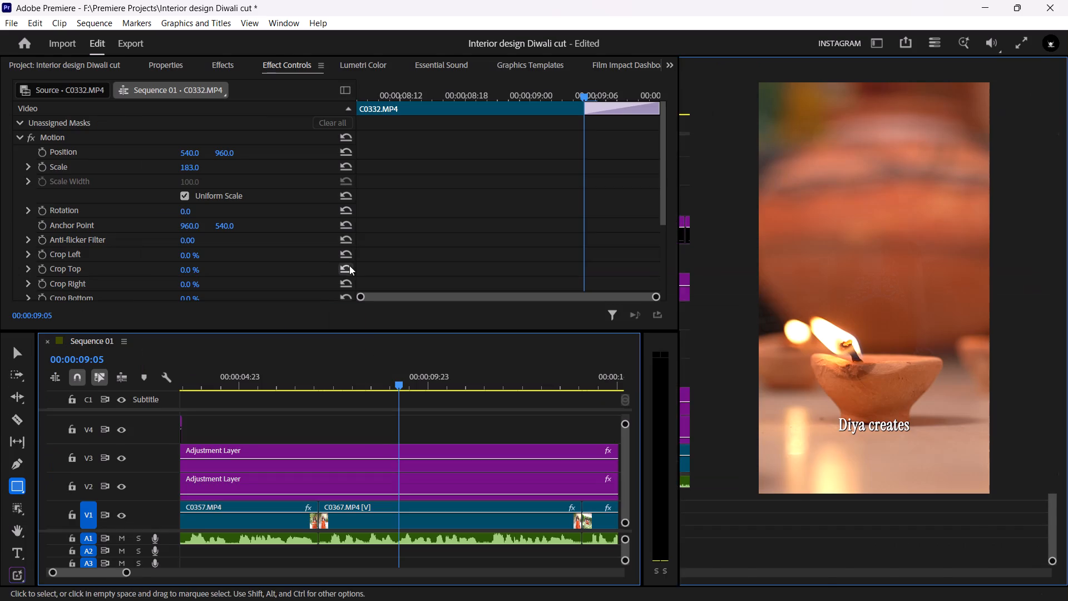
Play the section from about 00:00:05:12 to examine the cut from C0357.MP4 to C0367.MP4.
left_click_drag(388, 382, 317, 376)
key("c")
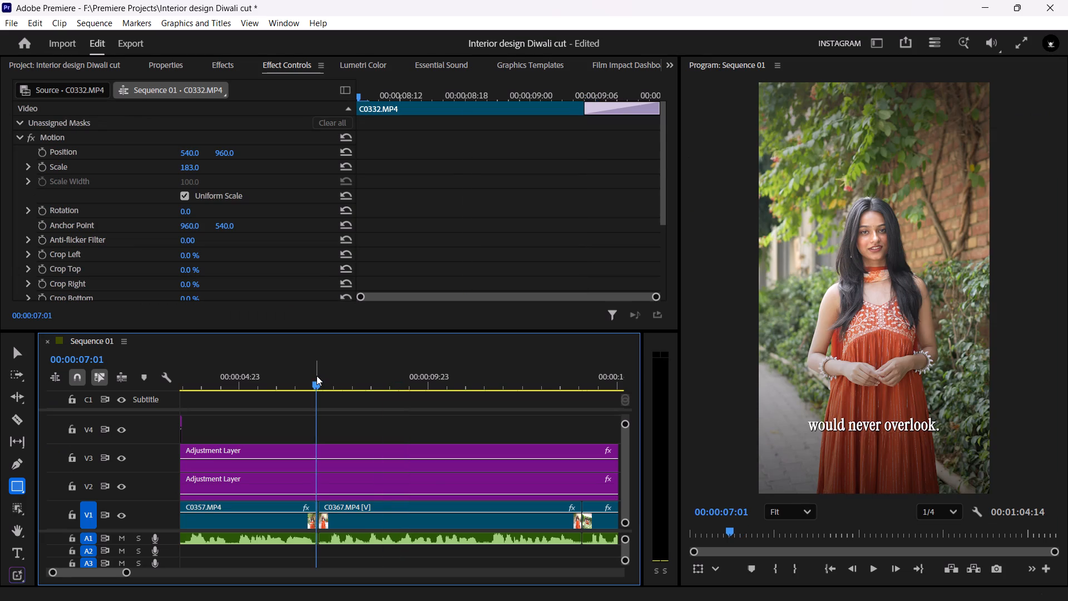
left_click_drag(316, 430, 260, 426)
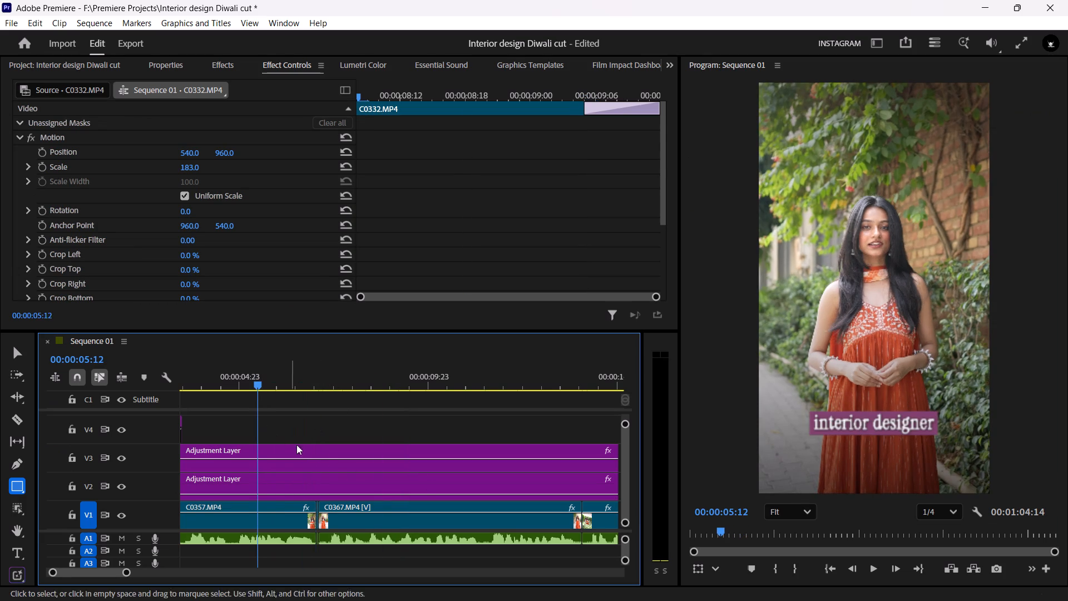
key("ctrl+z")
key("space")
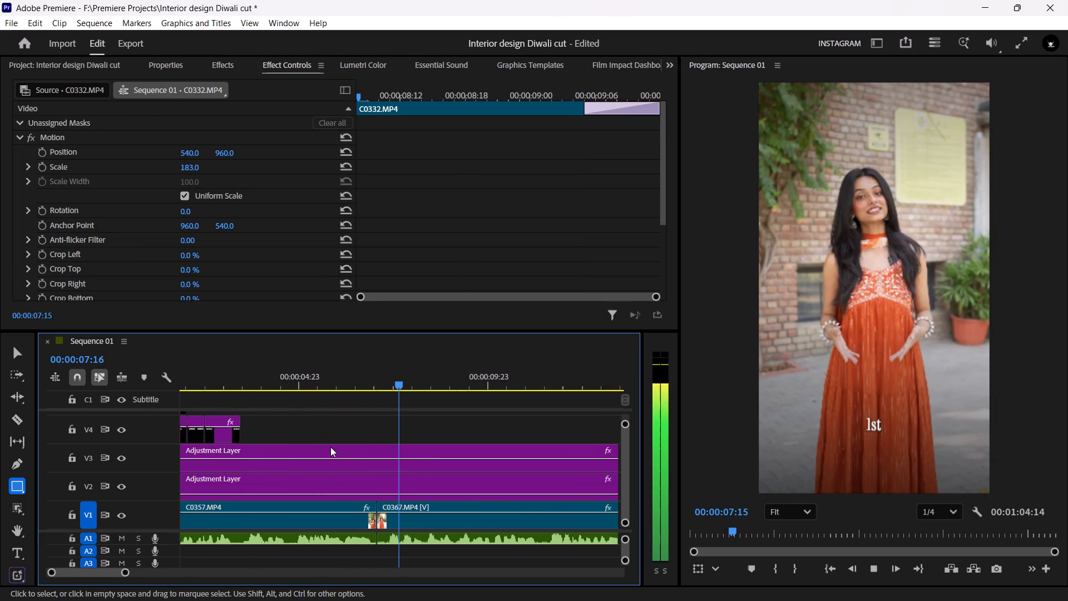
Save the project.
key("ctrl+s")
Replay the passage between 00:00:06:13 and 00:00:09:19 to examine the C0357.MP4 to C0367.MP4 cut and the diya clip's timing.
key("space")
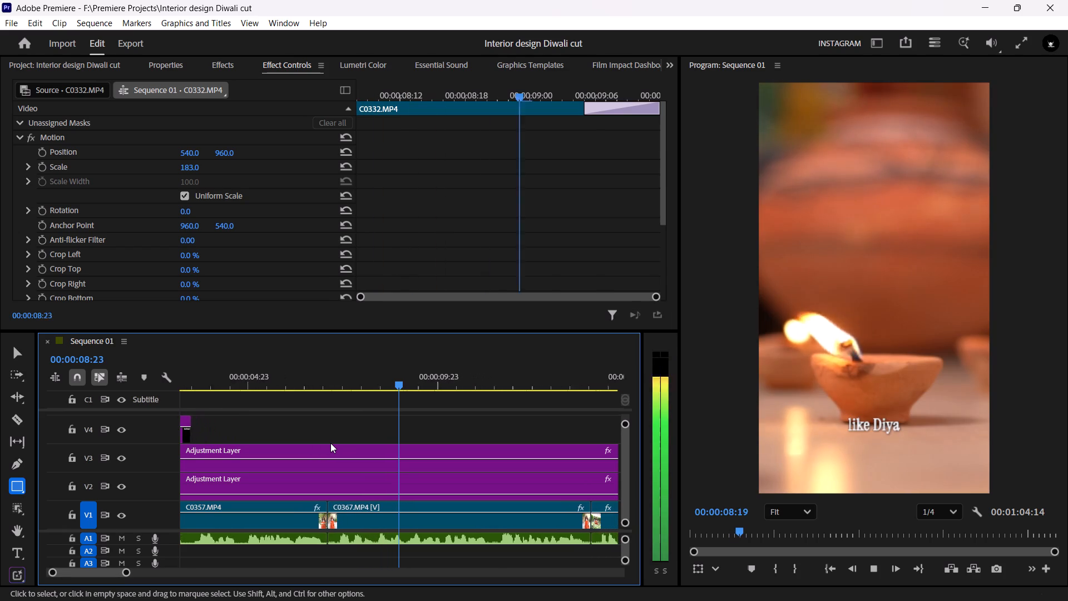
key("space")
key("space")
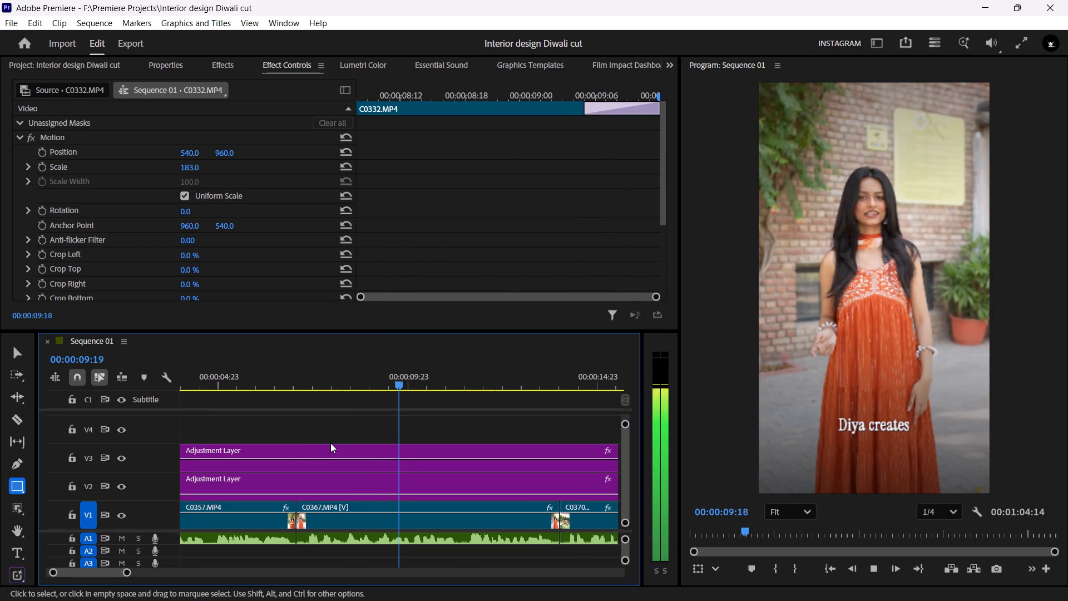
key("space")
left_click_drag(350, 375, 250, 375)
key("space")
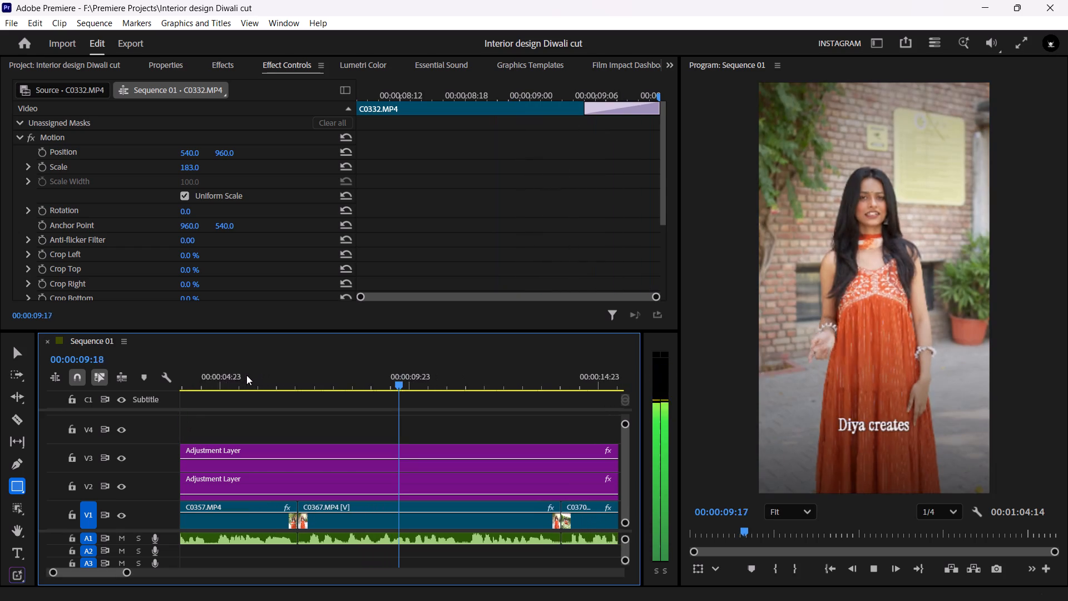
key("space")
left_click_drag(265, 372, 235, 377)
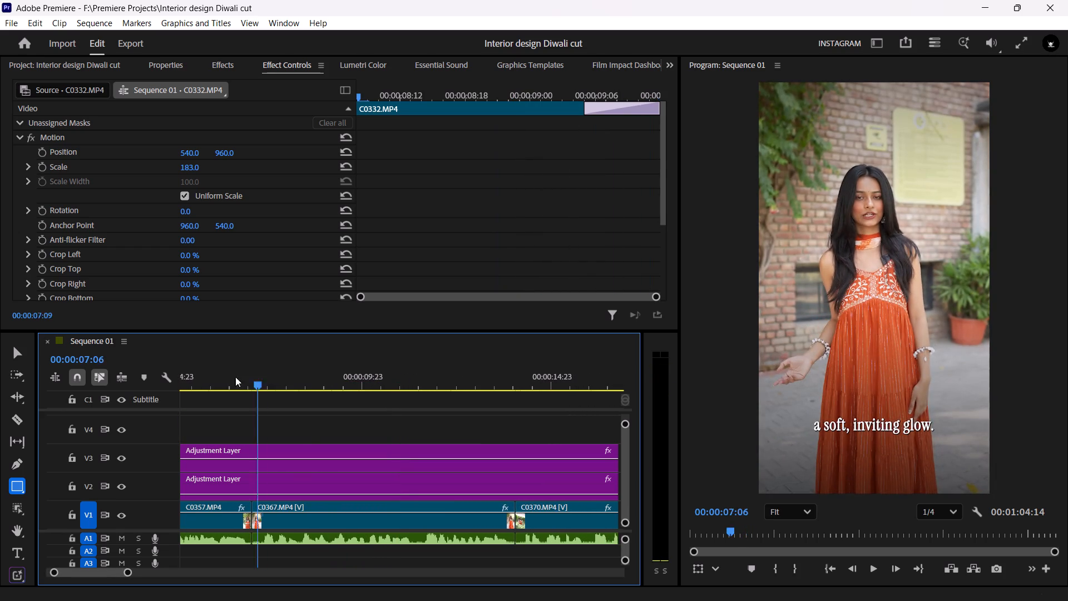
left_click_drag(235, 377, 165, 370)
key("space")
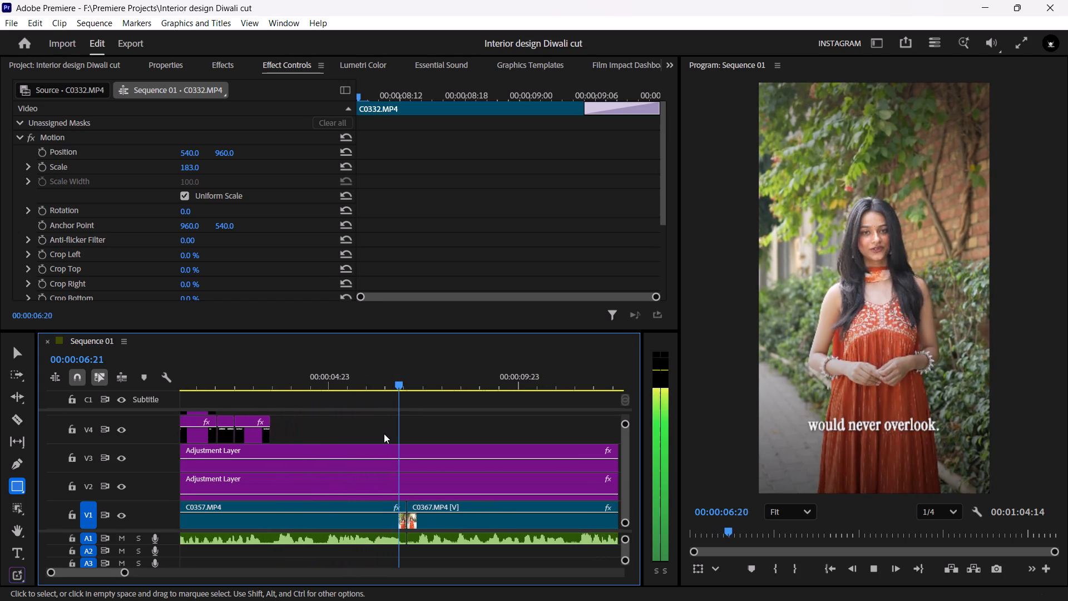
key("space")
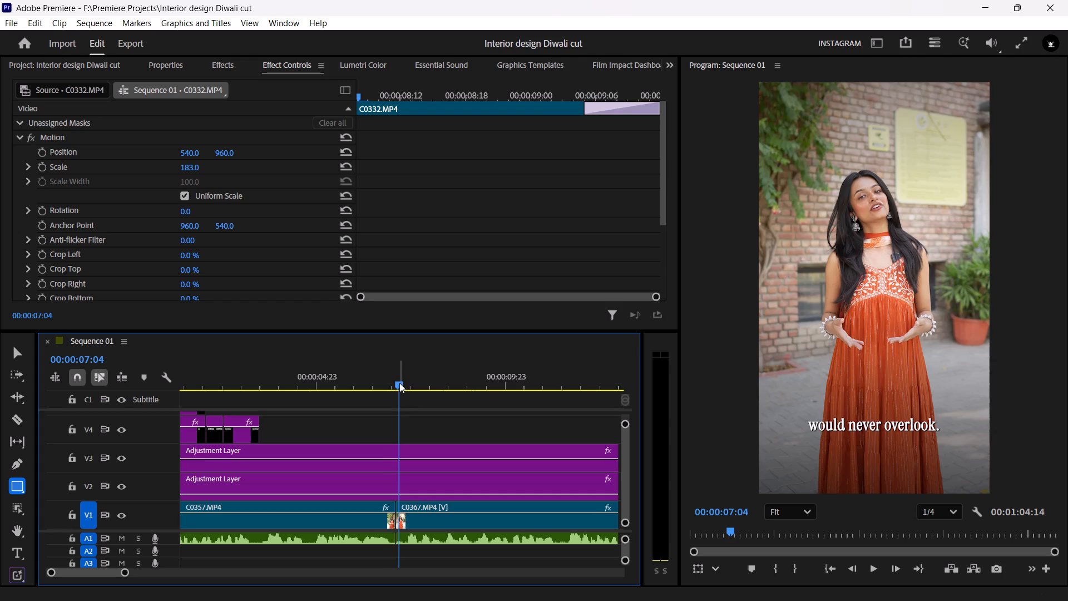
left_click_drag(399, 383, 375, 388)
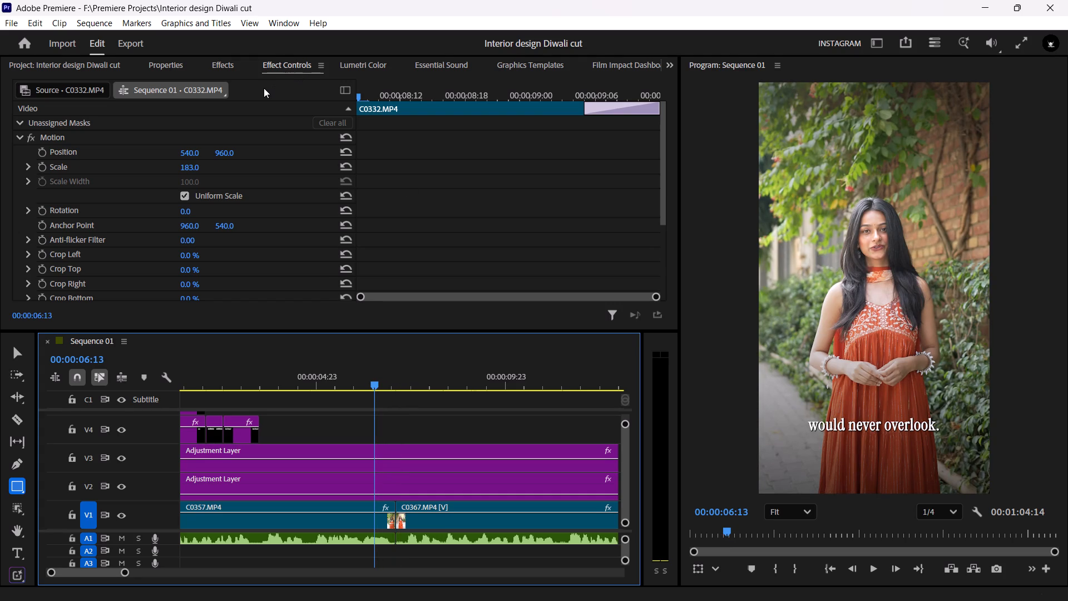
Browse the local graphics templates, from the numbered shape animations to the BlowUp series, for an accent graphic.
left_click(357, 63)
left_click(185, 66)
left_click(536, 63)
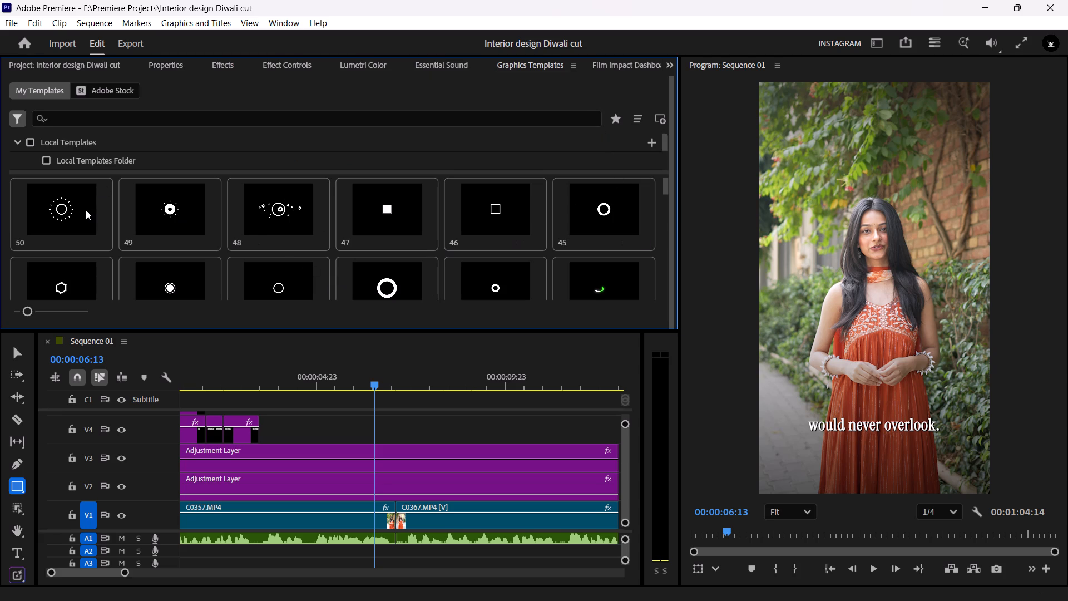
left_click(48, 212)
left_click(173, 217)
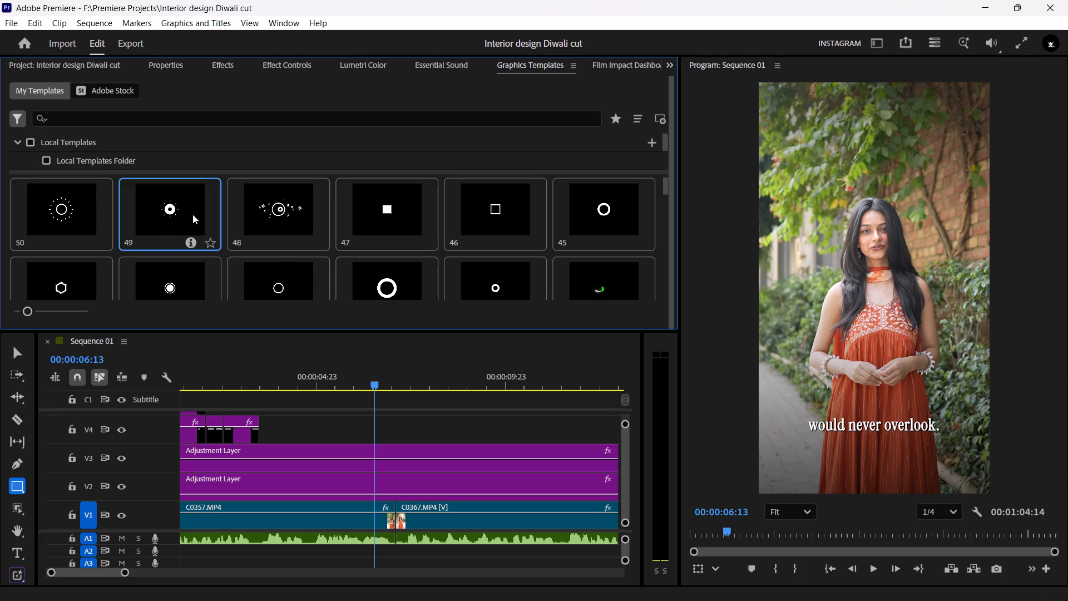
left_click(263, 211)
left_click(401, 211)
scroll(528, 266, "down", 2)
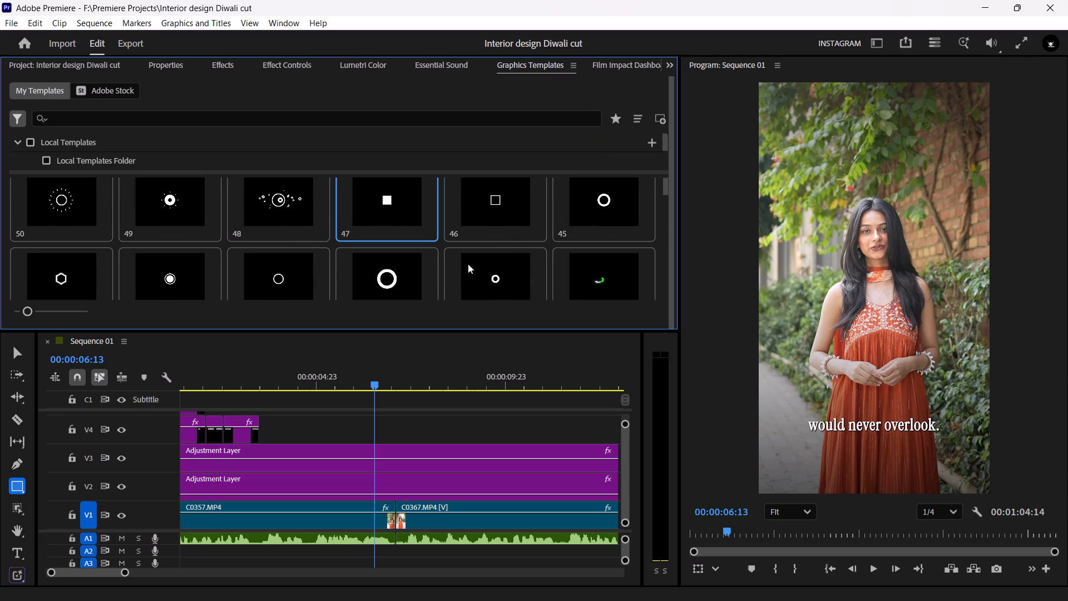
double_click(381, 262)
scroll(384, 199, "up", 3)
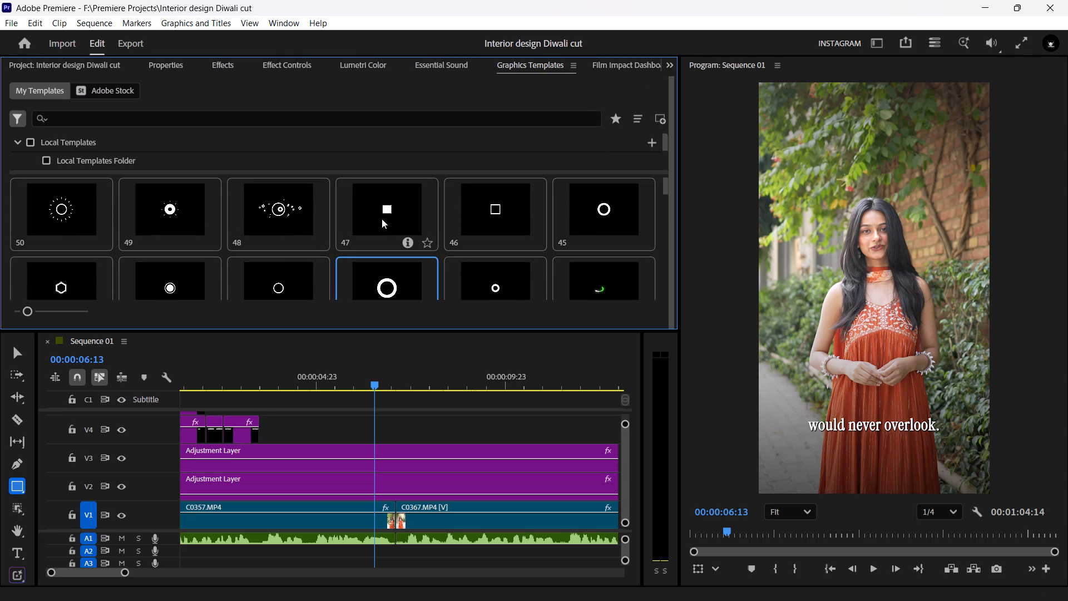
scroll(329, 213, "up", 4)
scroll(55, 188, "up", 5)
scroll(293, 225, "down", 17)
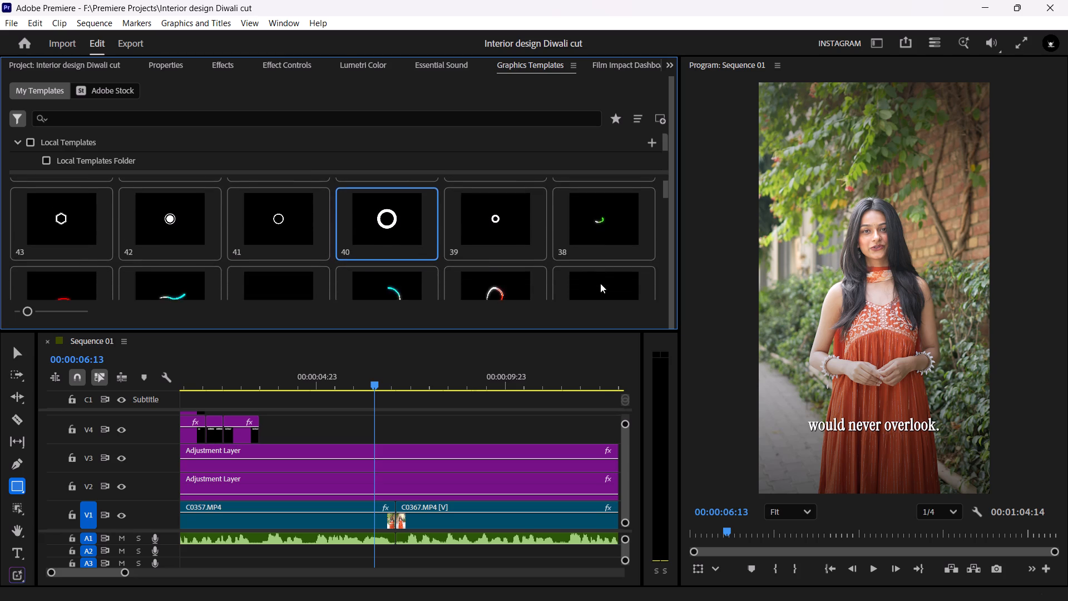
scroll(600, 283, "down", 16)
scroll(533, 249, "up", 1)
left_click(492, 212)
left_click_drag(664, 200, 664, 205)
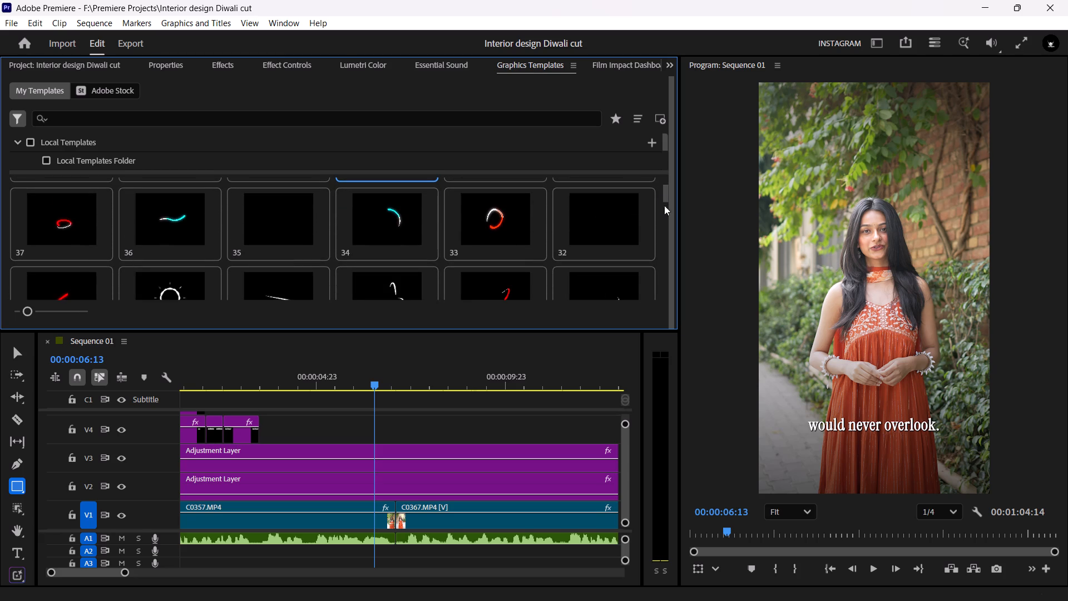
left_click_drag(664, 205, 661, 233)
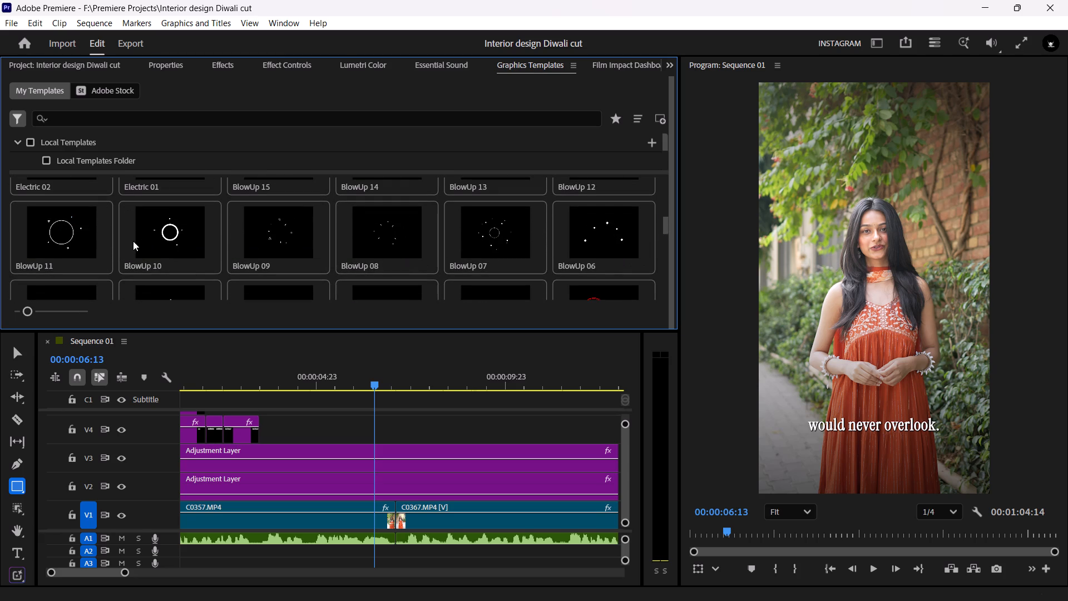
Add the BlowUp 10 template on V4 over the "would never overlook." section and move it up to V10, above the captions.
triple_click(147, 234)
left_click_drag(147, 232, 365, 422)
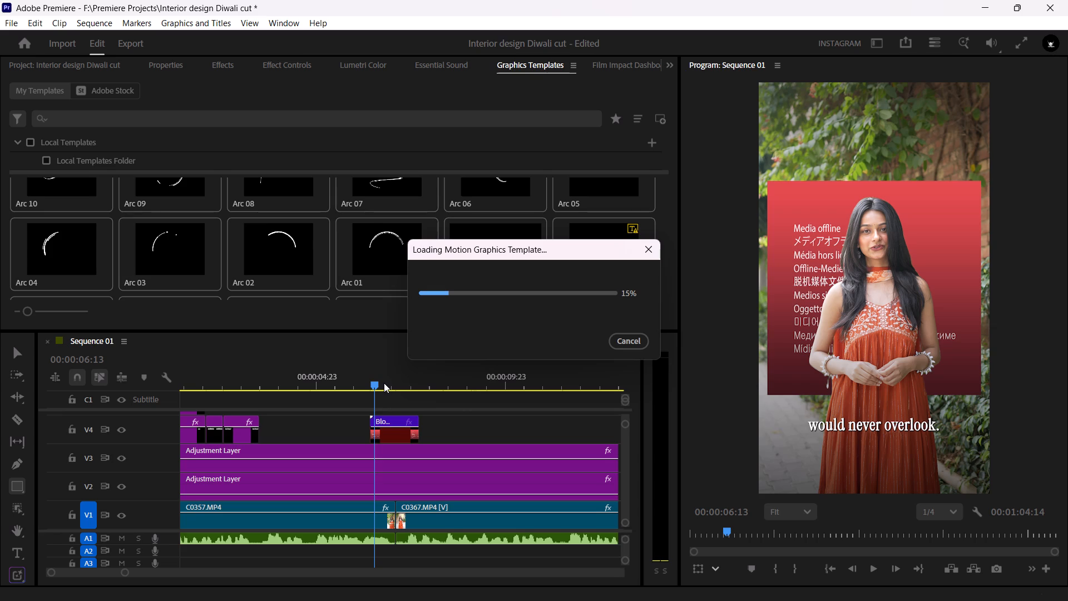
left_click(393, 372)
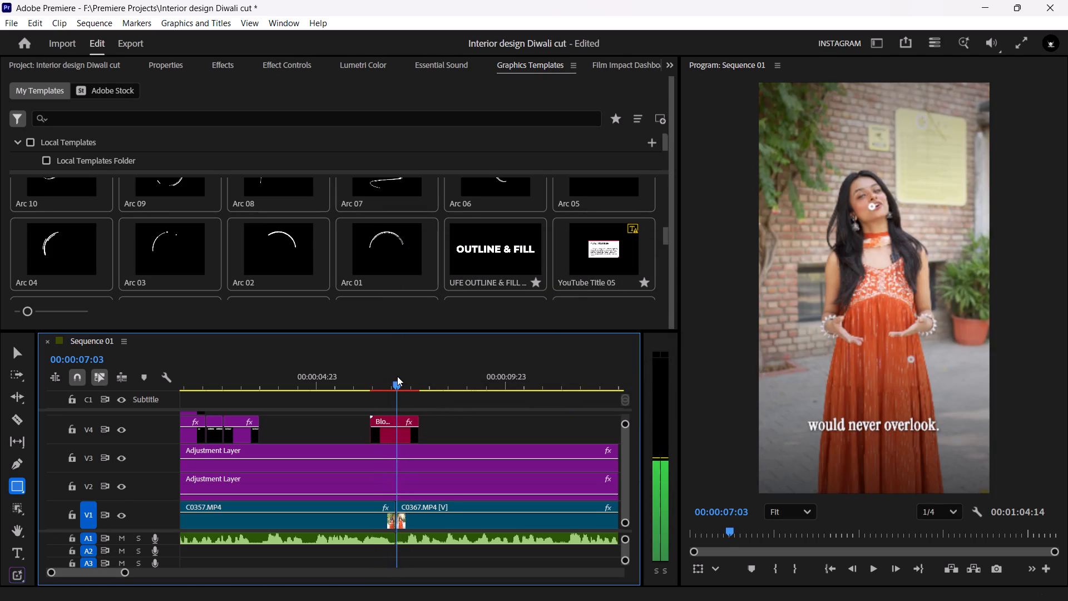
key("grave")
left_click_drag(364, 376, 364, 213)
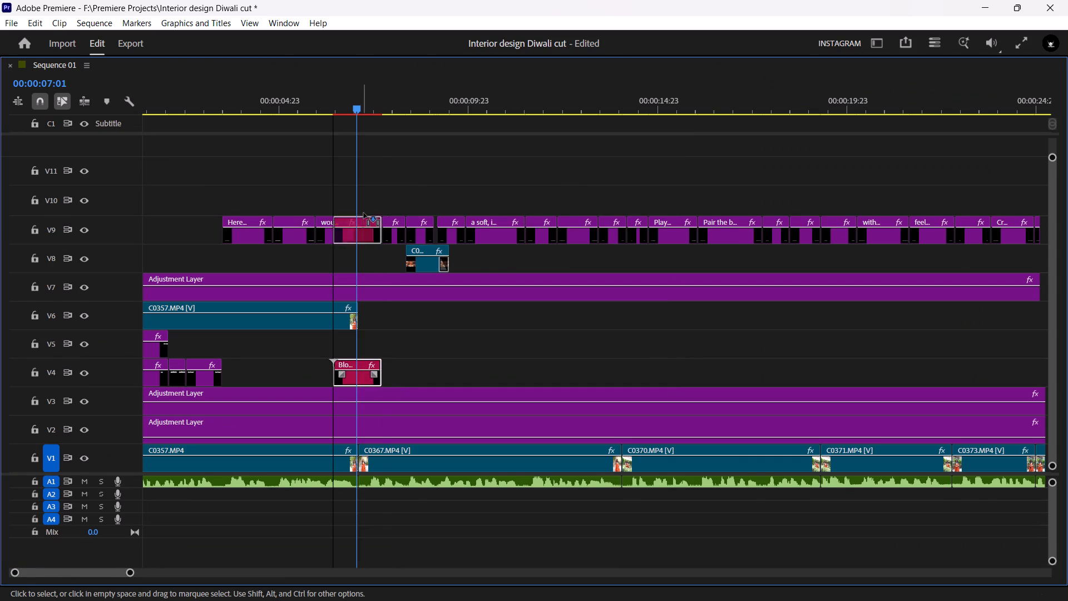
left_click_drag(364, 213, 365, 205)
Scrub between 00:00:06:16 and 00:00:07:00 to examine the BlowUp 10 animation over the footage.
key("grave")
left_click_drag(390, 375, 387, 375)
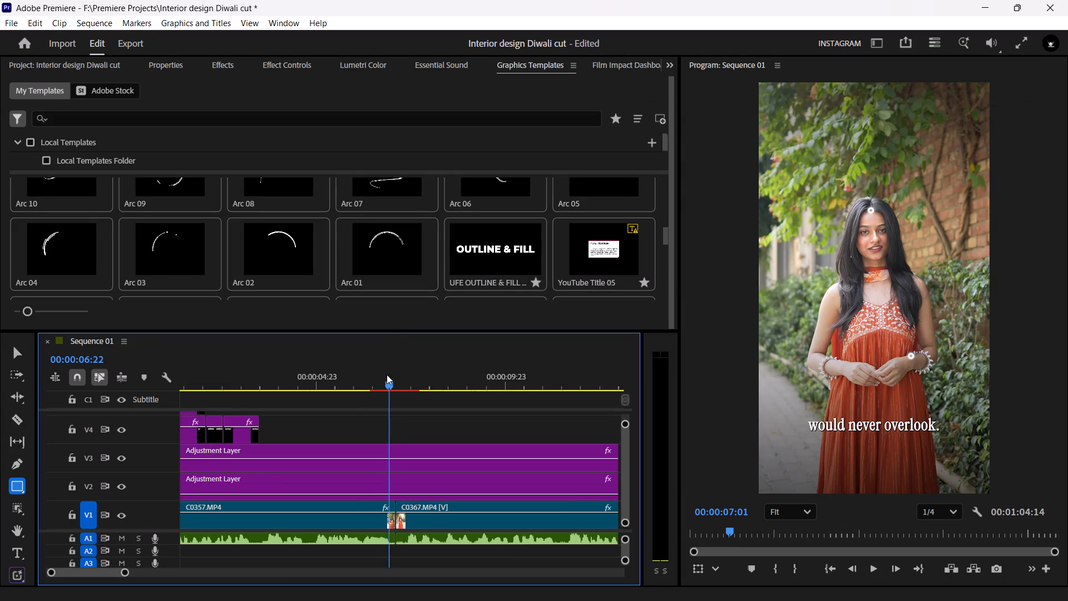
left_click_drag(387, 375, 396, 375)
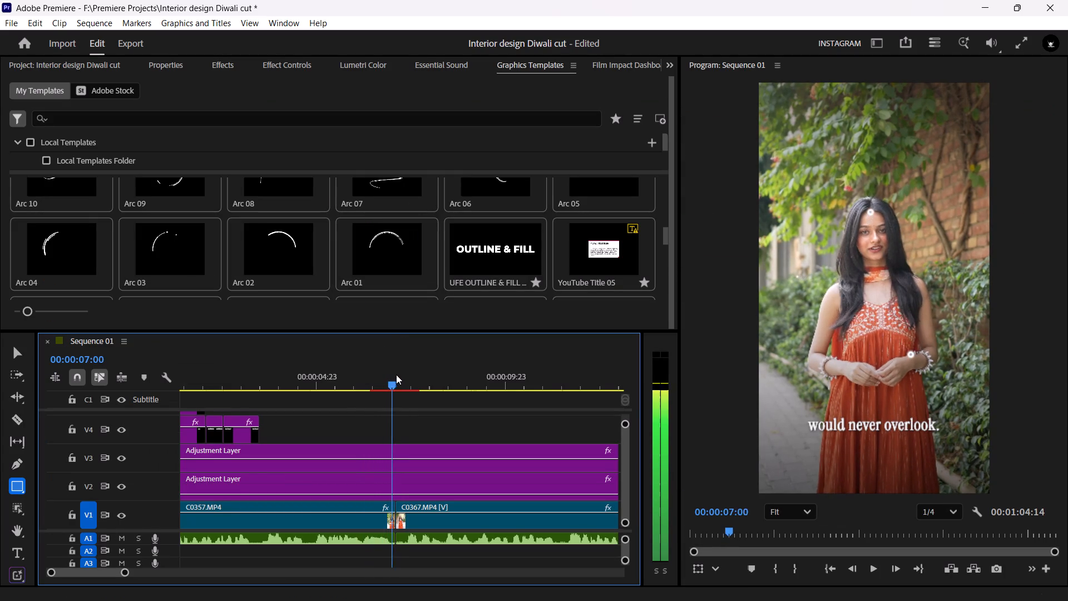
left_click_drag(396, 375, 380, 375)
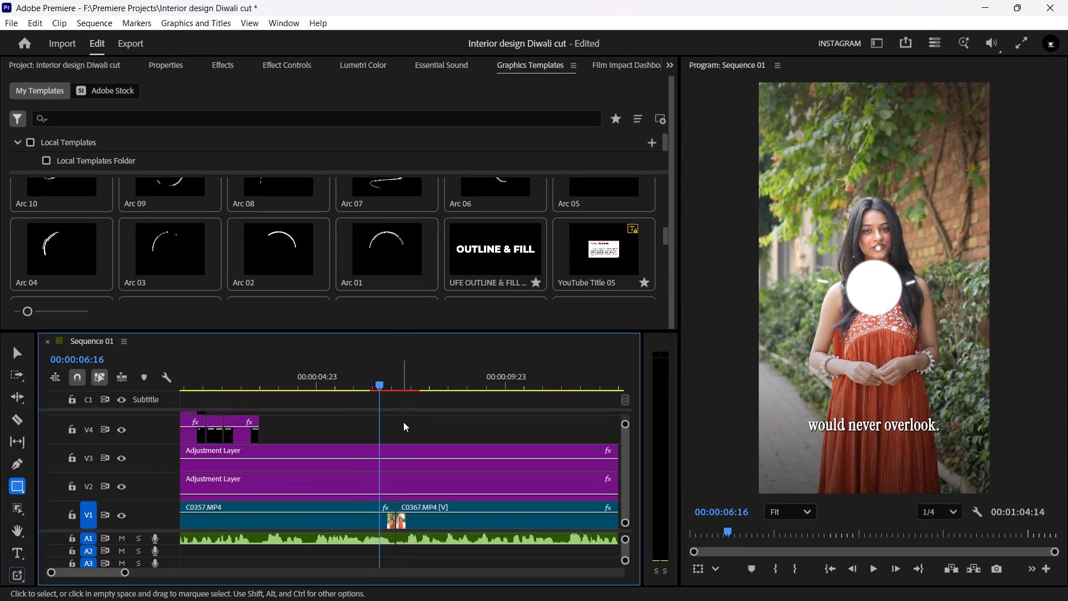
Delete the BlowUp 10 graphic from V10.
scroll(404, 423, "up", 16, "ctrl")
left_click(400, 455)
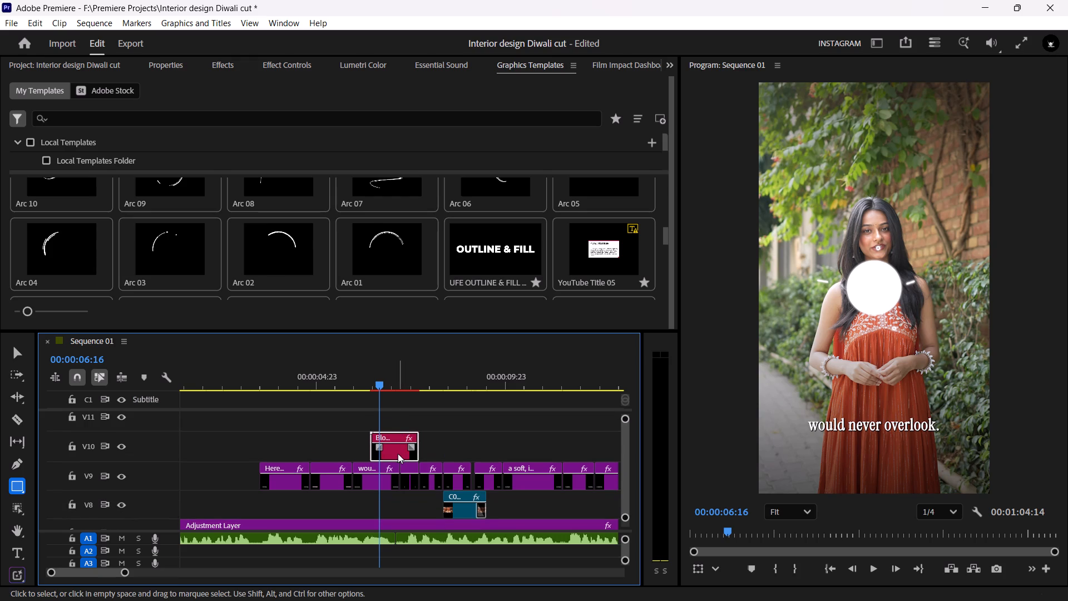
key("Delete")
Look through the Arc, Outline & Fill, Explosion and numbered templates for another accent graphic.
left_click(179, 226)
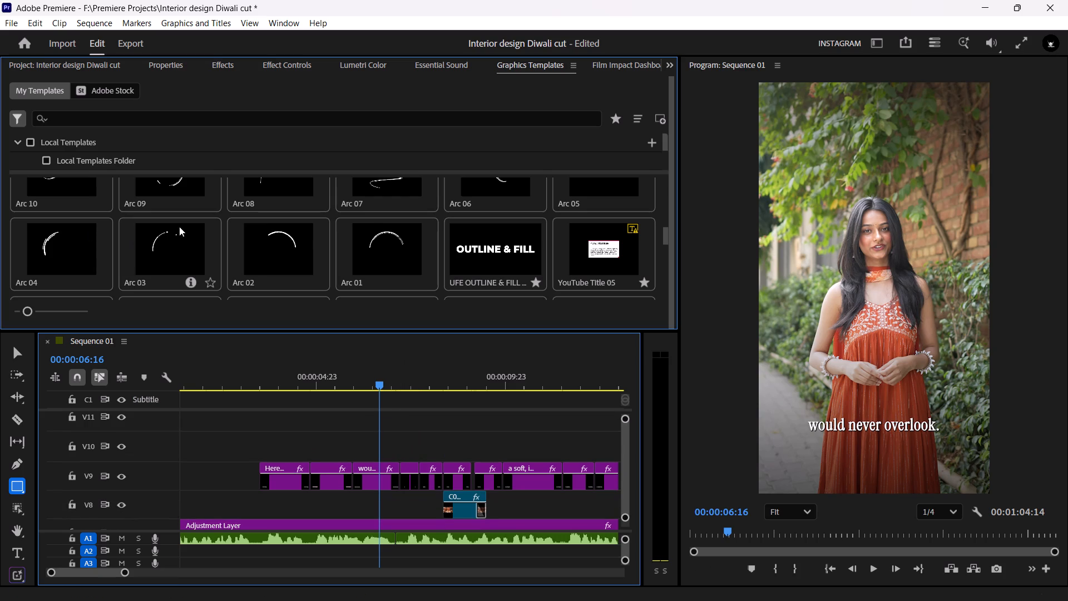
left_click(502, 250)
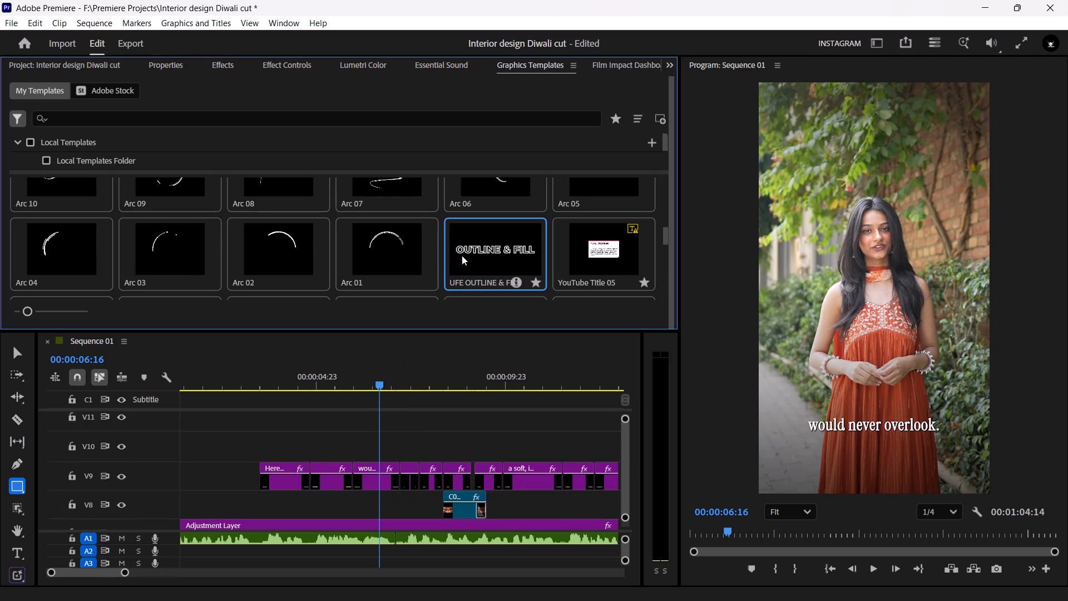
left_click(362, 262)
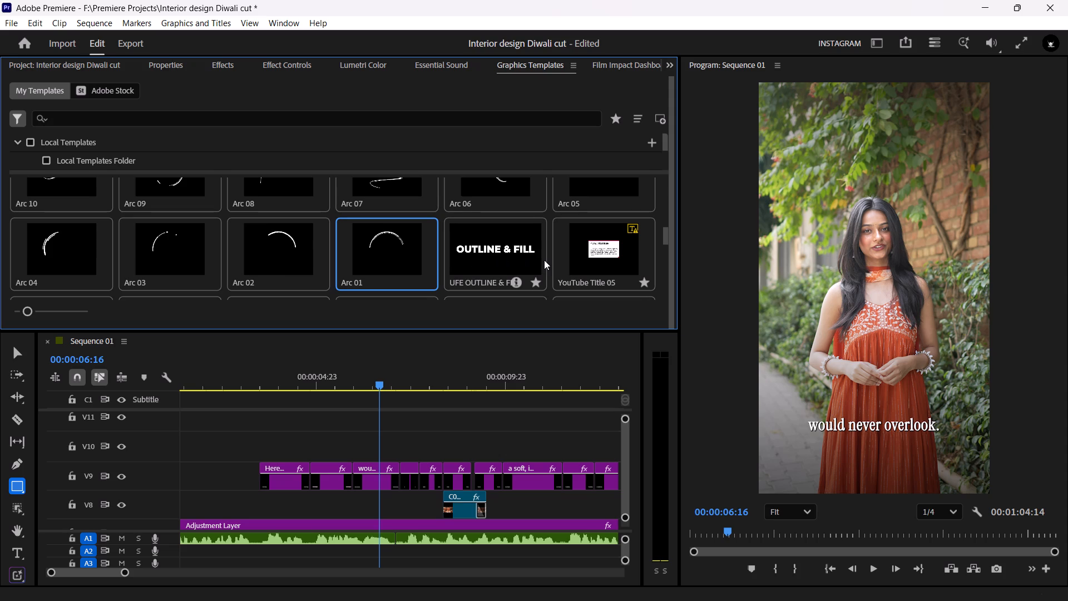
scroll(557, 254, "up", 3)
scroll(683, 241, "up", 2)
left_click_drag(664, 234, 660, 210)
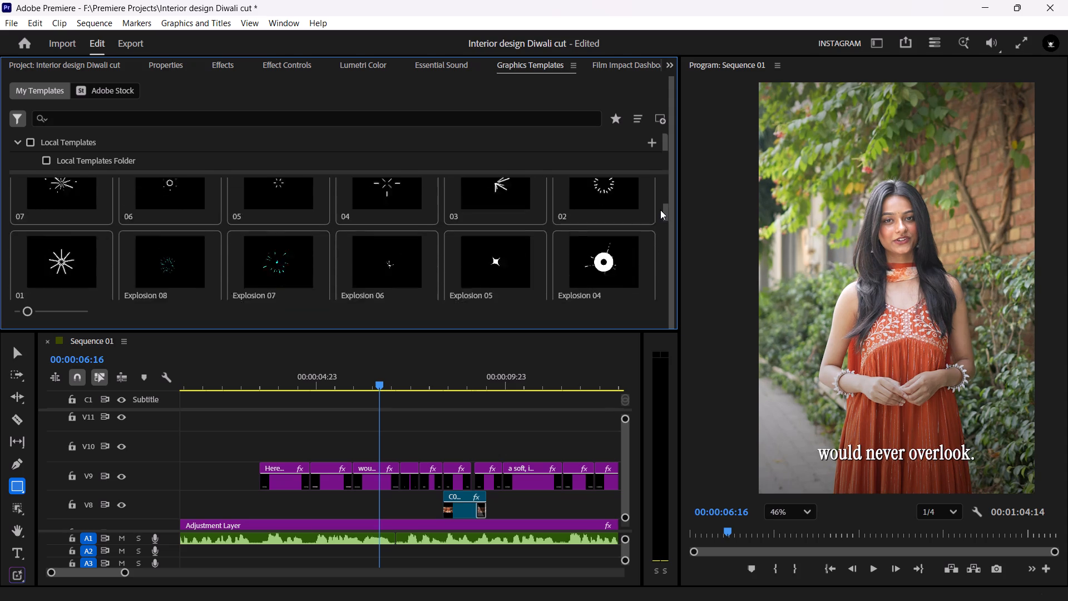
left_click_drag(660, 210, 659, 180)
left_click(379, 213)
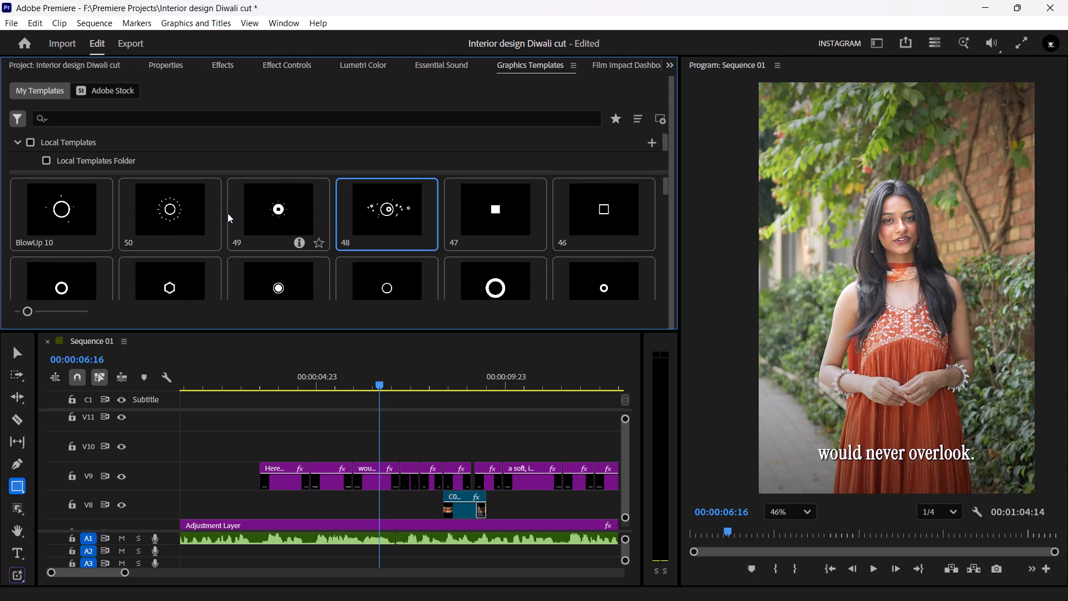
left_click(47, 220)
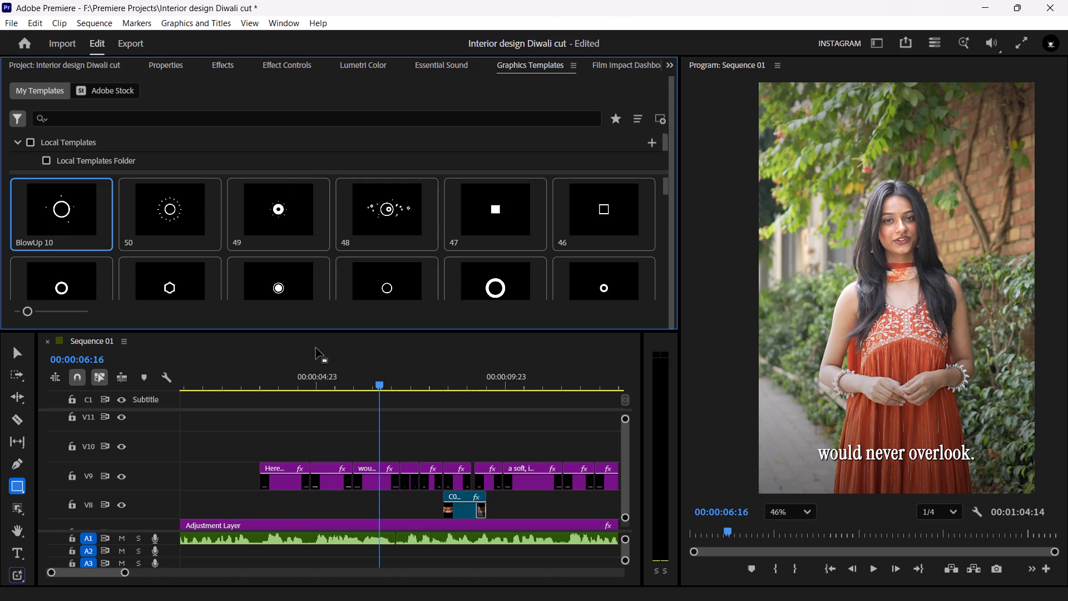
Go to the "interior designer" caption at 00:00:05:16 and look through the numbered, Explosion, BlowUp, Gaming and caption templates for an accent graphic.
left_click_drag(376, 383, 276, 383)
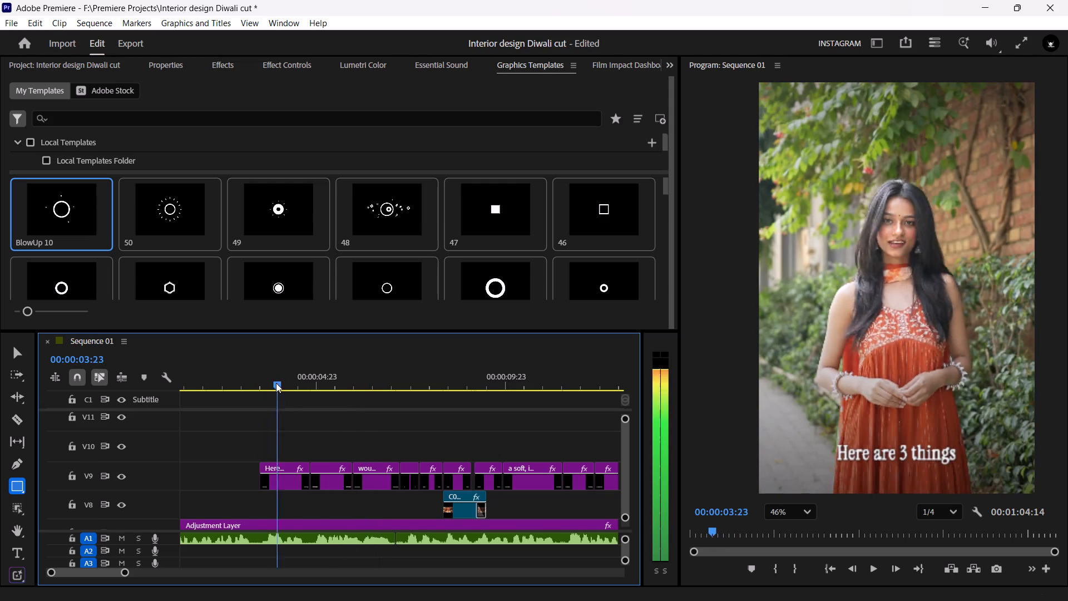
left_click_drag(276, 383, 339, 382)
left_click(136, 211)
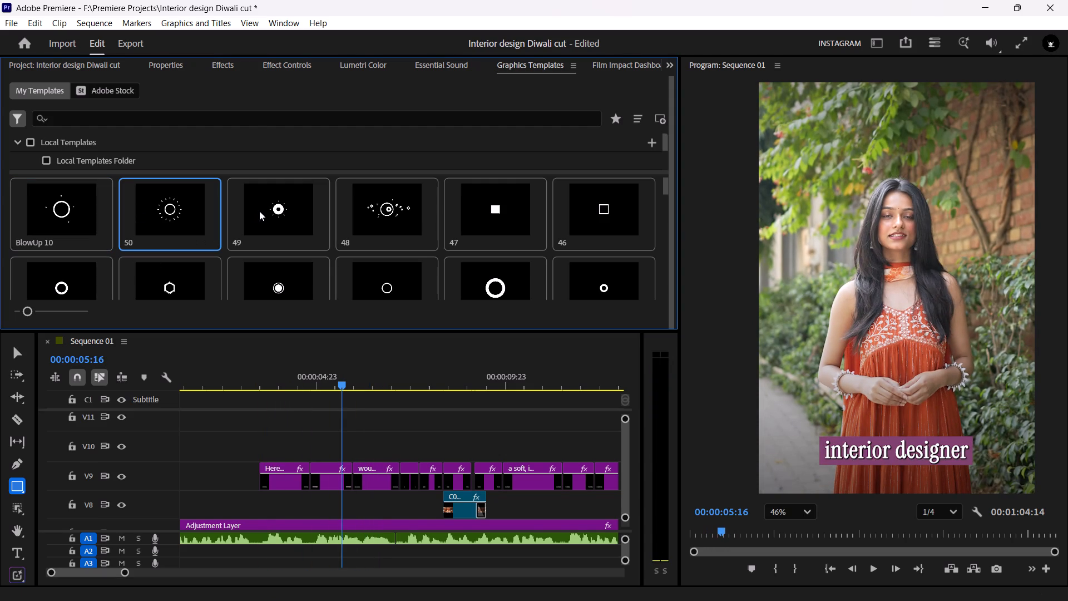
left_click(370, 204)
left_click(493, 218)
left_click(617, 218)
scroll(301, 253, "down", 3)
scroll(151, 267, "down", 12)
left_click_drag(664, 191, 670, 220)
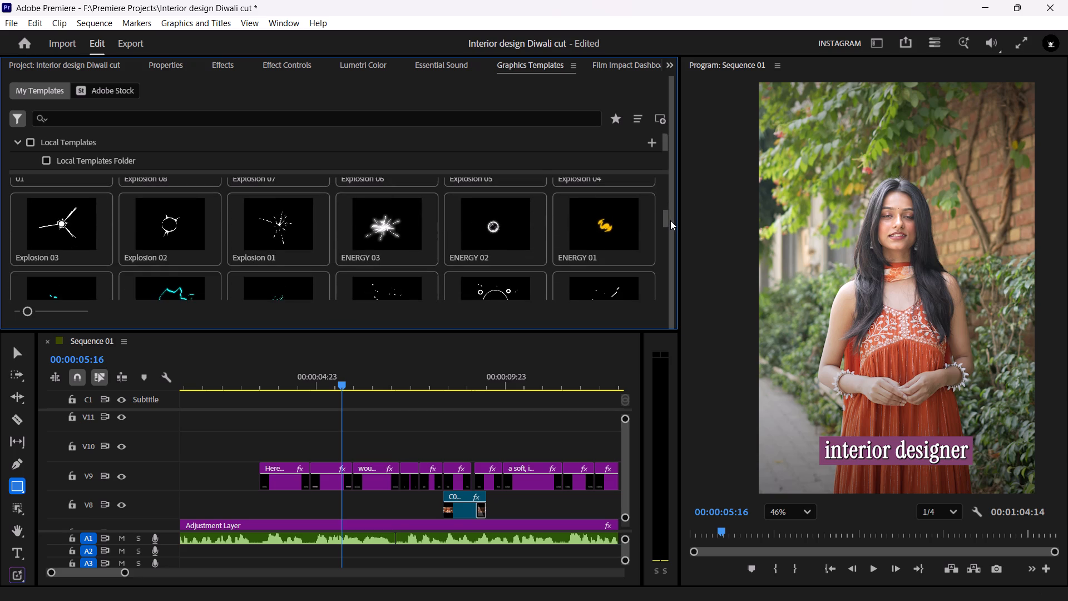
left_click_drag(670, 220, 673, 229)
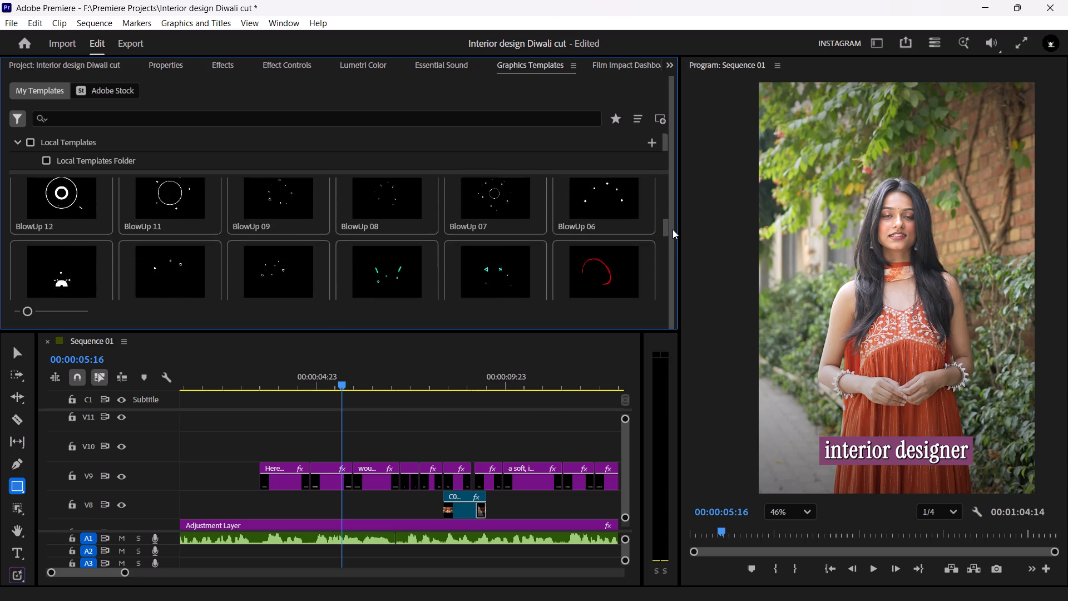
left_click_drag(673, 229, 671, 250)
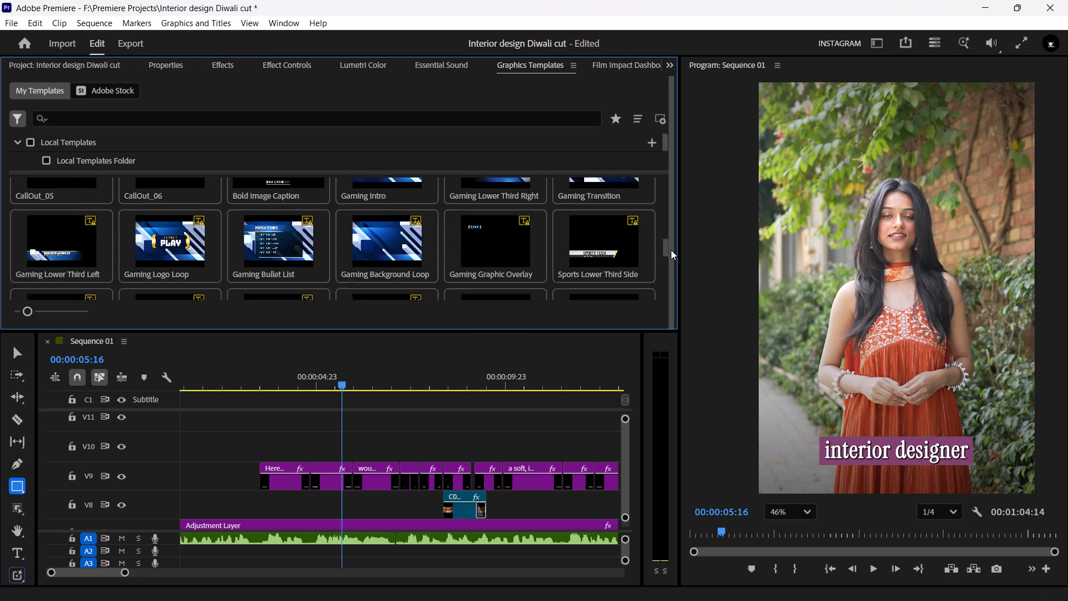
left_click_drag(671, 250, 668, 287)
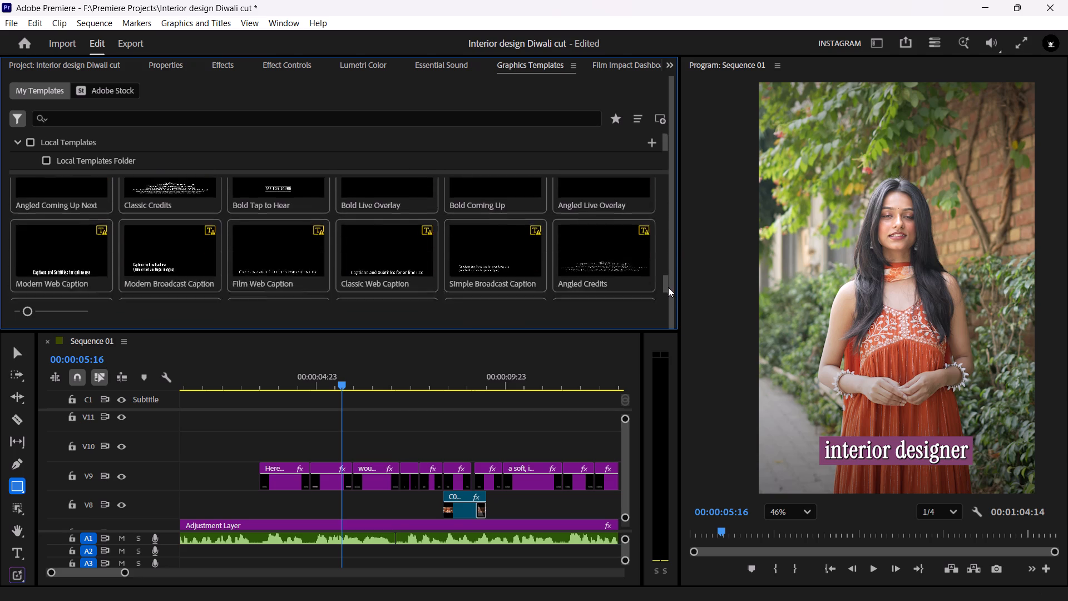
left_click_drag(668, 287, 667, 295)
Examine the Overlays and Hand Drawn Stuff collections in Animation Composer for an accent element.
left_click(444, 65)
left_click(361, 71)
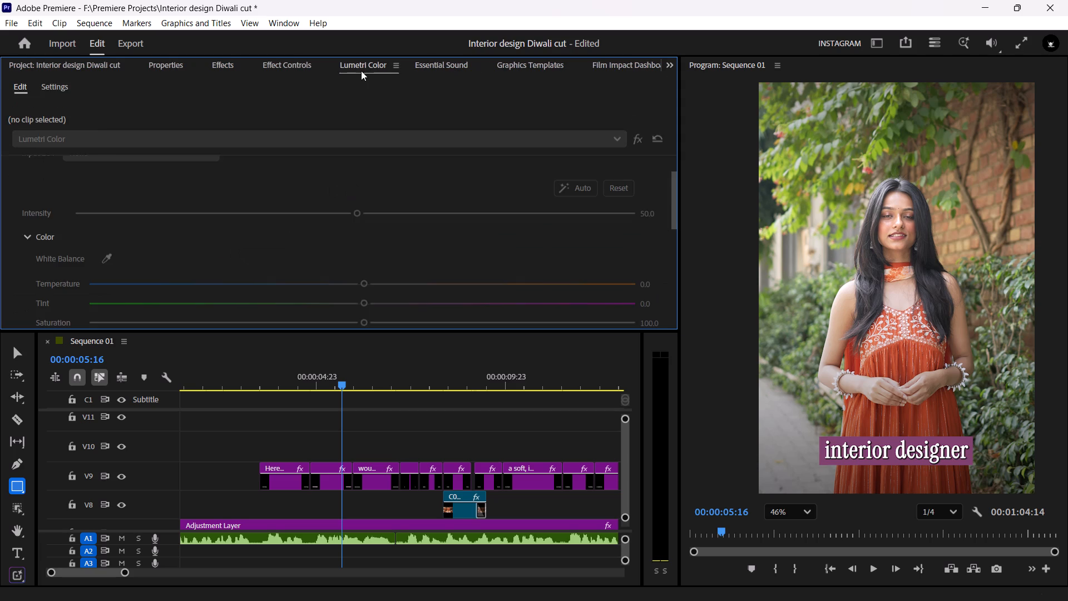
left_click(609, 66)
left_click(657, 65)
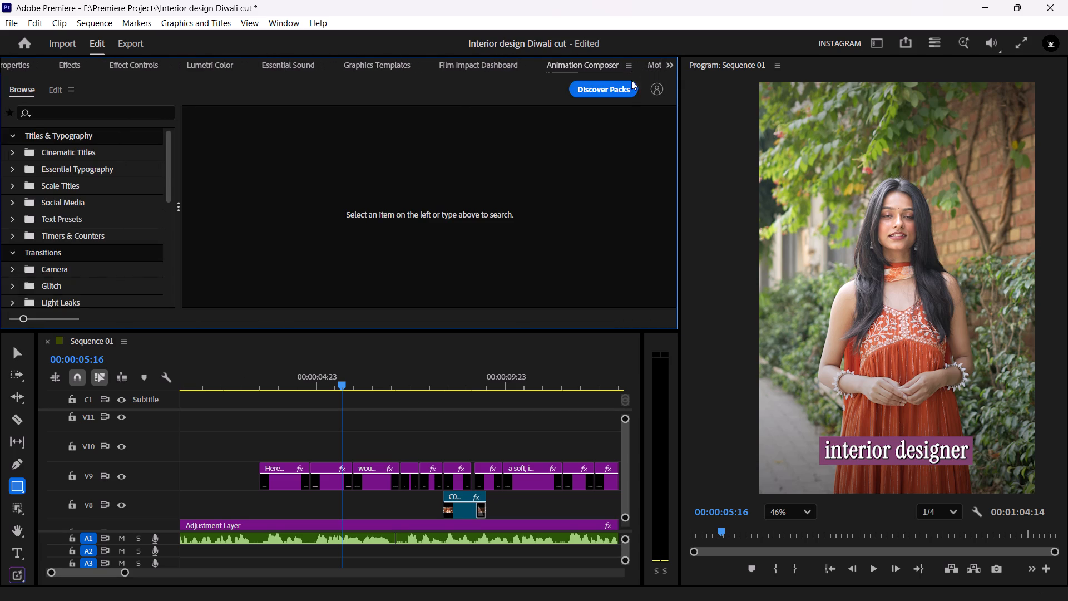
scroll(77, 260, "down", 3)
left_click(61, 194)
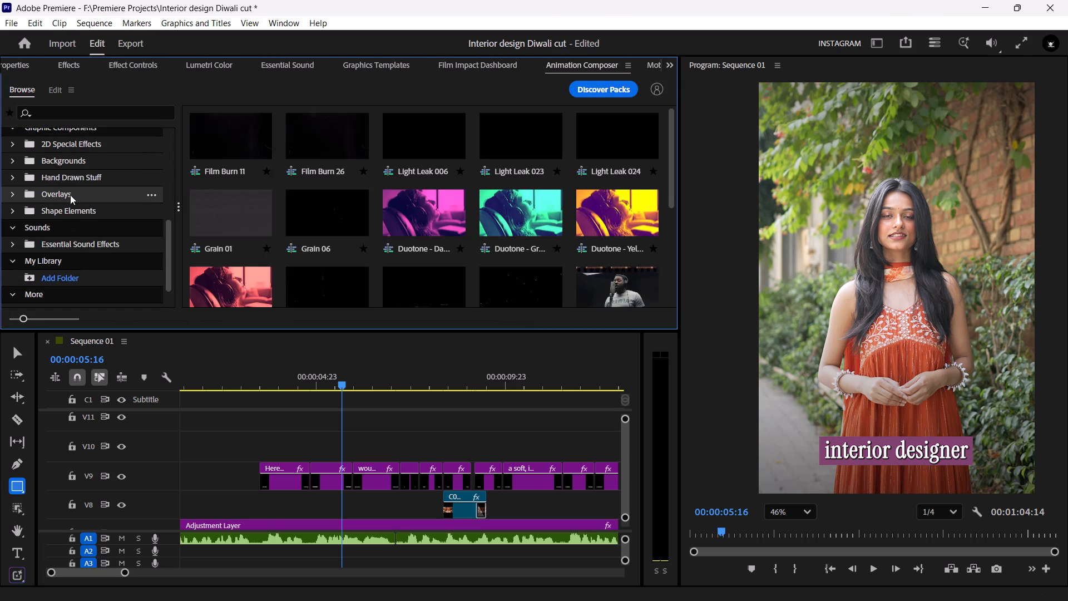
scroll(447, 229, "down", 5)
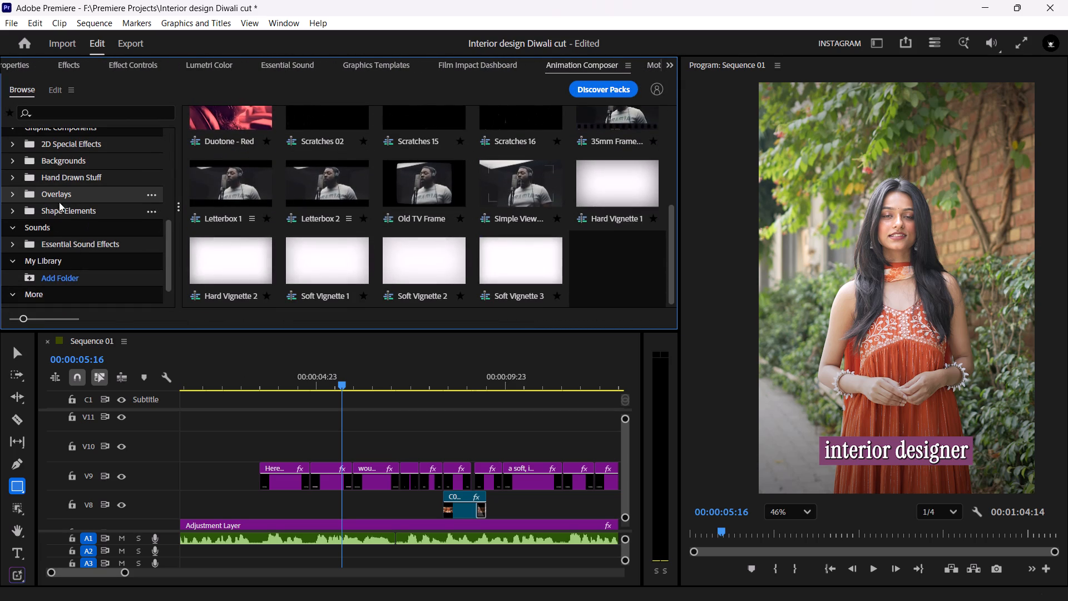
left_click(66, 180)
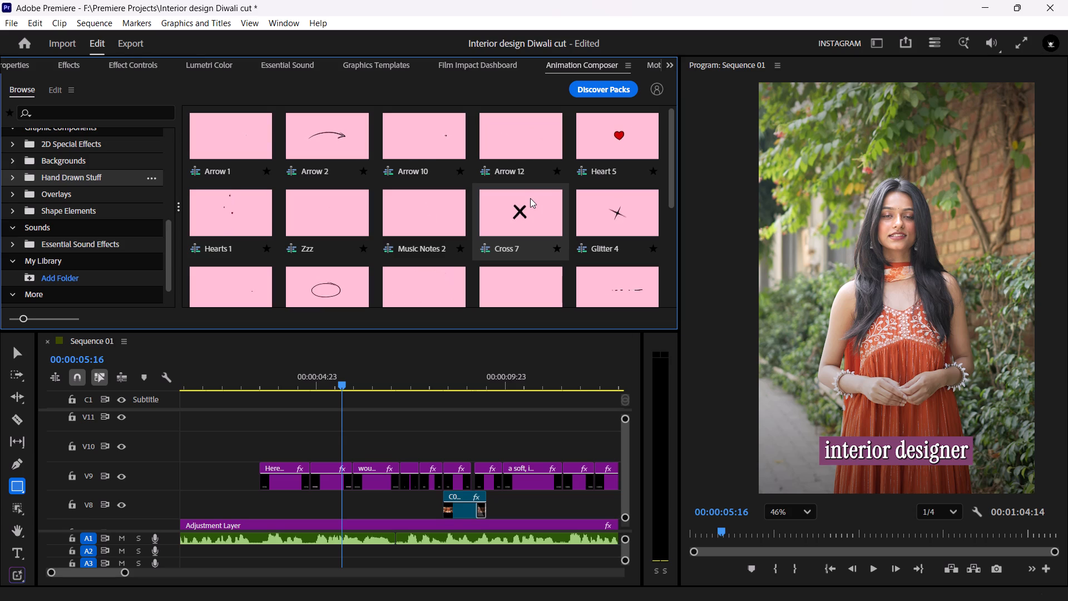
scroll(530, 198, "down", 1)
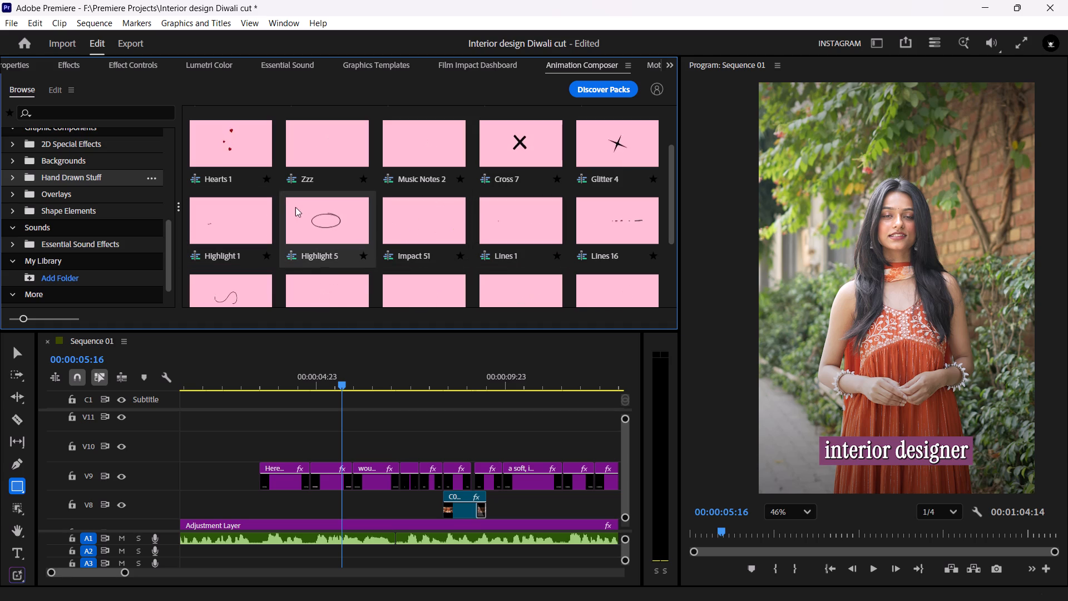
scroll(442, 238, "down", 1)
scroll(492, 231, "down", 2)
scroll(399, 251, "down", 1)
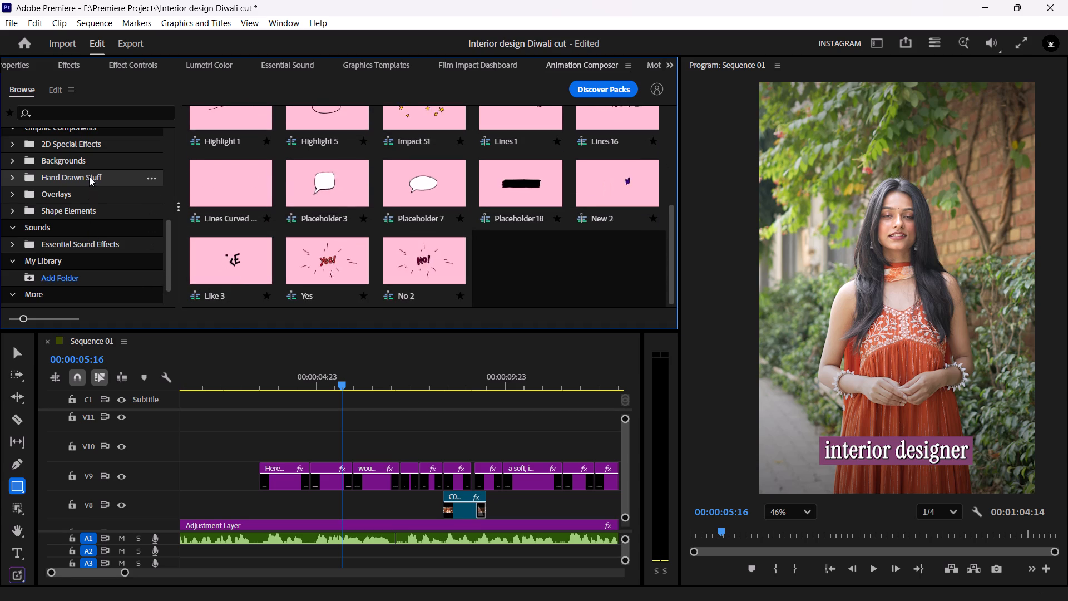
Look through Animation Composer's Backgrounds, 2D Special Effects, Shapes and Light Leaks collections for a suitable accent.
left_click(87, 162)
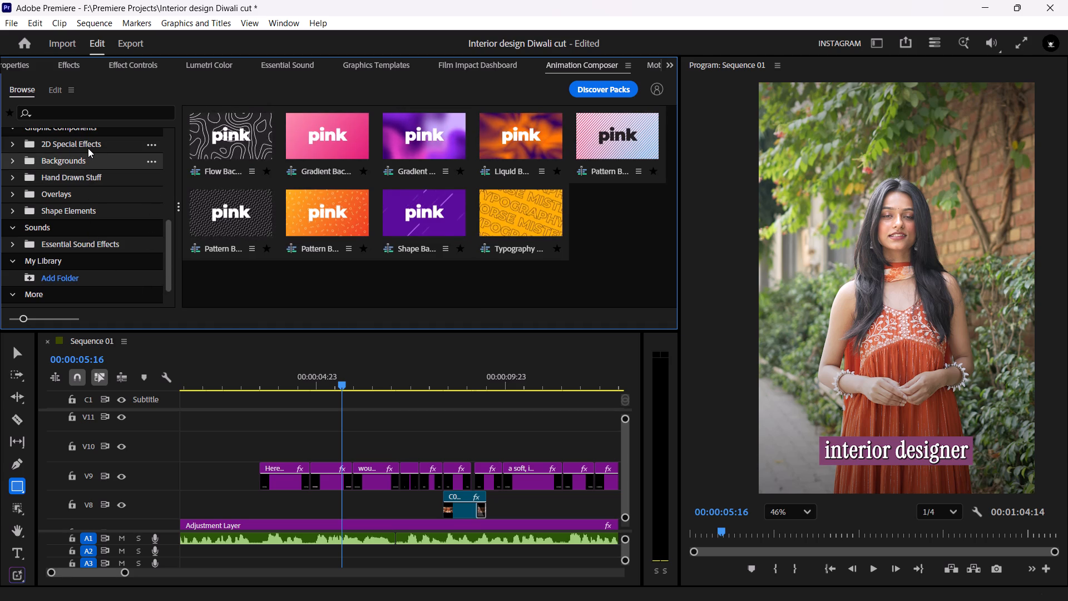
left_click(88, 148)
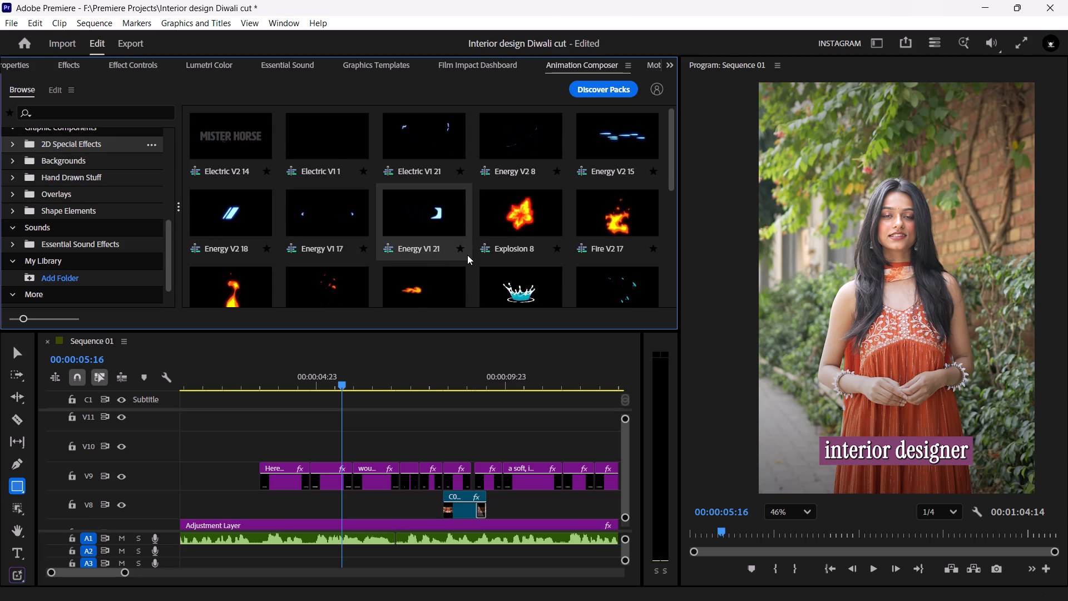
scroll(464, 256, "down", 4)
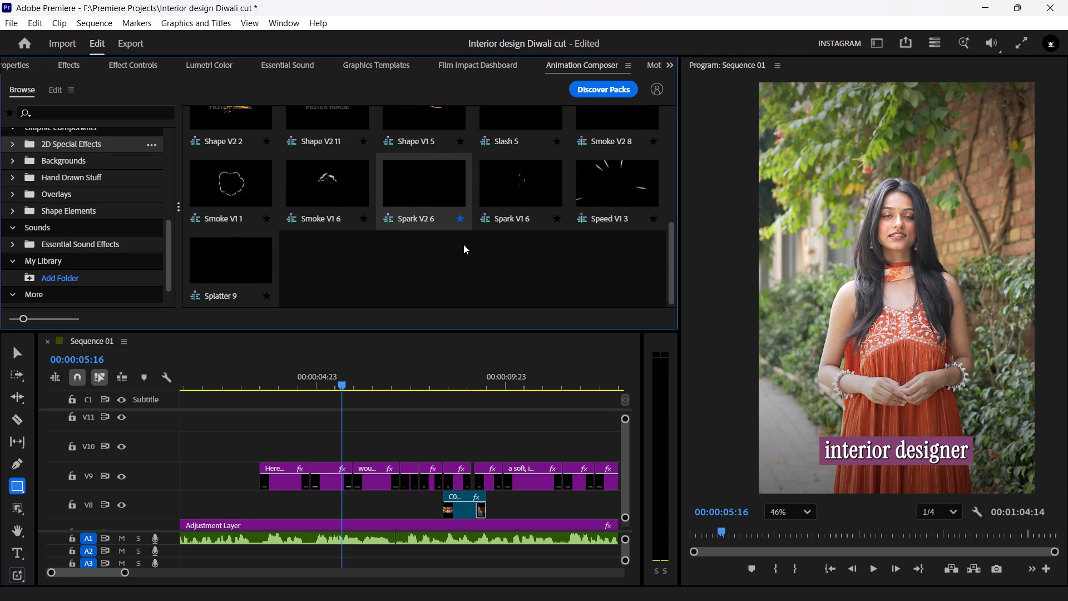
scroll(463, 244, "up", 1)
scroll(464, 239, "down", 5)
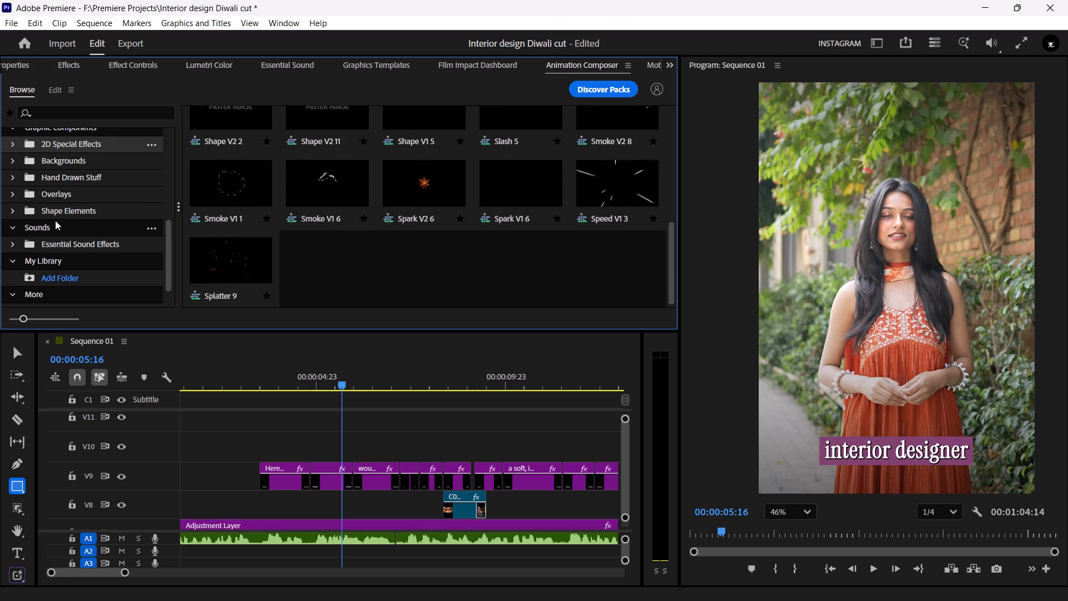
scroll(59, 204, "up", 1)
left_click(85, 182)
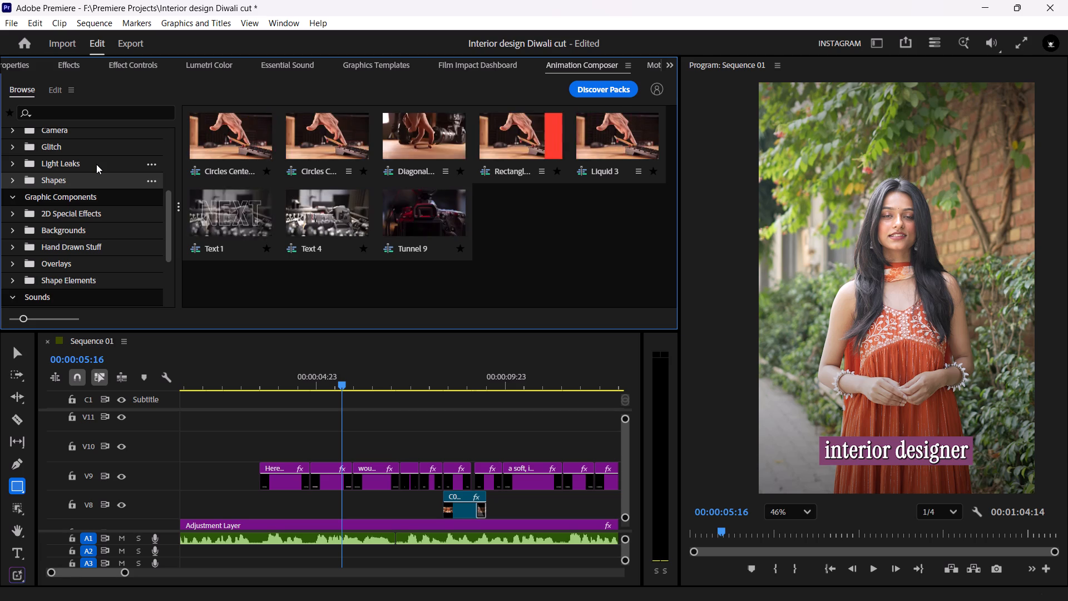
left_click(96, 164)
left_click_drag(96, 152, 86, 157)
left_click(87, 145)
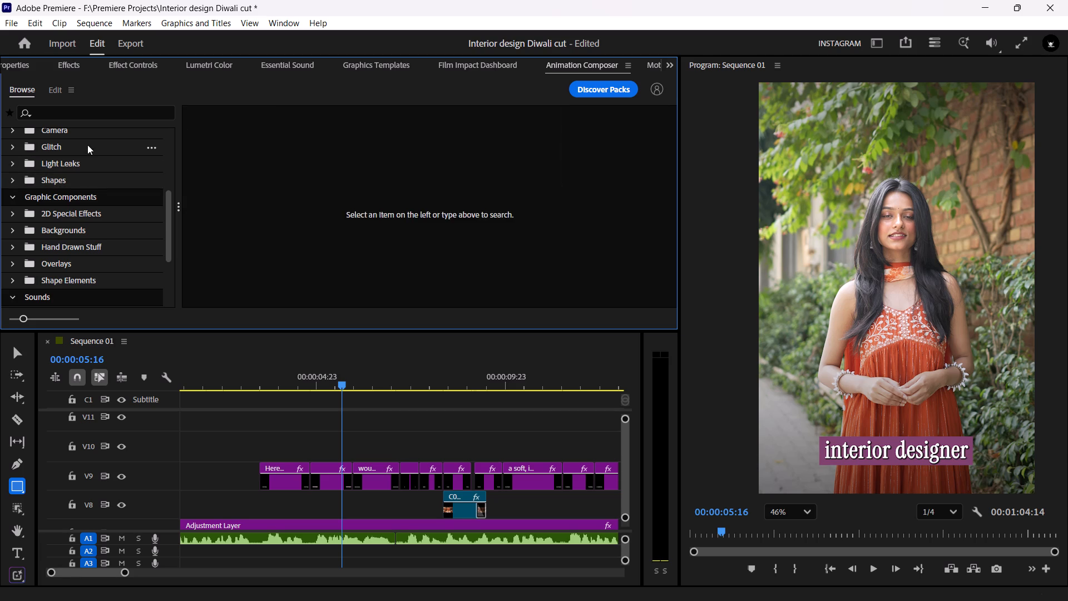
left_click(65, 179)
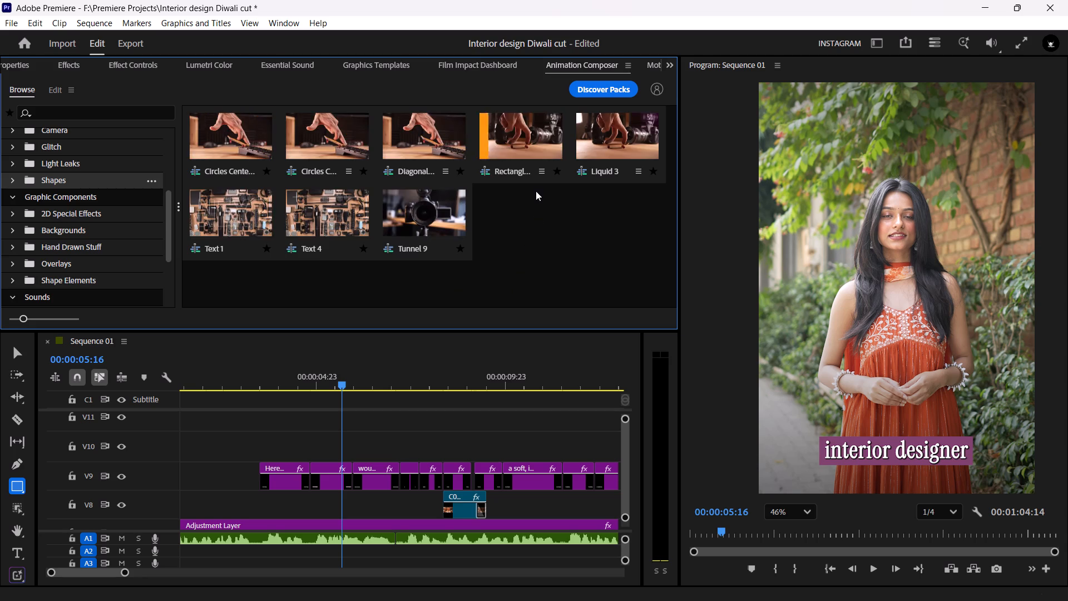
left_click(79, 158)
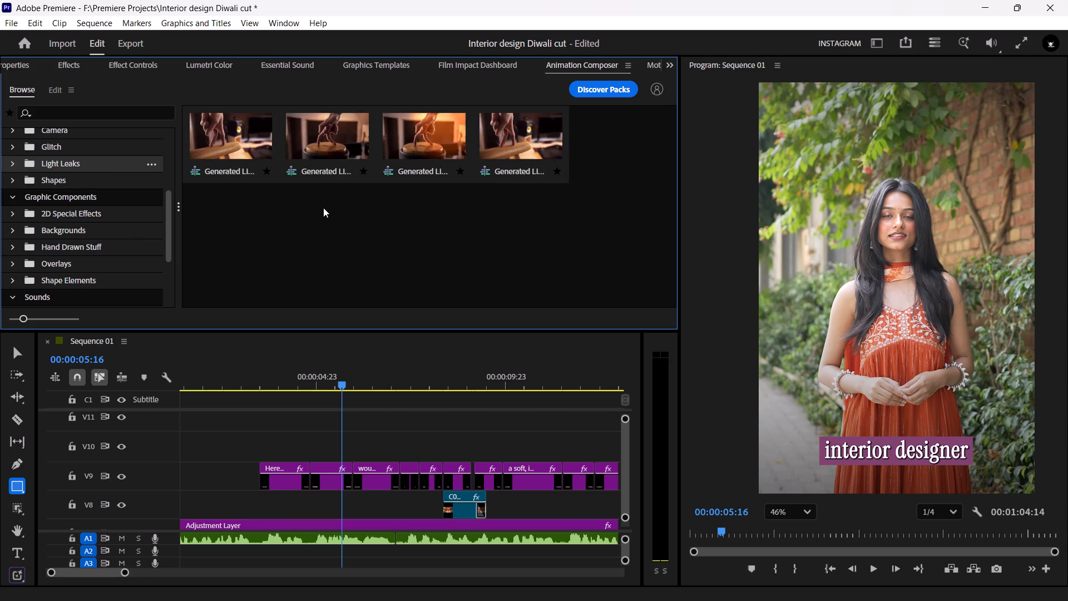
Examine the Transform effects available in the Film Impact library.
left_click(476, 63)
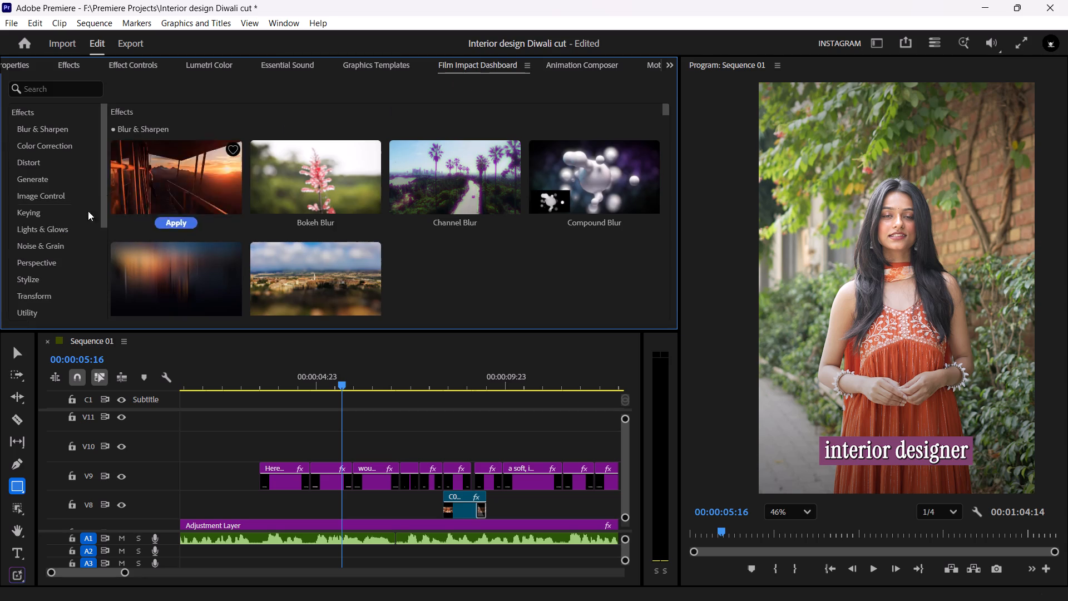
scroll(56, 242, "down", 1)
left_click(58, 229)
scroll(428, 247, "down", 2)
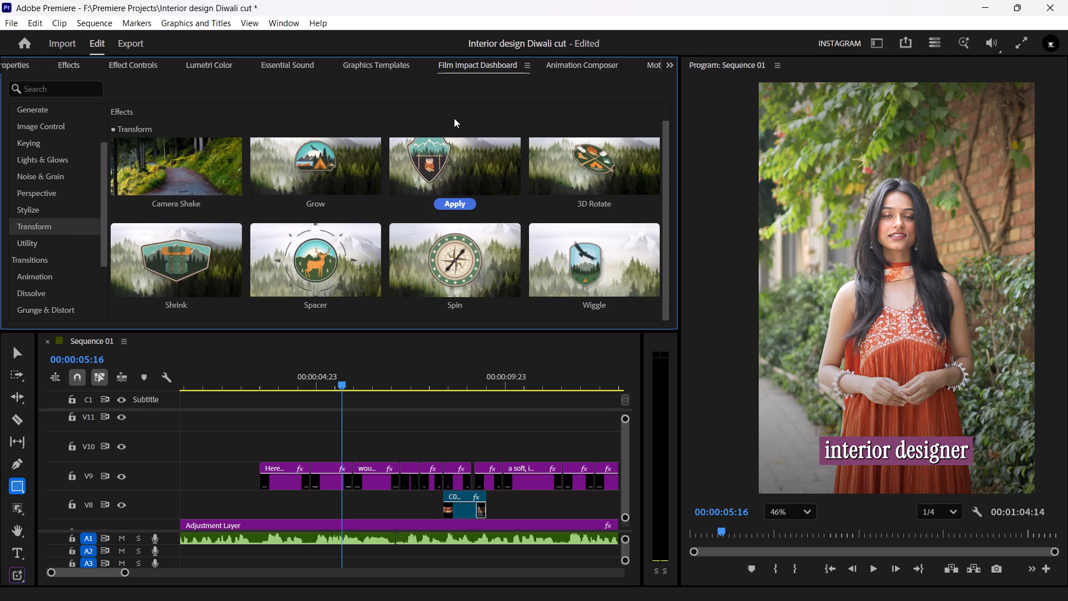
scroll(452, 136, "down", 10)
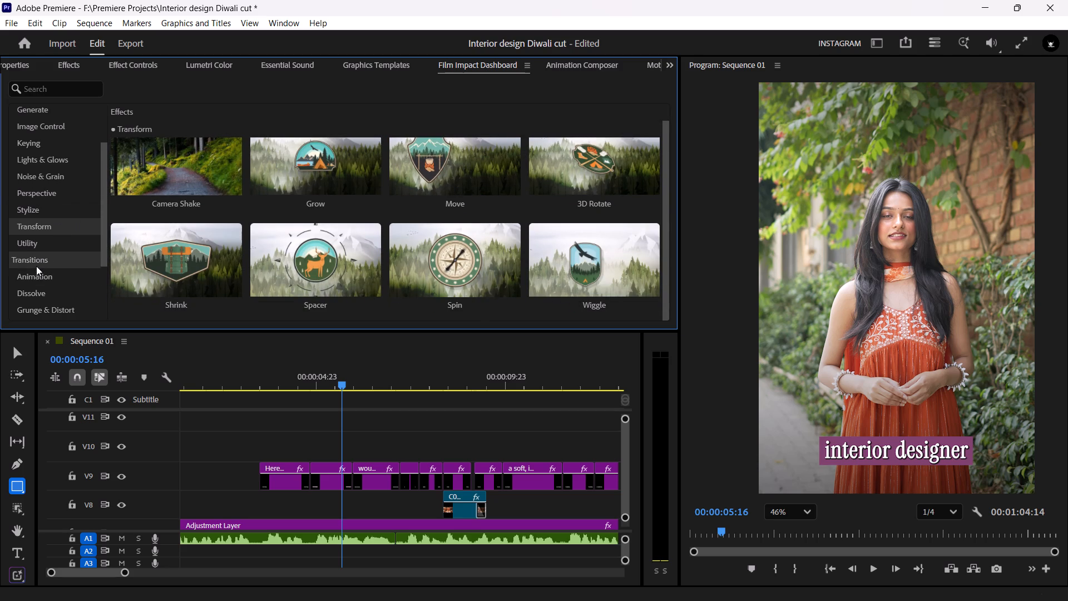
Look through the Film Impact transitions, covering Dissolve, Grunge & Distort and Lights & Blurs.
left_click(36, 266)
scroll(322, 248, "down", 8)
scroll(338, 248, "up", 2)
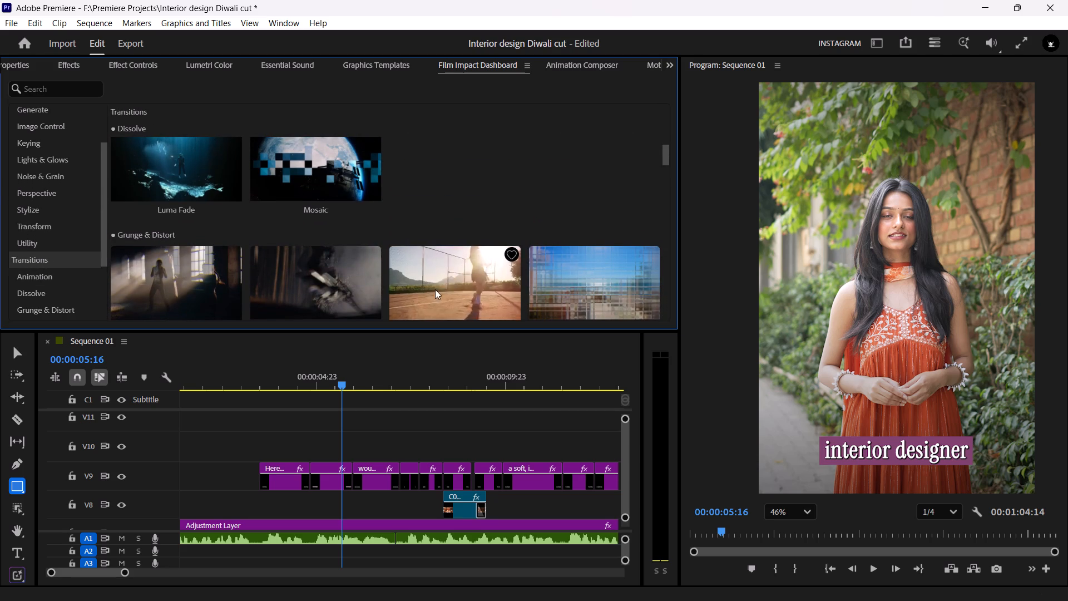
scroll(432, 303, "down", 2)
scroll(425, 246, "down", 4)
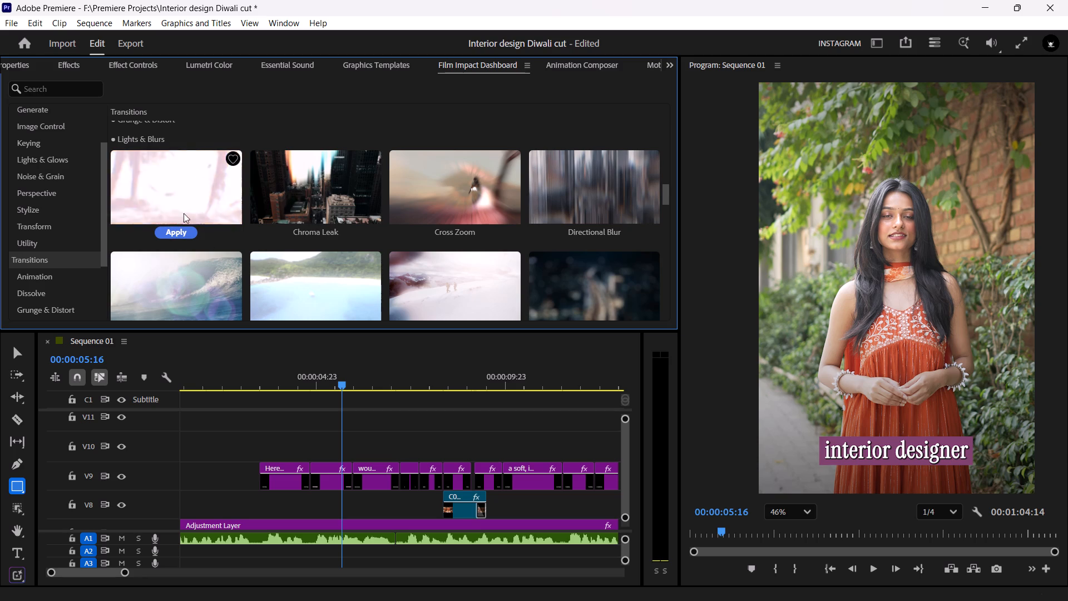
scroll(351, 209, "down", 2)
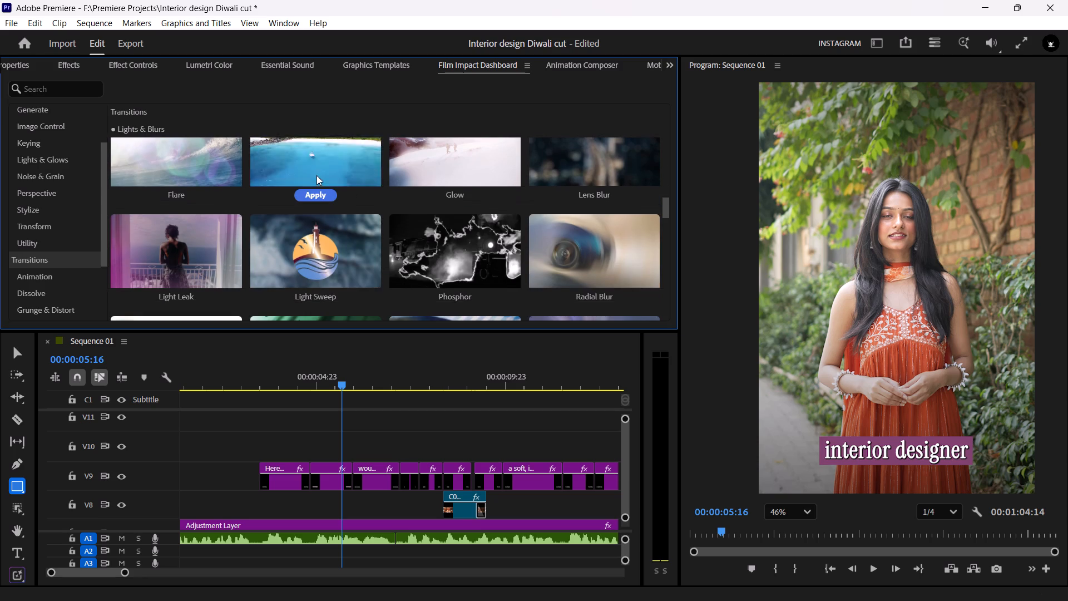
scroll(327, 181, "up", 1)
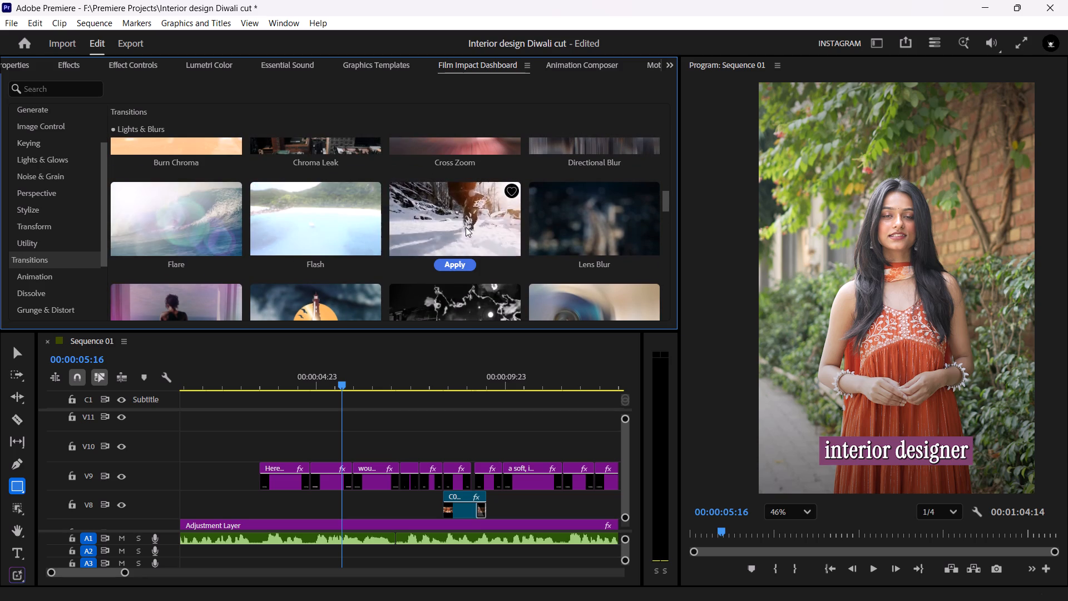
scroll(545, 229, "down", 1)
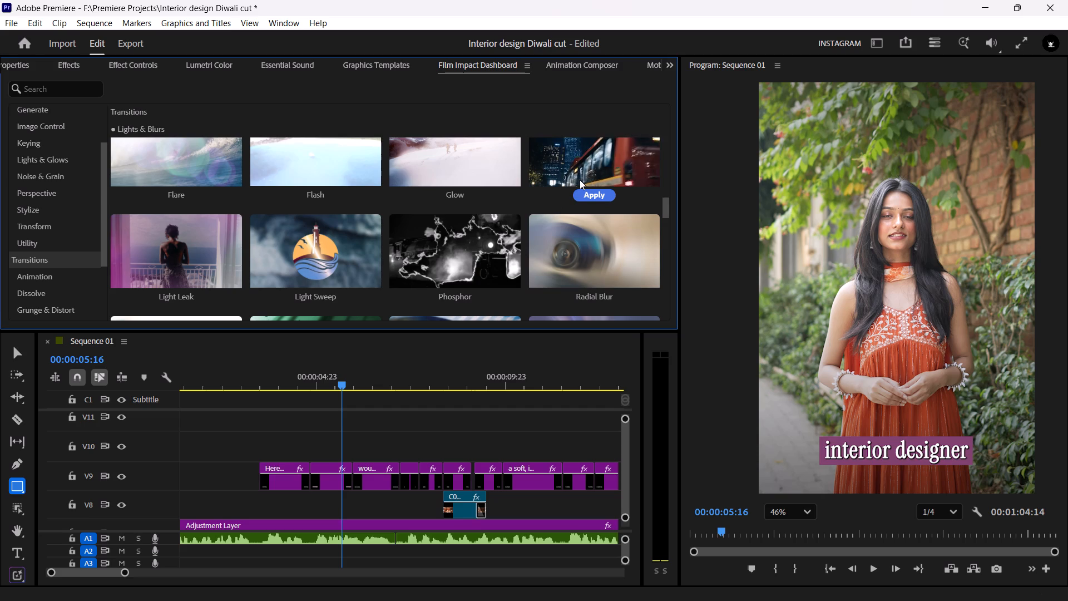
scroll(382, 205, "up", 4)
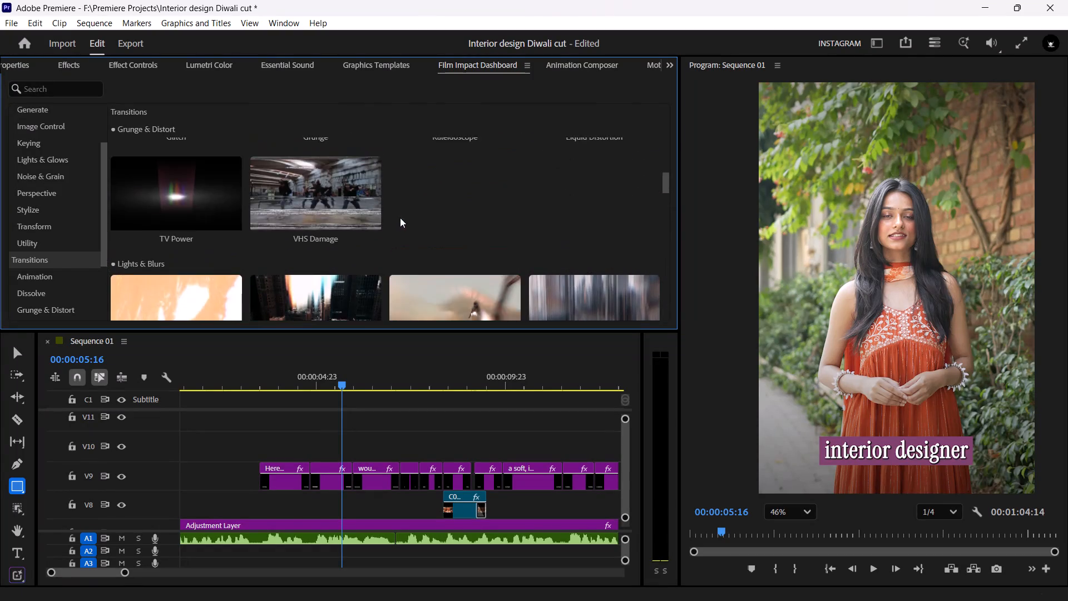
scroll(400, 218, "up", 2)
scroll(440, 187, "up", 2)
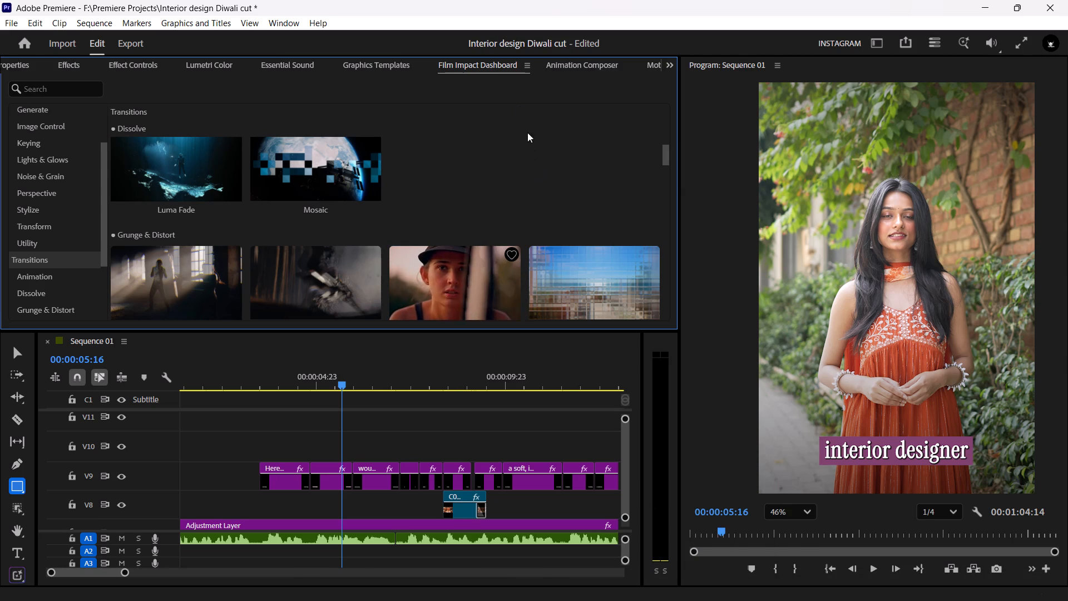
Look through the Essential Sound Effects collection in Animation Composer.
left_click(575, 60)
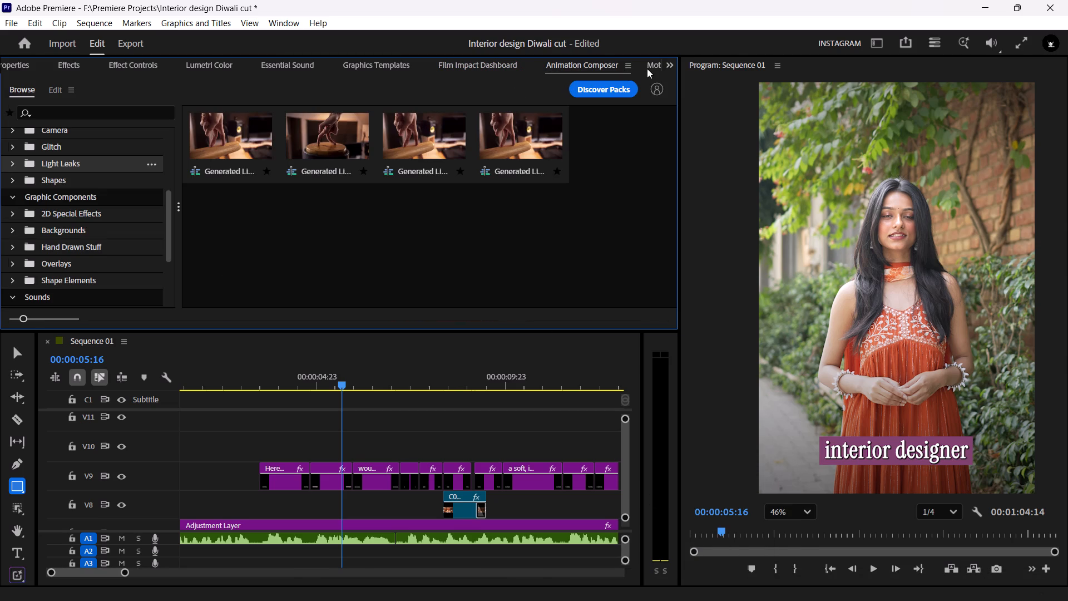
scroll(59, 209, "down", 3)
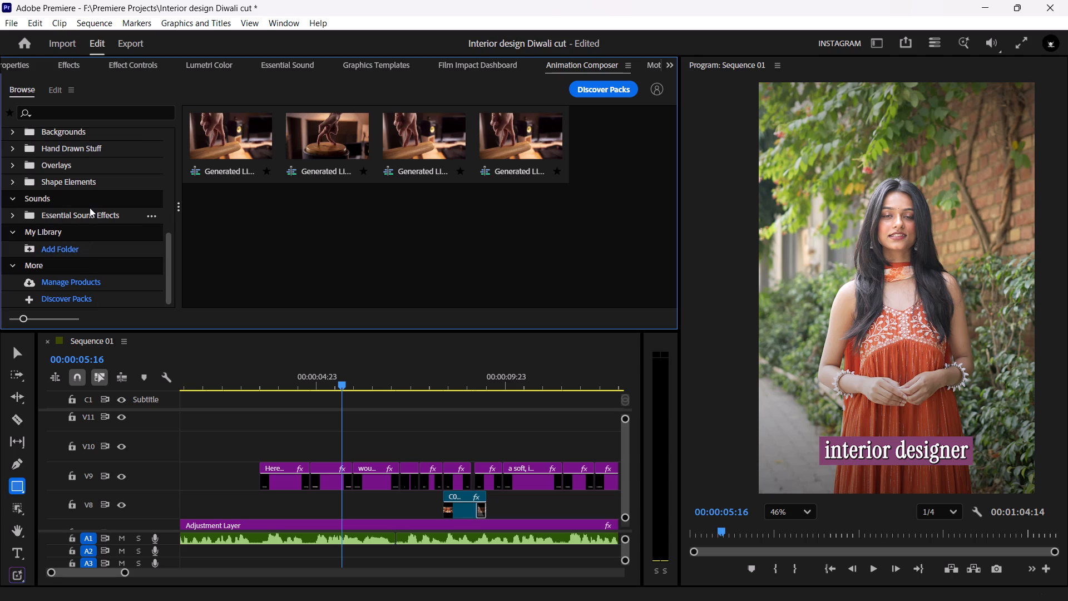
left_click(90, 208)
scroll(489, 226, "down", 4)
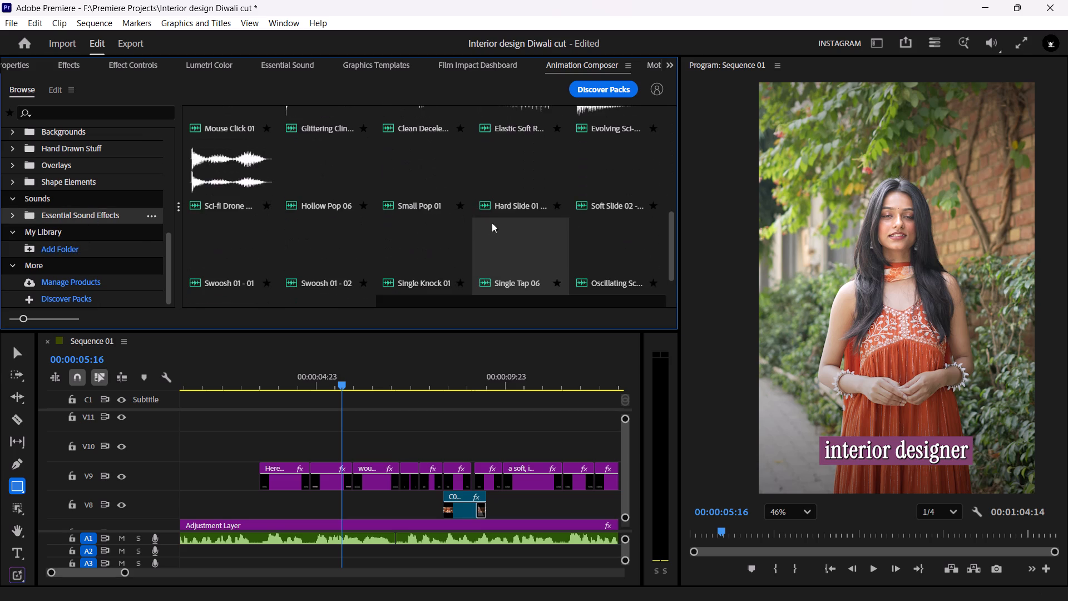
Look through the Transitions and Motion Shake presets in the Motion Bro library.
left_click(652, 70)
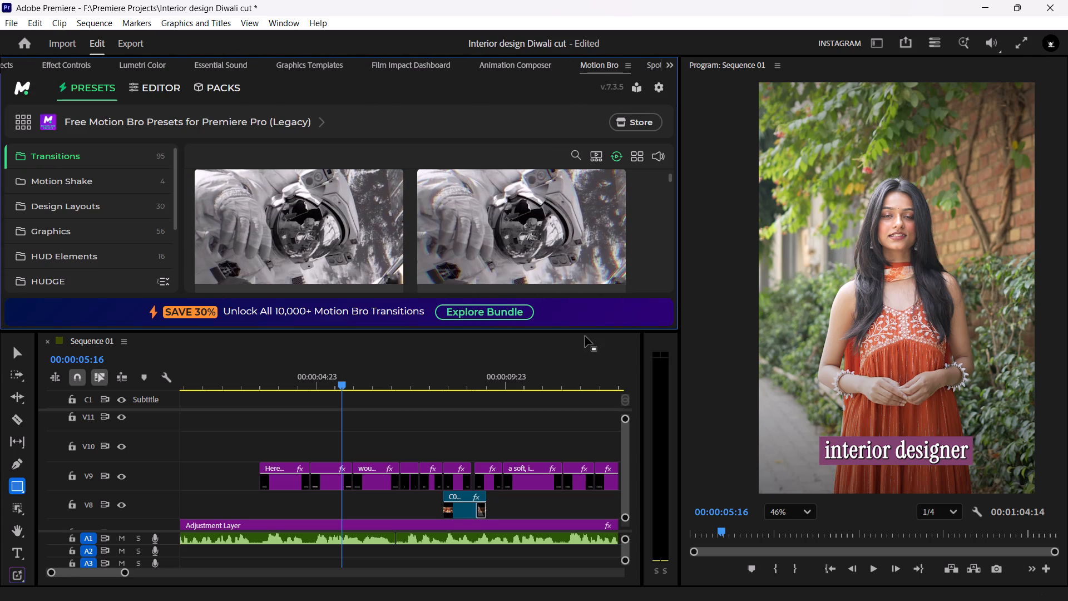
left_click(659, 311)
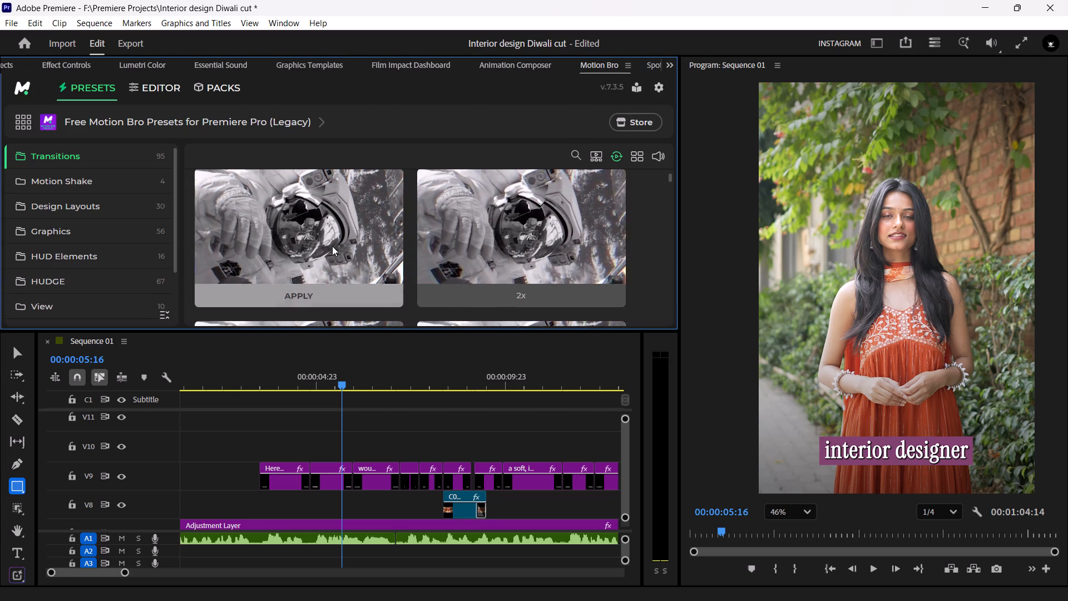
scroll(332, 246, "down", 6)
left_click(85, 175)
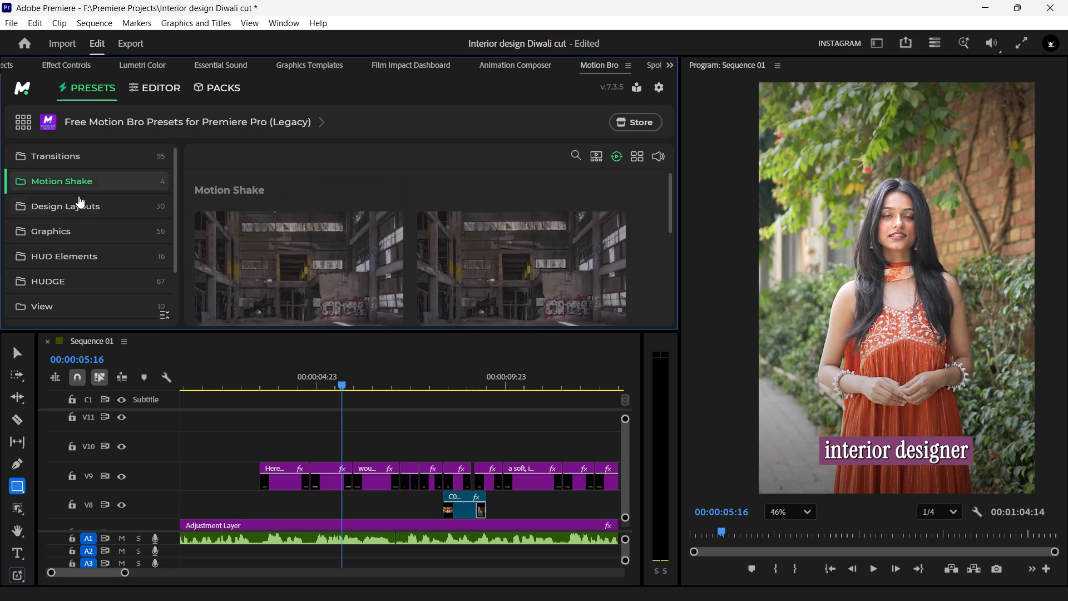
Look through Motion Bro's Design Layouts collection for a usable design, using smaller preview thumbnails.
left_click(45, 194)
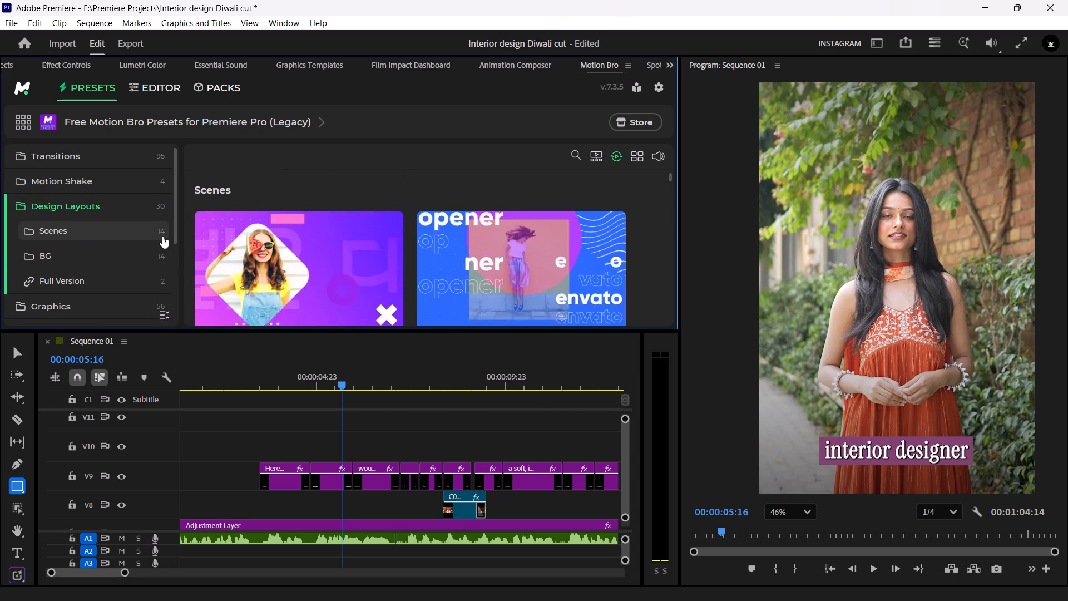
scroll(294, 235, "down", 2)
scroll(367, 248, "down", 1)
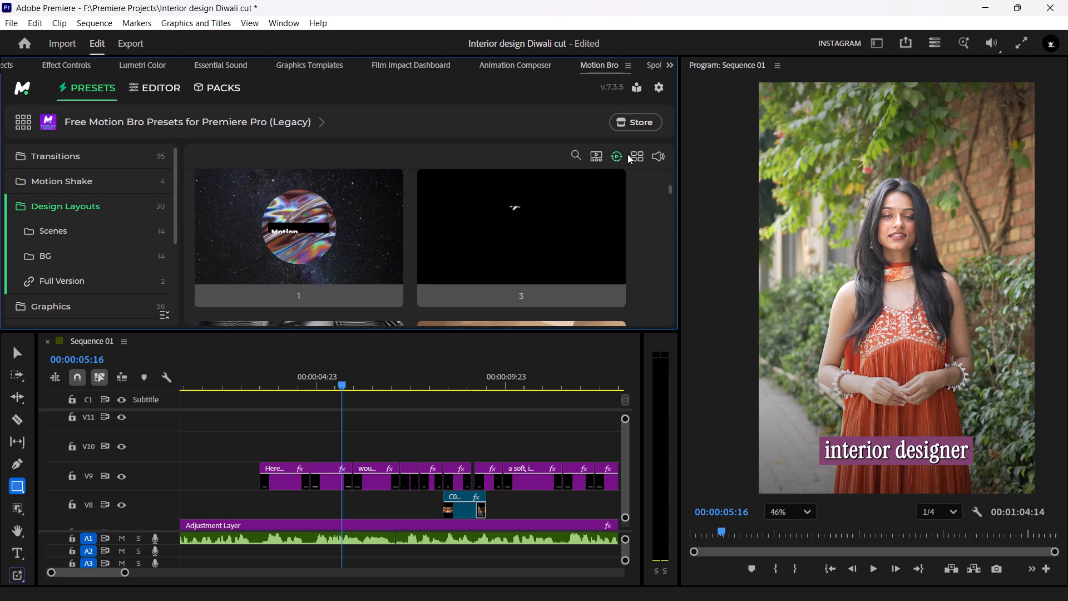
left_click(636, 154)
left_click(636, 162)
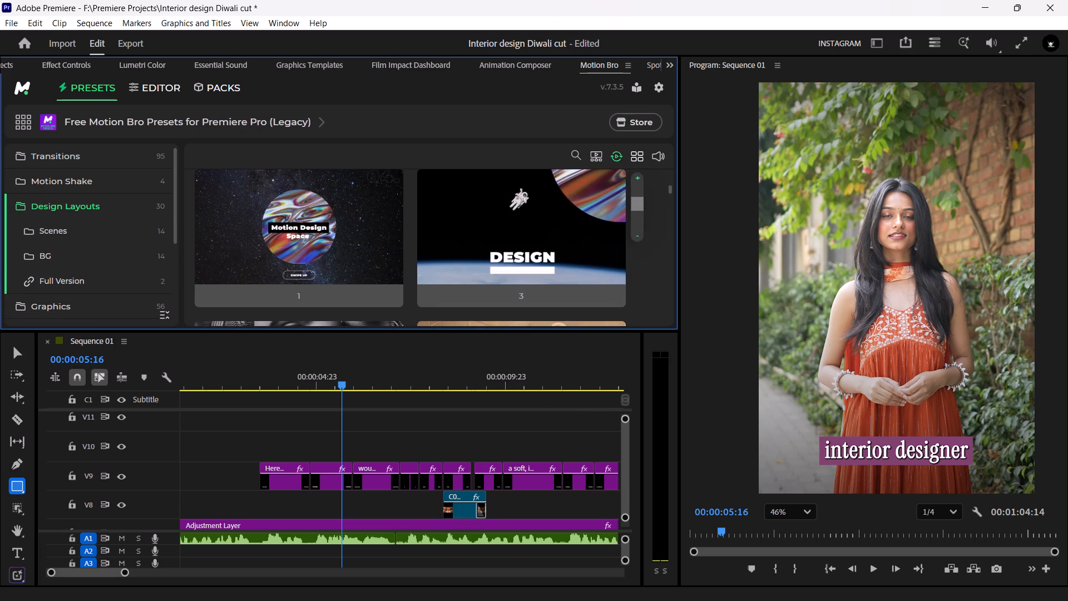
left_click_drag(642, 205, 638, 255)
scroll(553, 274, "up", 1)
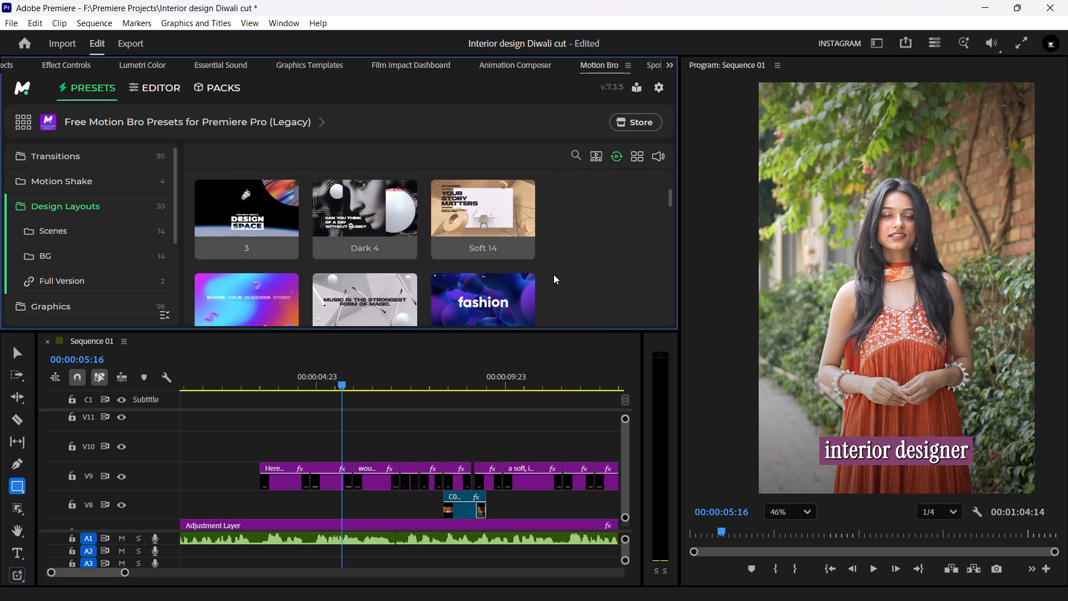
scroll(620, 228, "down", 1)
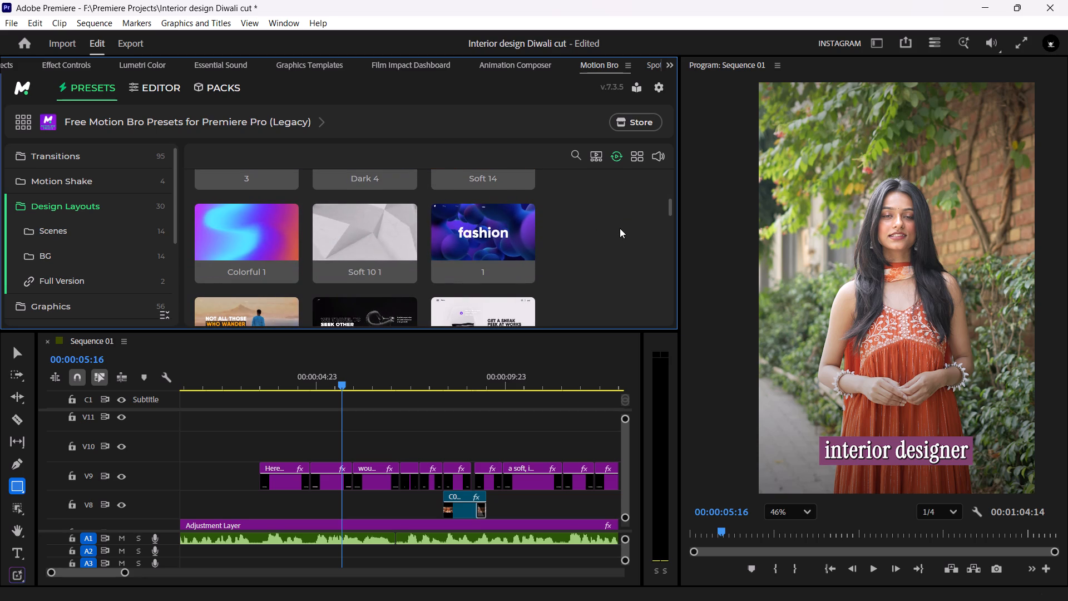
scroll(631, 326, "down", 1)
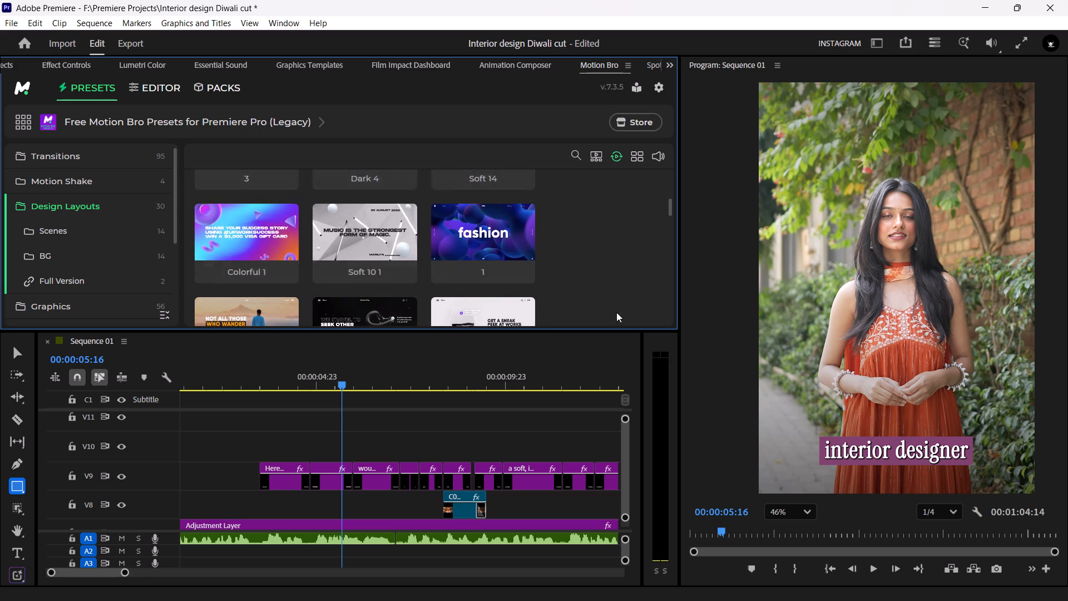
scroll(616, 312, "down", 1)
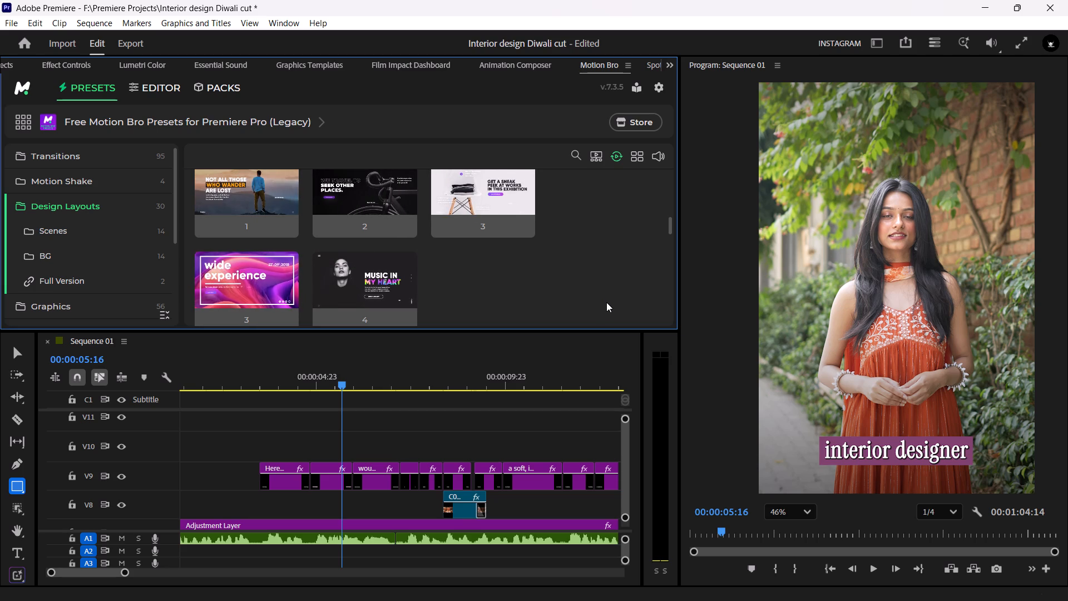
Examine the Scenes, BG and Full Version groups within Design Layouts.
left_click(126, 232)
scroll(413, 257, "down", 2)
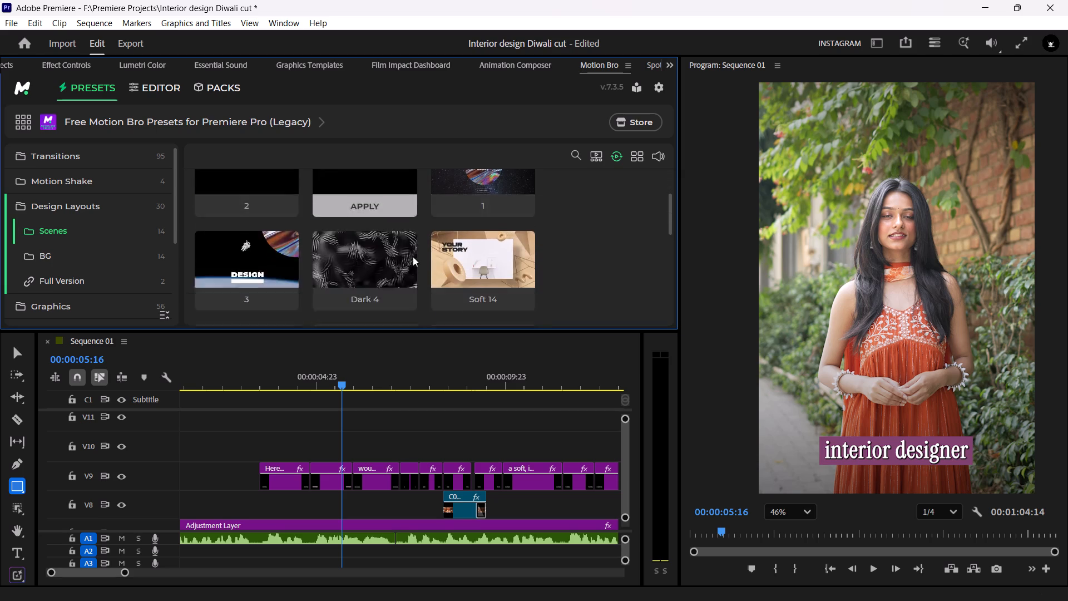
scroll(413, 257, "up", 2)
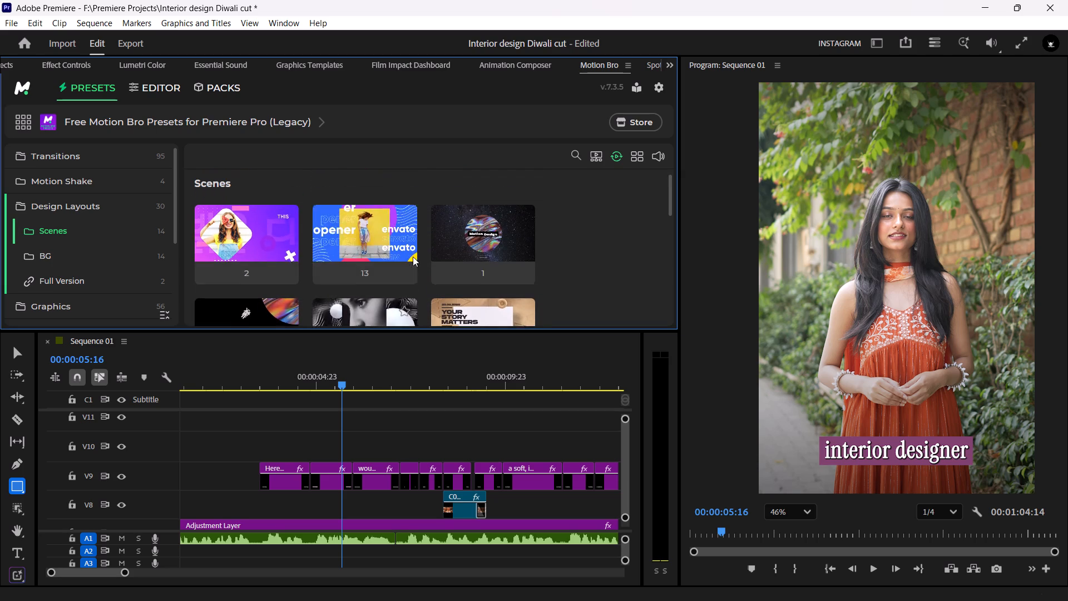
scroll(302, 272, "down", 1)
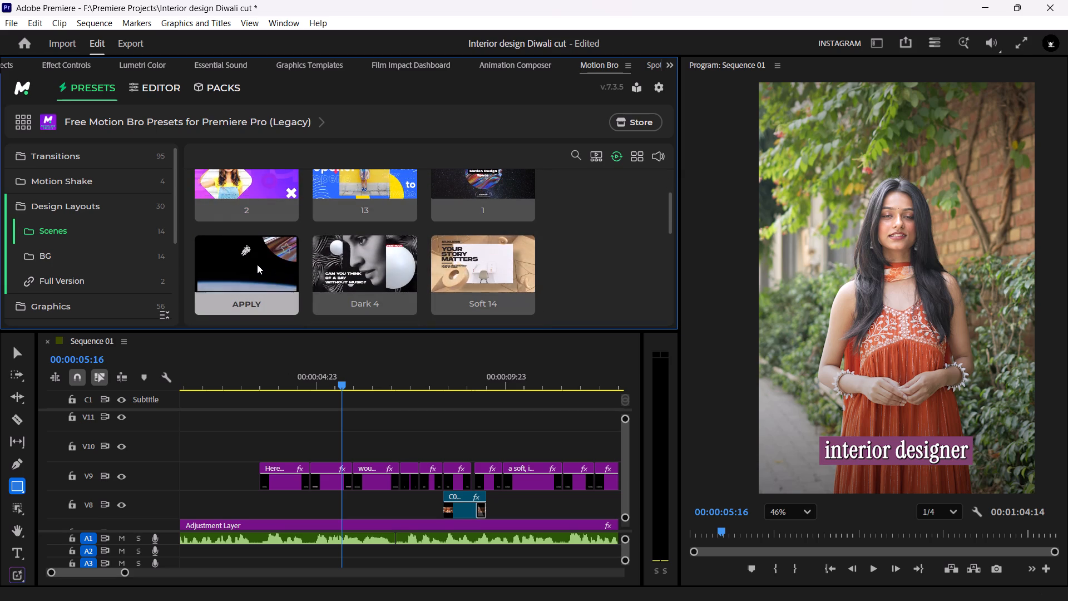
left_click(124, 256)
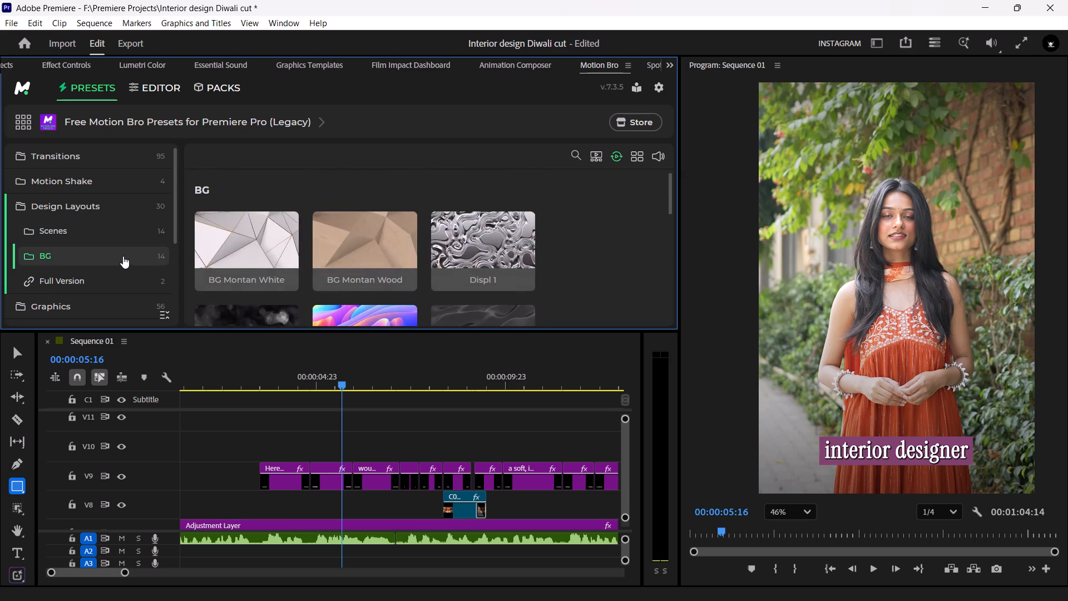
scroll(386, 270, "down", 2)
scroll(382, 270, "up", 1)
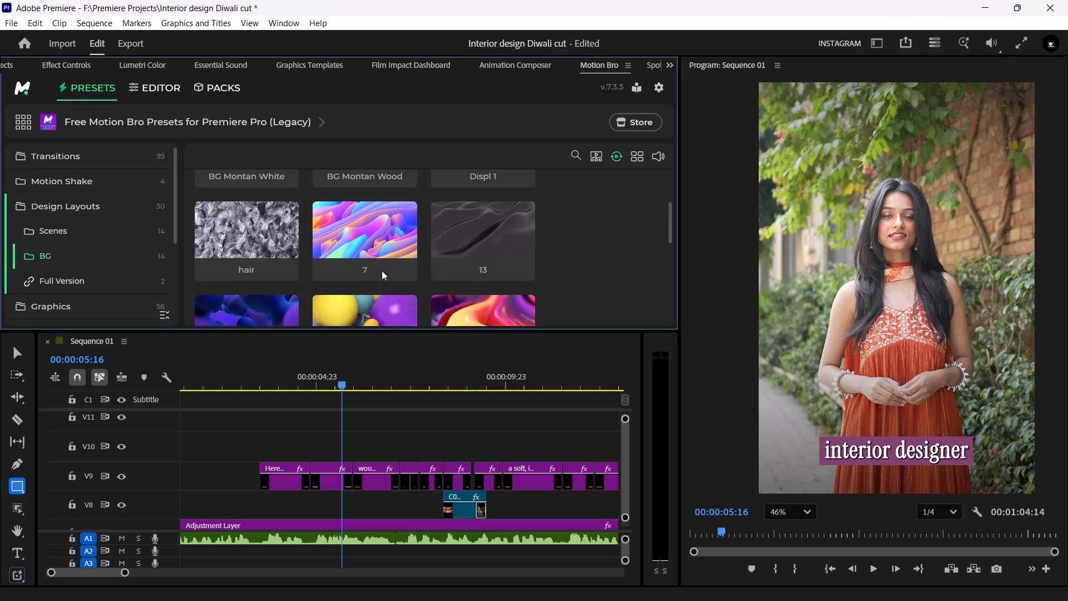
scroll(382, 270, "down", 5)
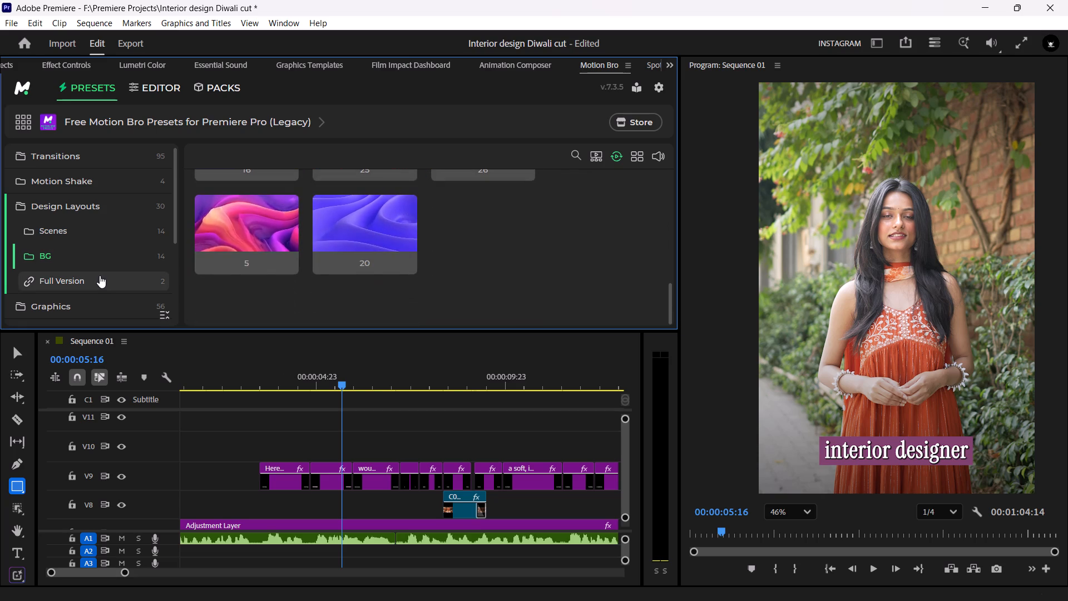
left_click(100, 275)
scroll(121, 255, "down", 2)
Look through the BG, Devices and Interface Icon presets in Motion Bro's Graphics collection.
left_click(82, 171)
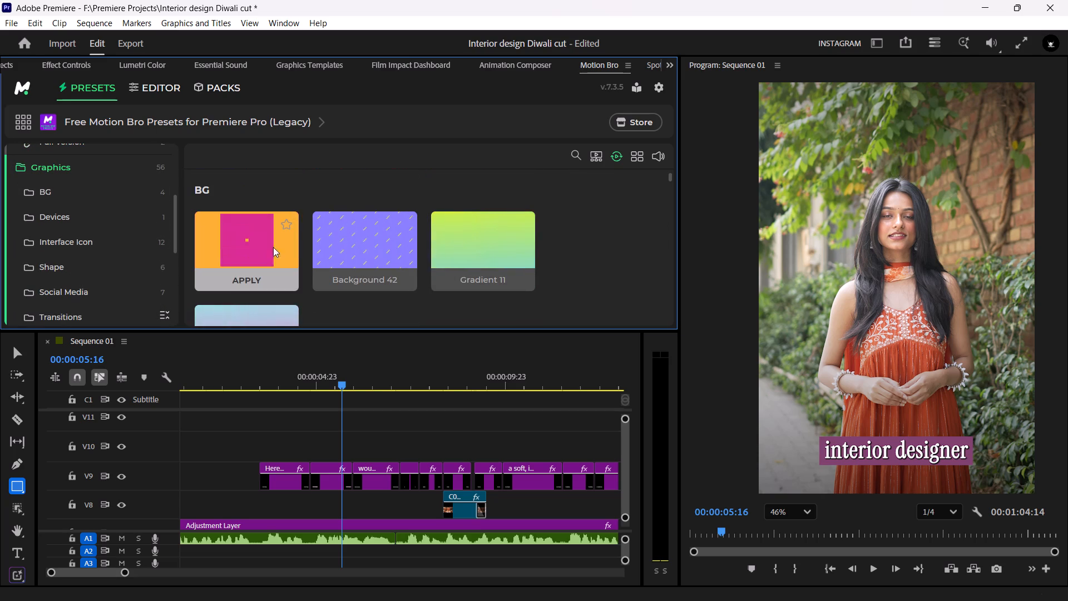
scroll(513, 265, "down", 2)
scroll(430, 255, "down", 2)
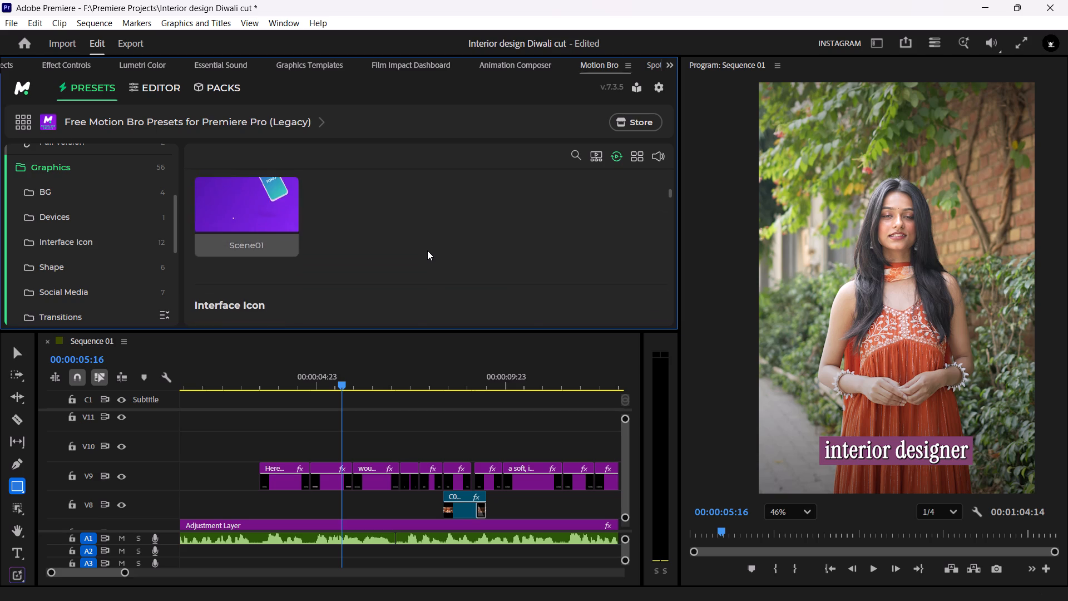
scroll(427, 250, "down", 1)
scroll(424, 238, "up", 1)
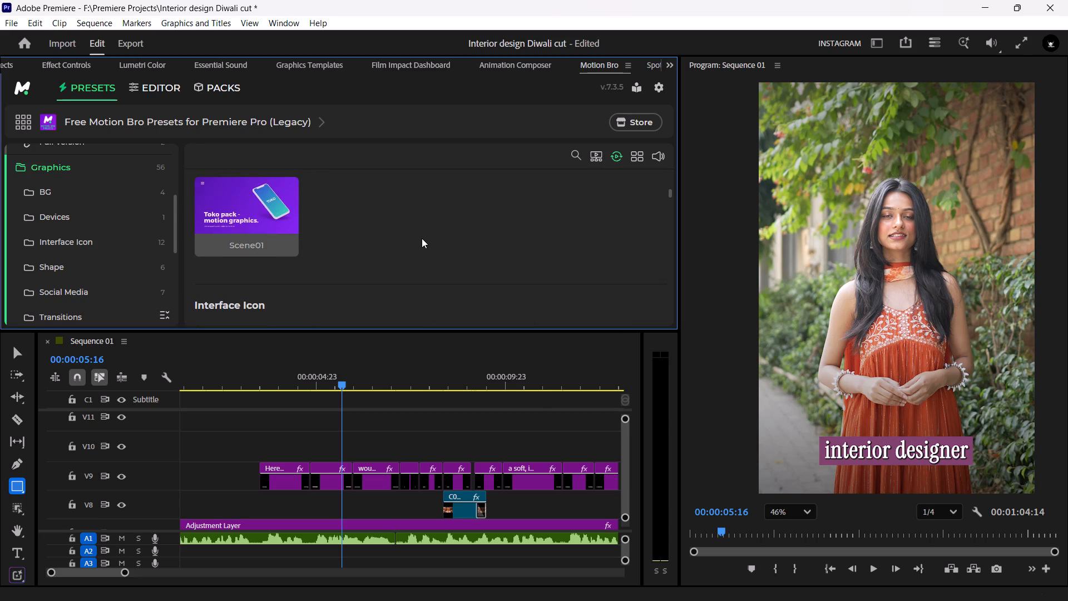
scroll(416, 241, "down", 2)
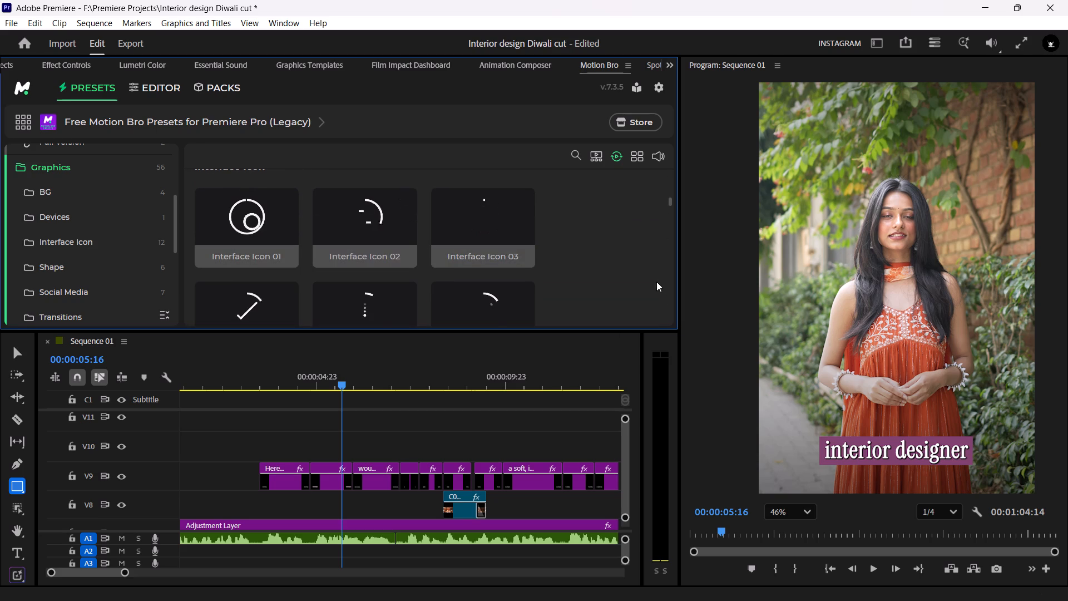
scroll(585, 268, "down", 2)
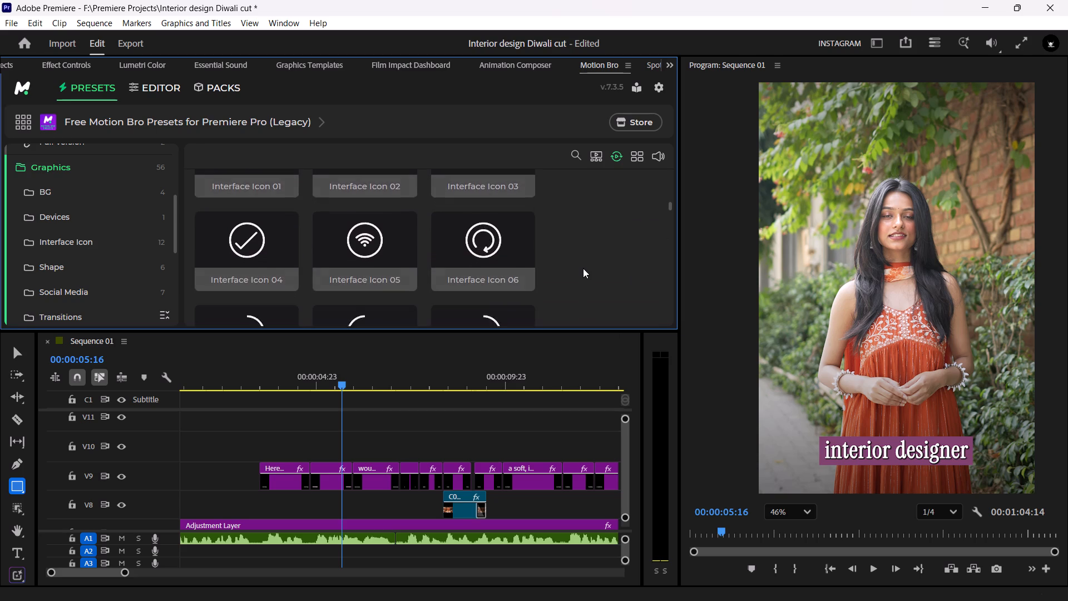
scroll(583, 268, "down", 2)
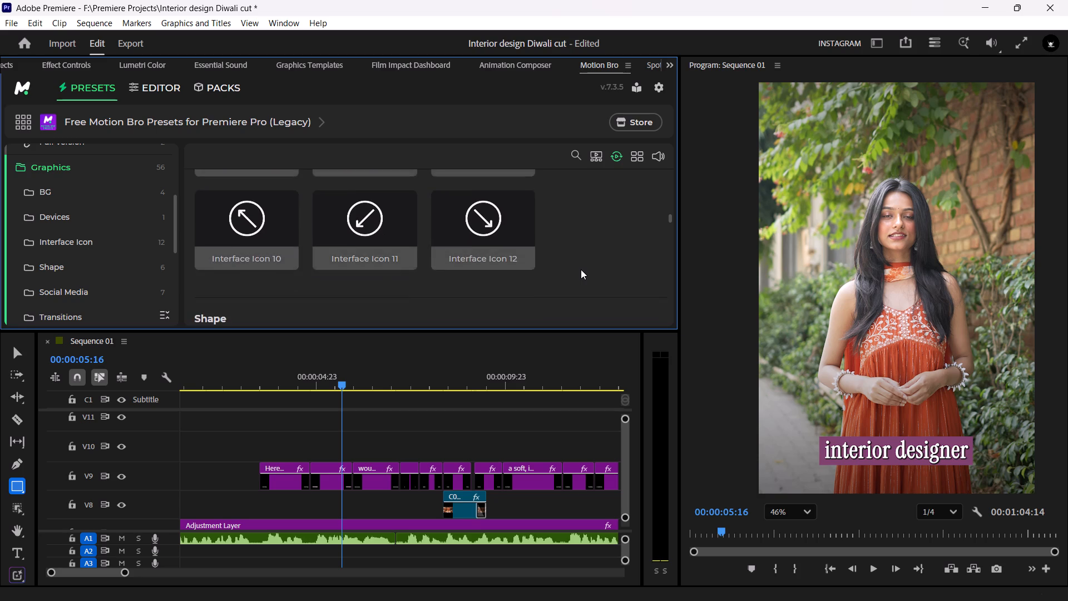
Look through the Shape and Social Media presets in the Graphics collection for a caption accent.
scroll(581, 269, "down", 2)
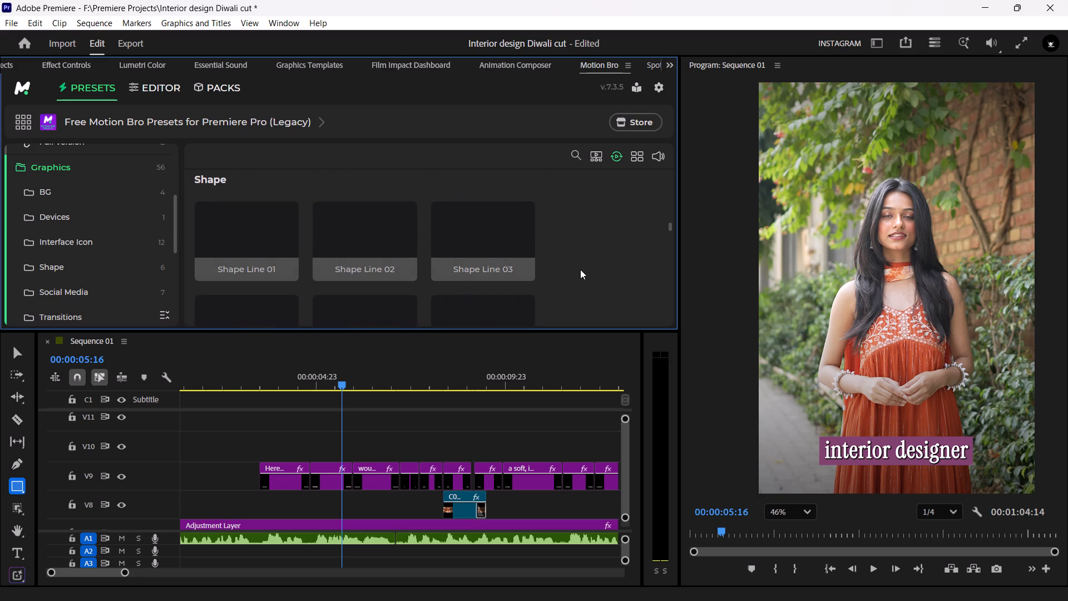
scroll(562, 260, "down", 2)
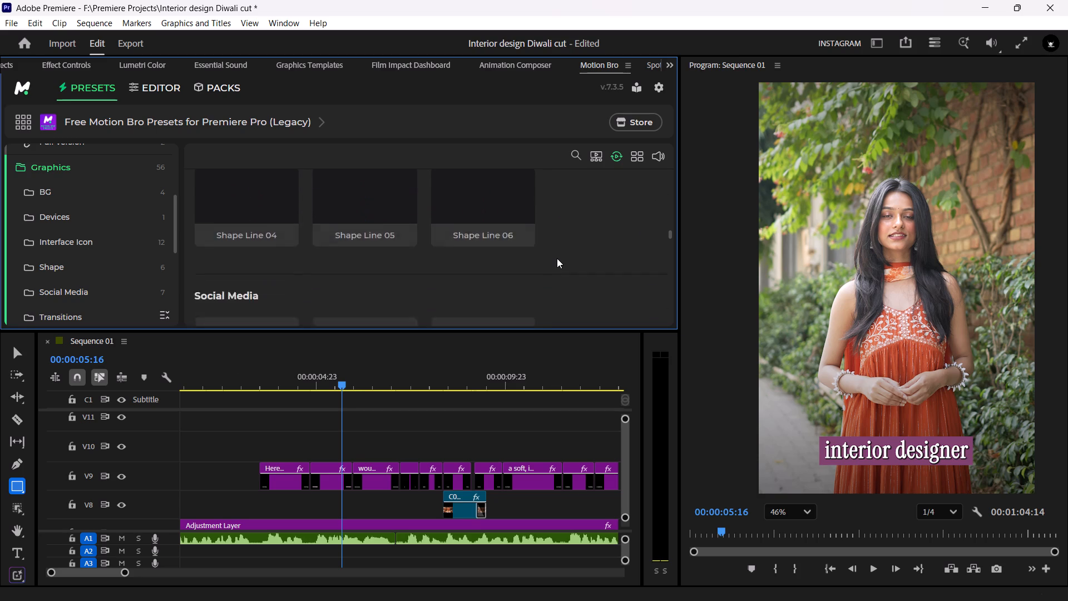
scroll(557, 258, "up", 1)
scroll(557, 258, "down", 2)
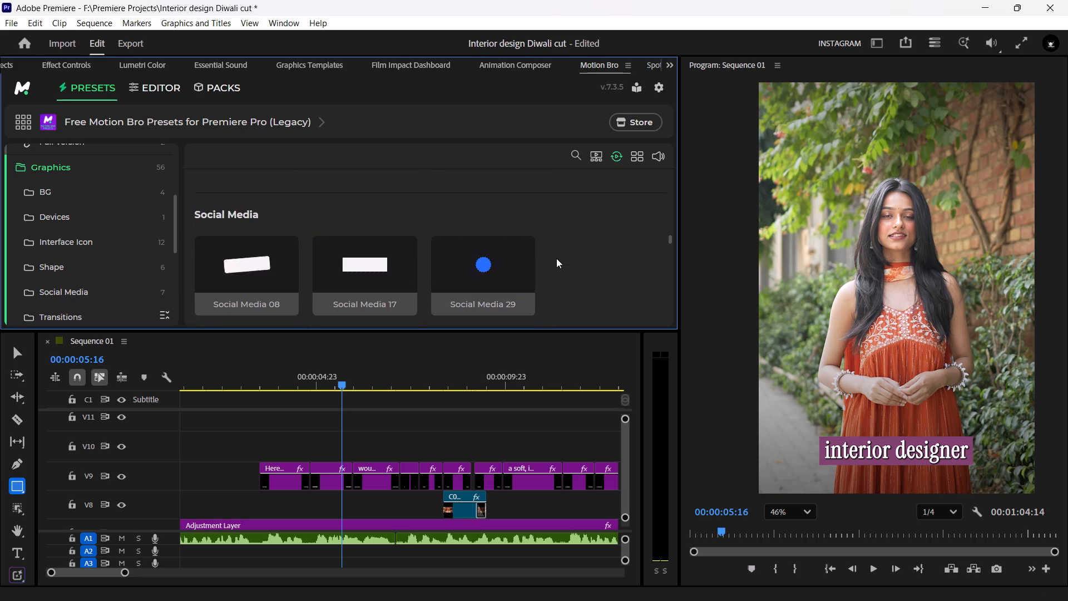
scroll(556, 258, "down", 4)
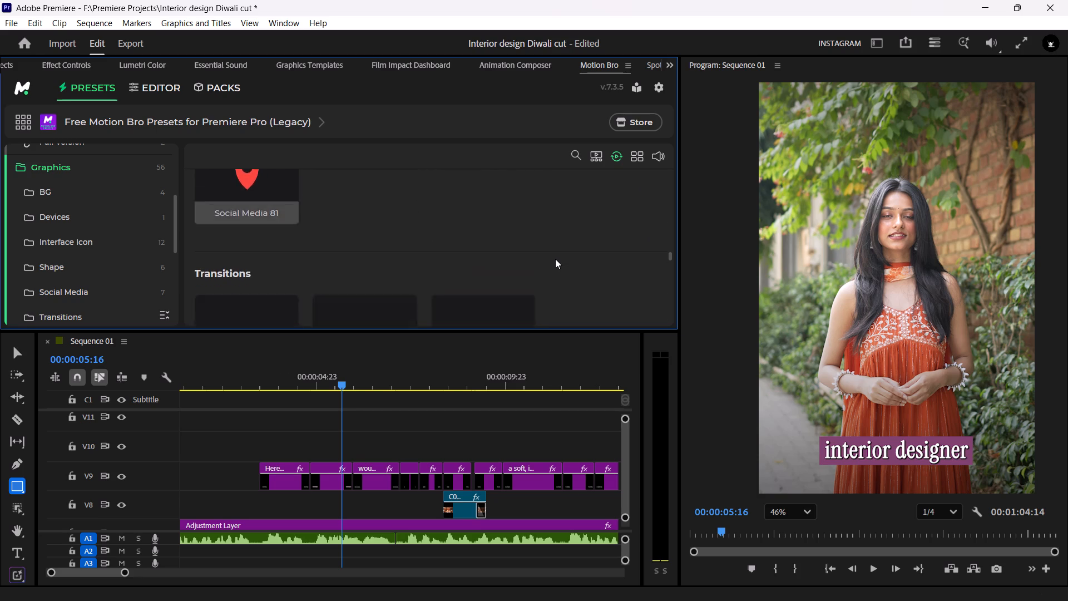
Examine the Transitions, Typography and Weather Icon presets in the Graphics collection.
scroll(555, 259, "down", 3)
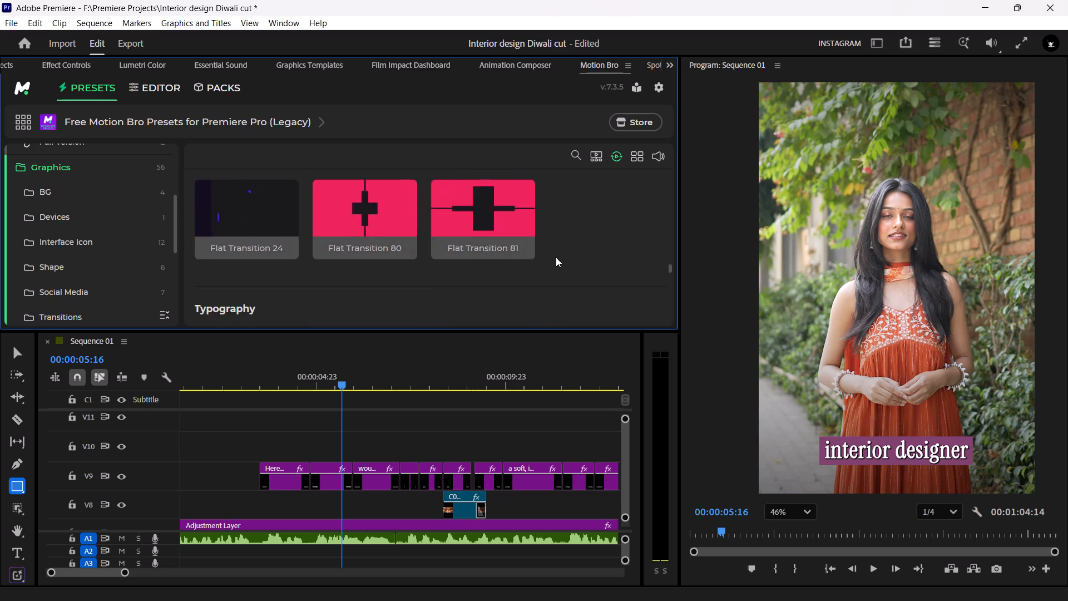
scroll(556, 257, "down", 2)
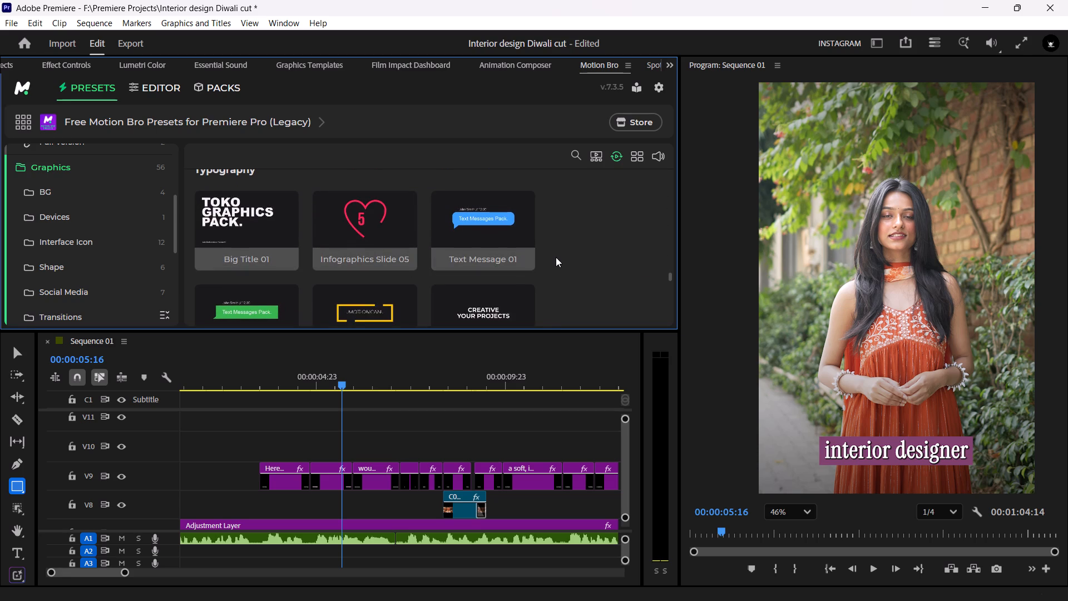
scroll(555, 258, "down", 1)
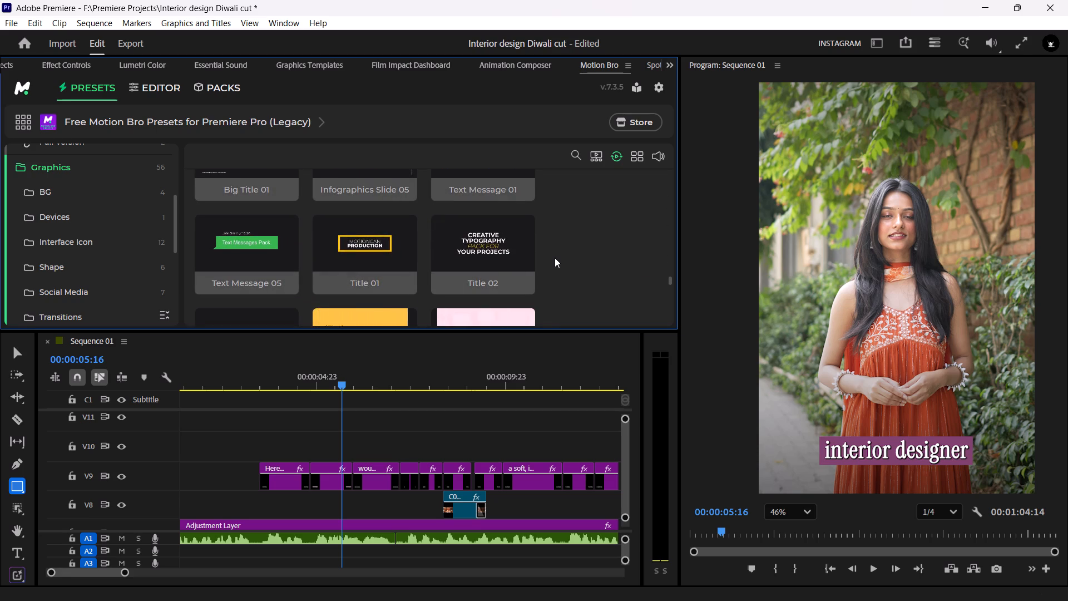
scroll(555, 258, "down", 1)
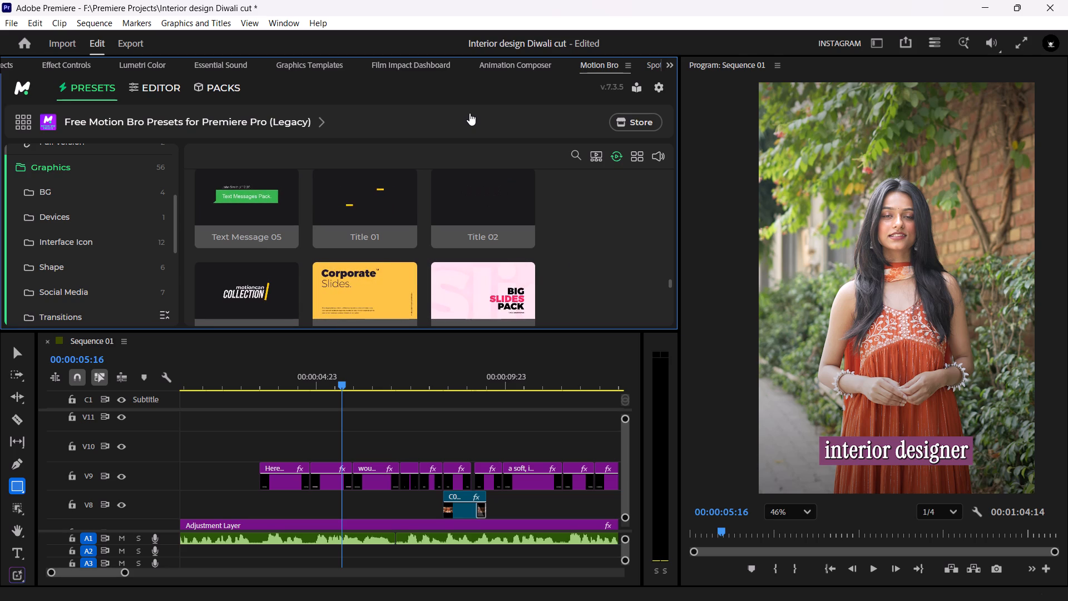
scroll(598, 208, "down", 4)
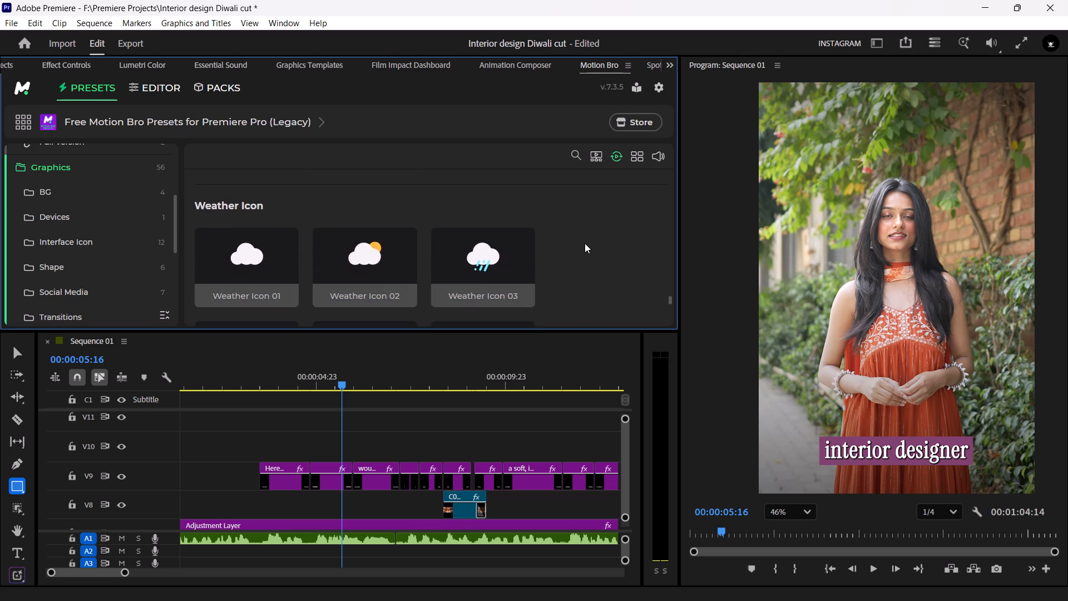
scroll(591, 243, "down", 2)
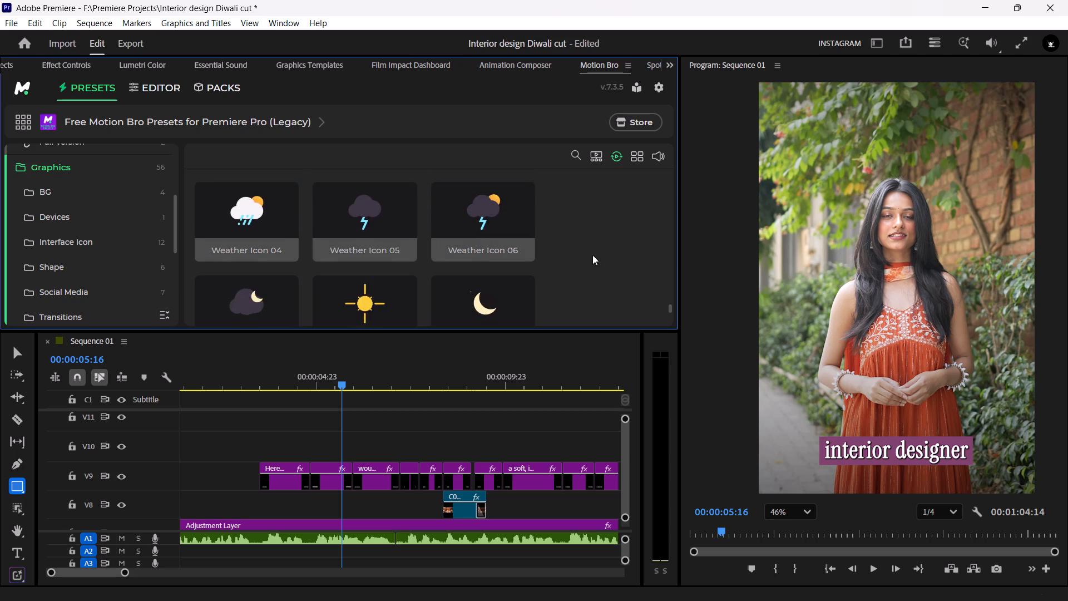
scroll(594, 260, "down", 4)
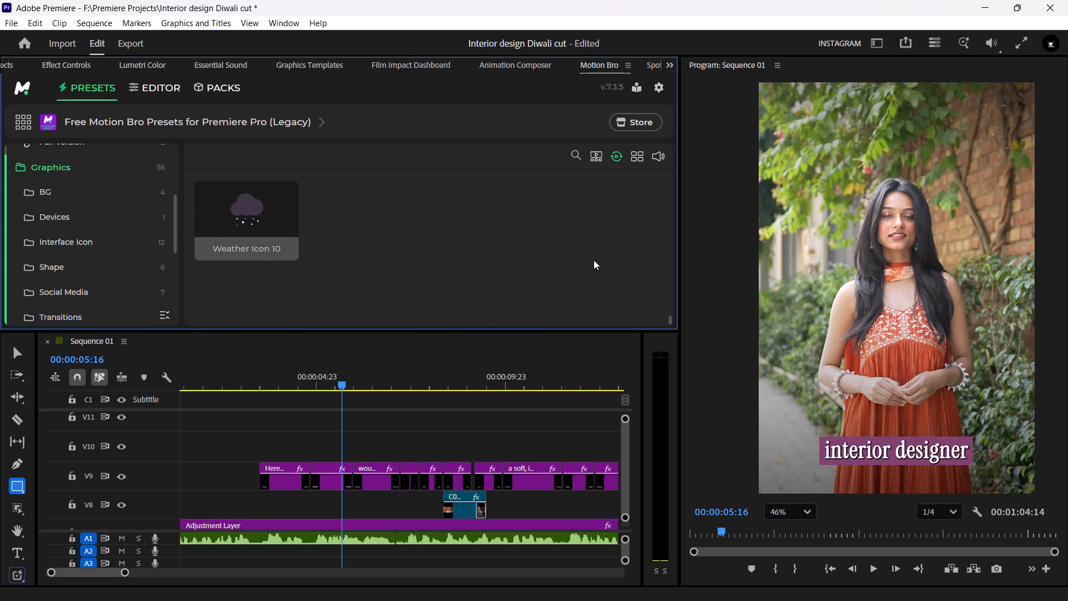
Look through the HUD Elements and HUDGE preset collections in Motion Bro for a caption accent.
scroll(594, 260, "down", 2)
scroll(72, 254, "down", 2)
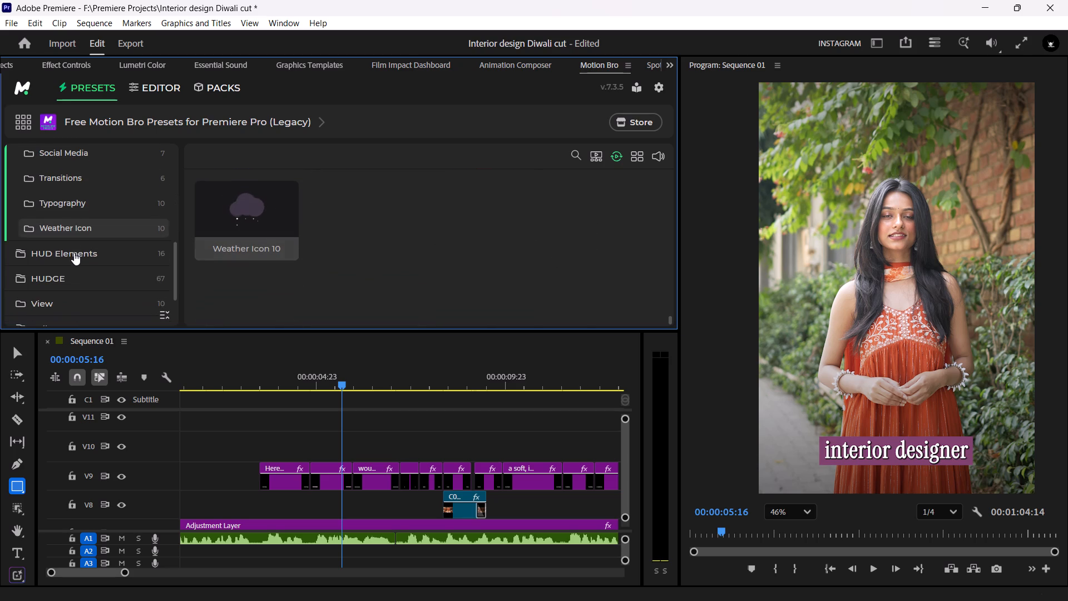
left_click(76, 254)
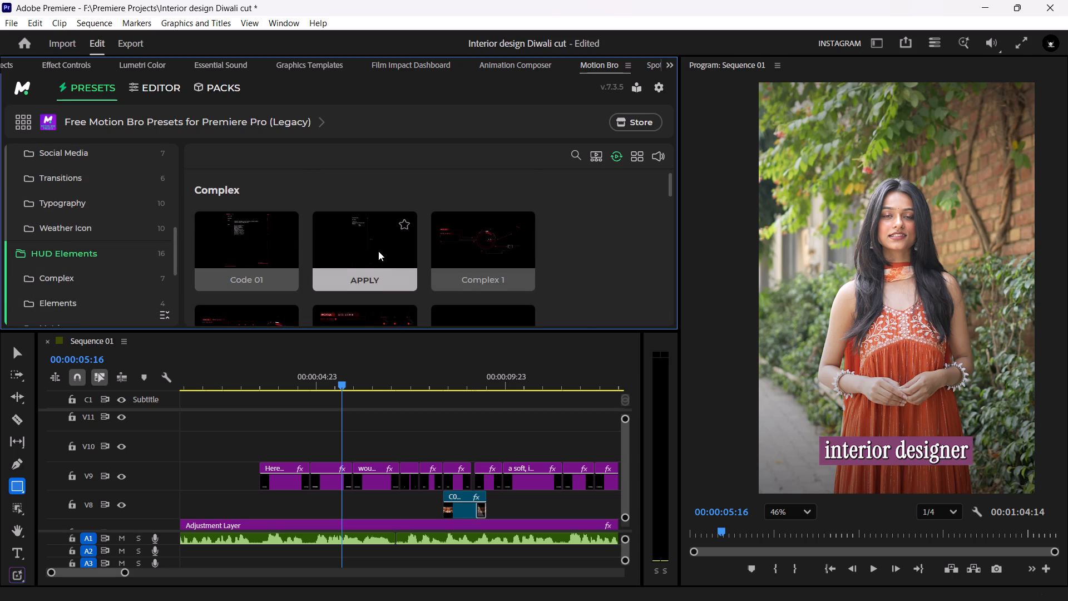
scroll(379, 250, "down", 2)
left_click(81, 255)
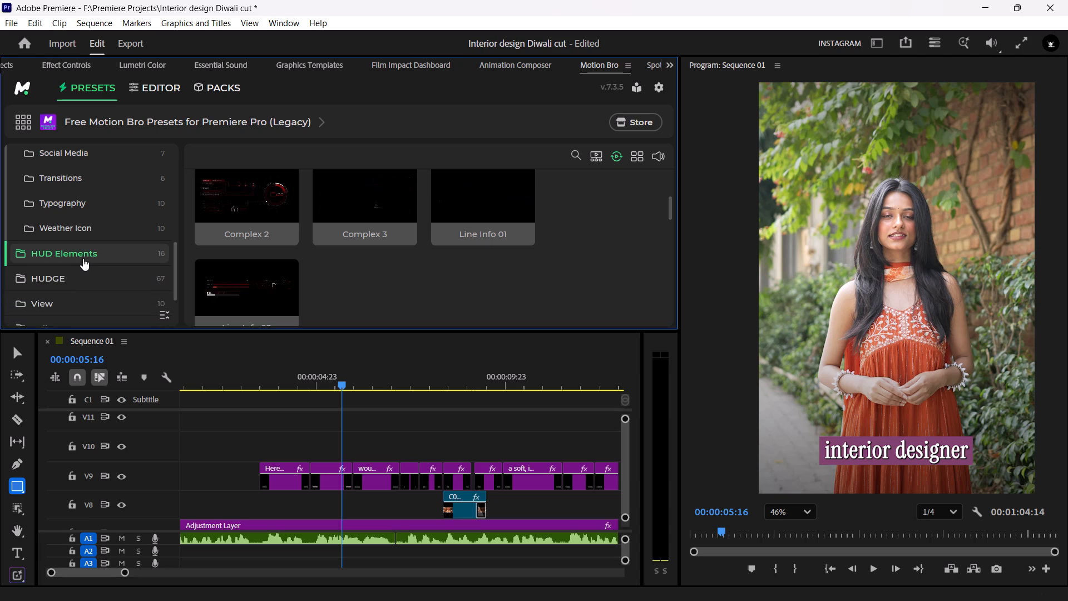
left_click(80, 266)
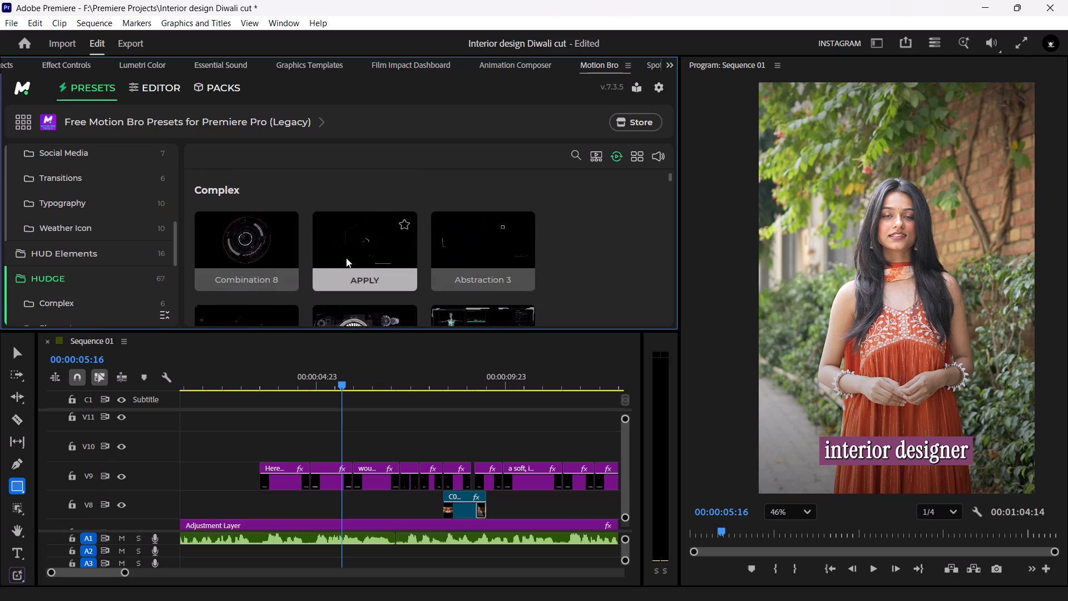
scroll(346, 258, "down", 1)
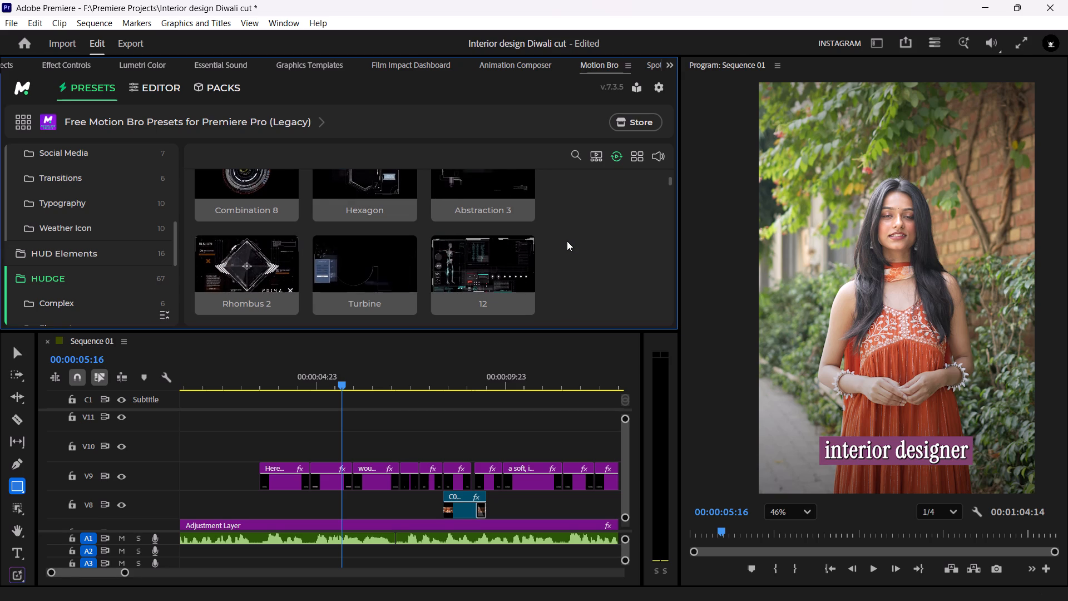
scroll(561, 241, "down", 3)
Look through the presets in Motion Bro's View collection.
scroll(126, 266, "down", 1)
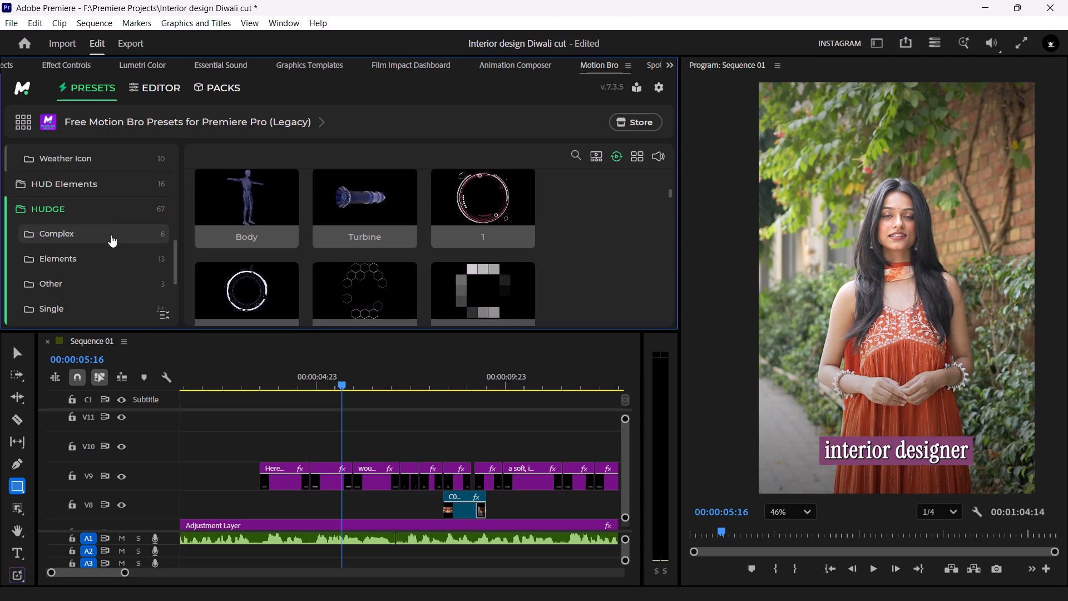
scroll(111, 247, "down", 3)
left_click(88, 235)
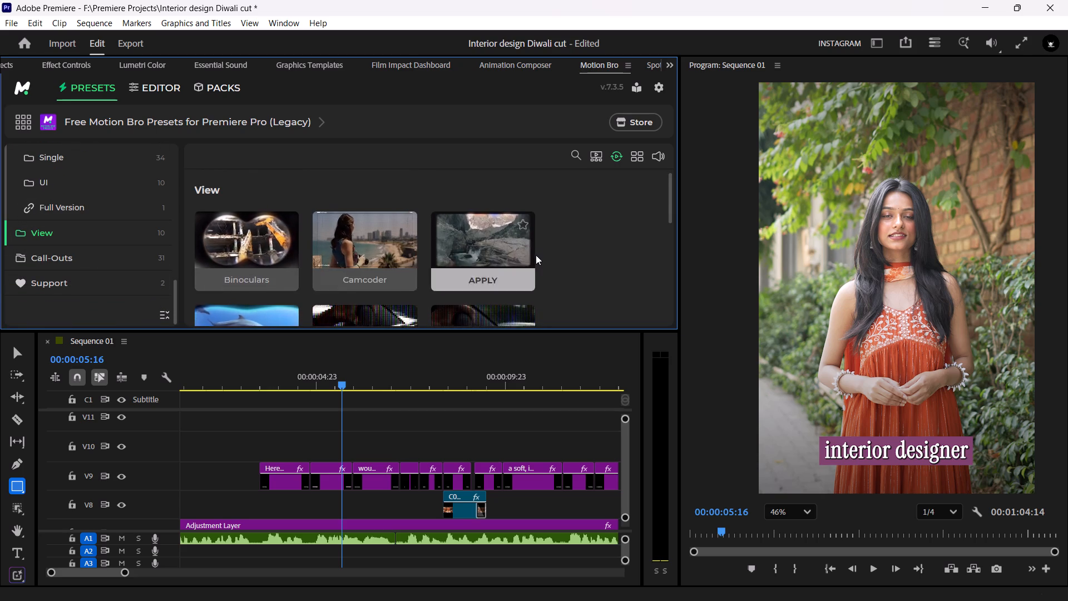
scroll(537, 255, "down", 2)
scroll(537, 255, "up", 2)
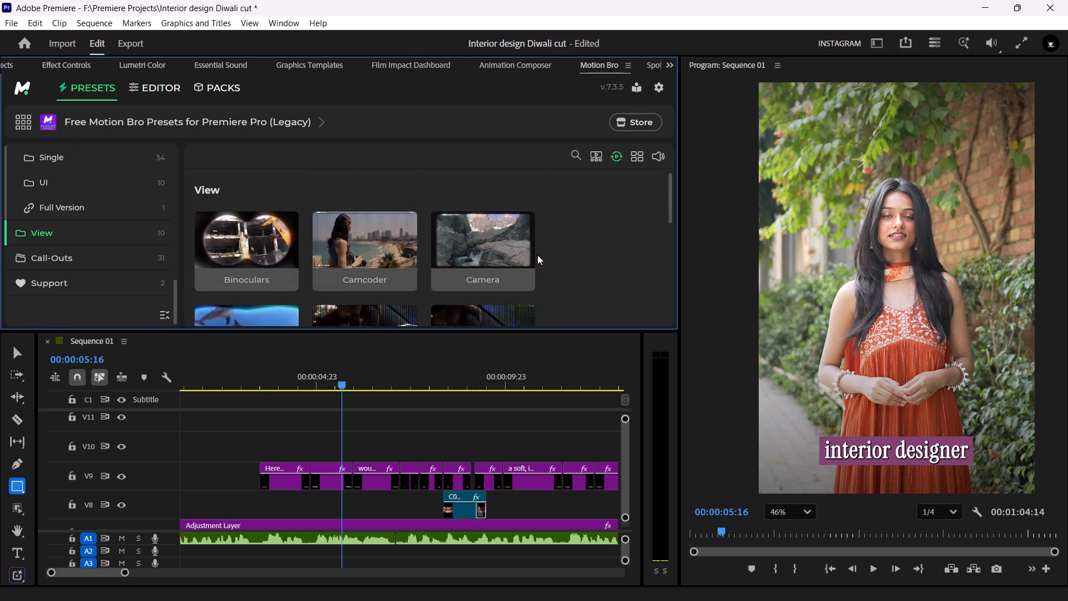
scroll(533, 255, "down", 3)
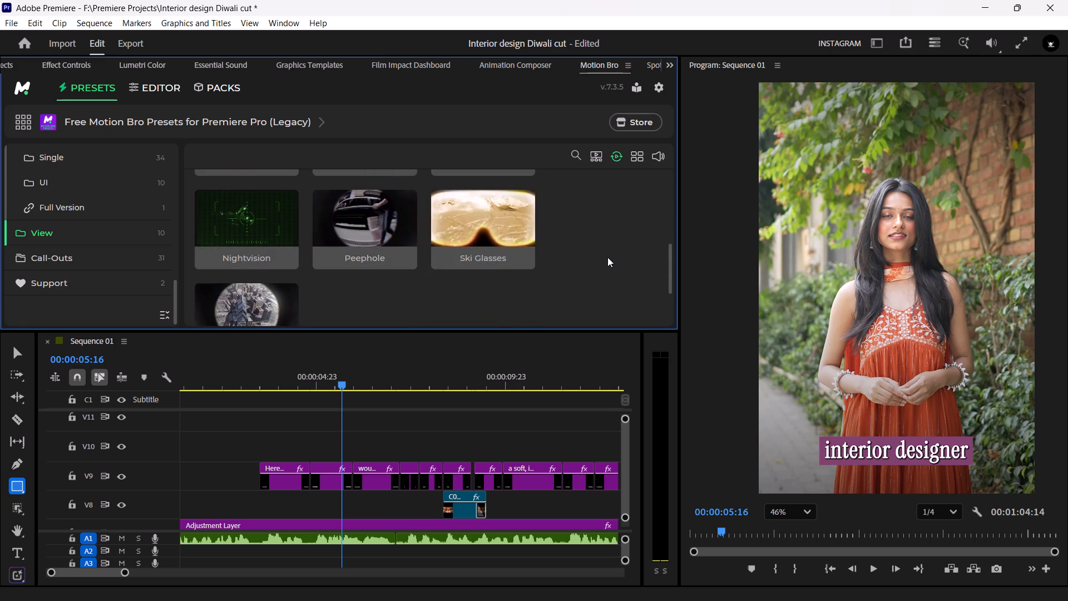
scroll(592, 263, "down", 1)
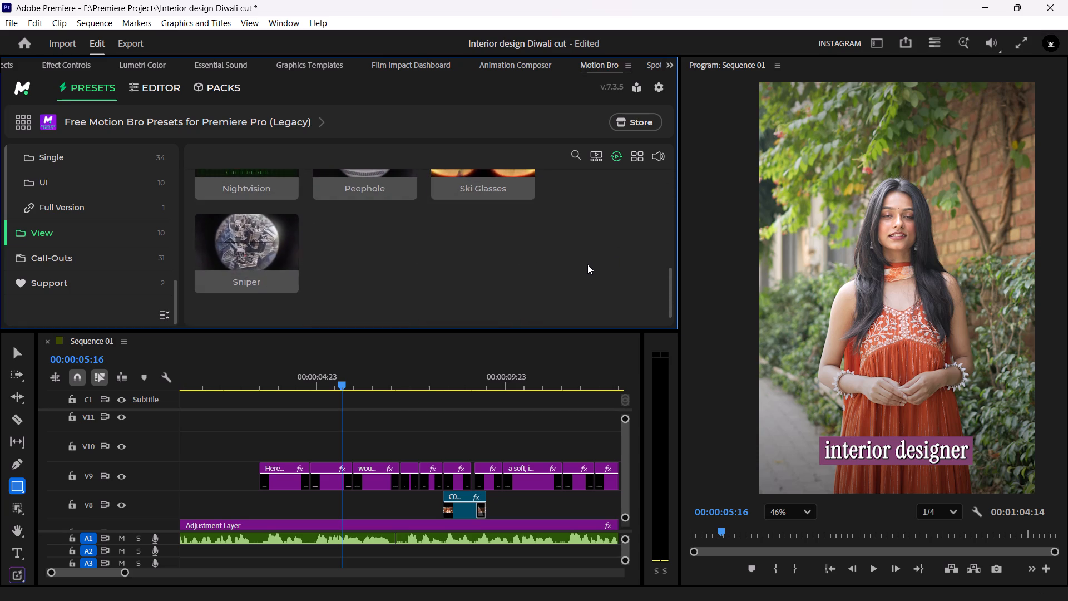
Examine the arrow, pointer, speaks and remaining text presets in Motion Bro's Call-Outs collection.
left_click(91, 254)
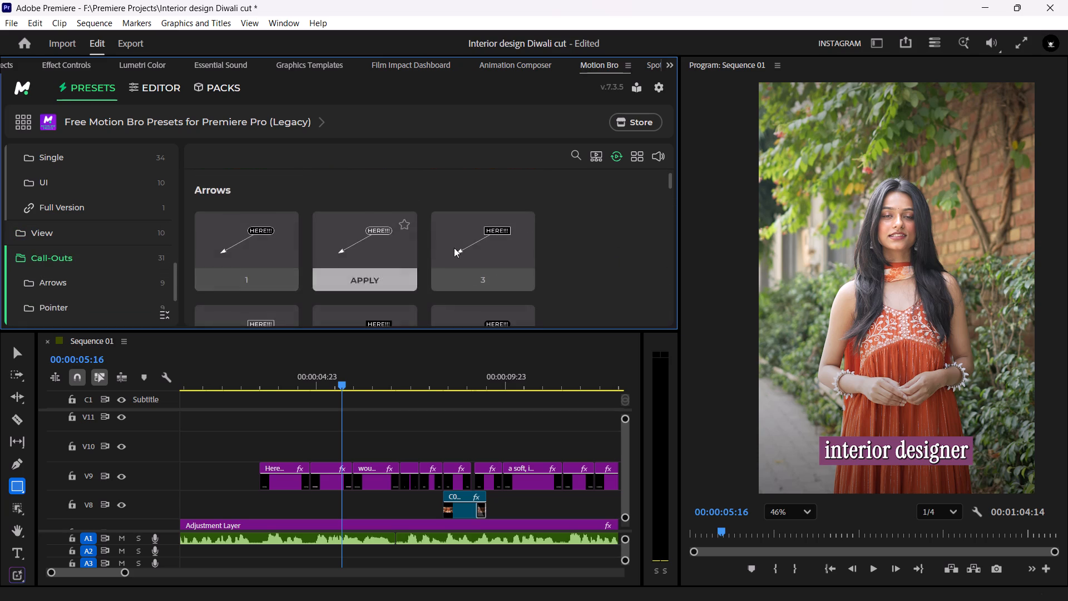
scroll(497, 249, "down", 8)
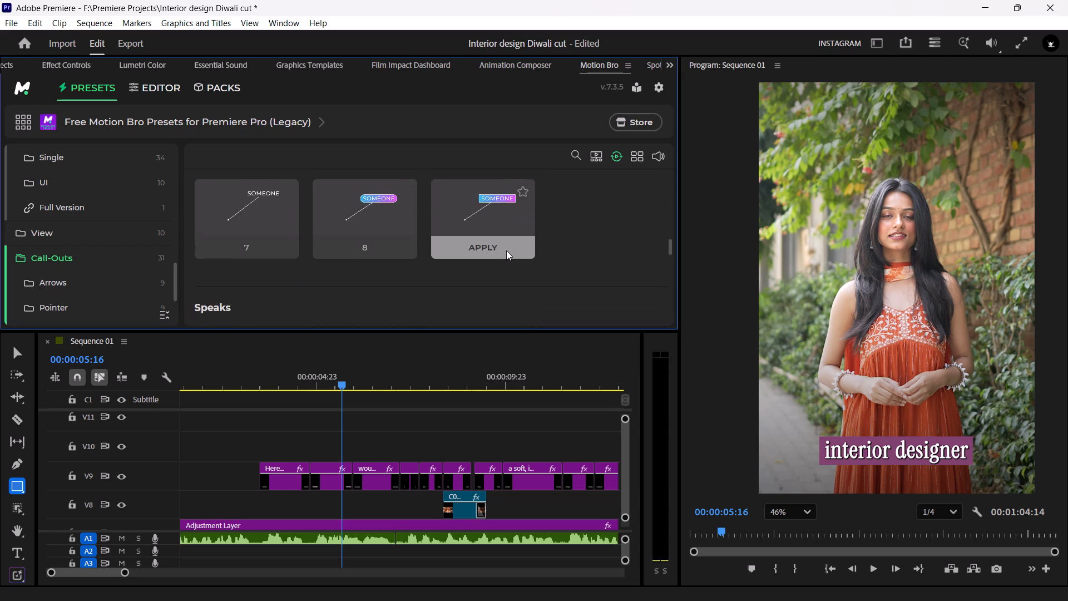
scroll(506, 250, "down", 3)
scroll(426, 265, "up", 1)
scroll(426, 265, "down", 6)
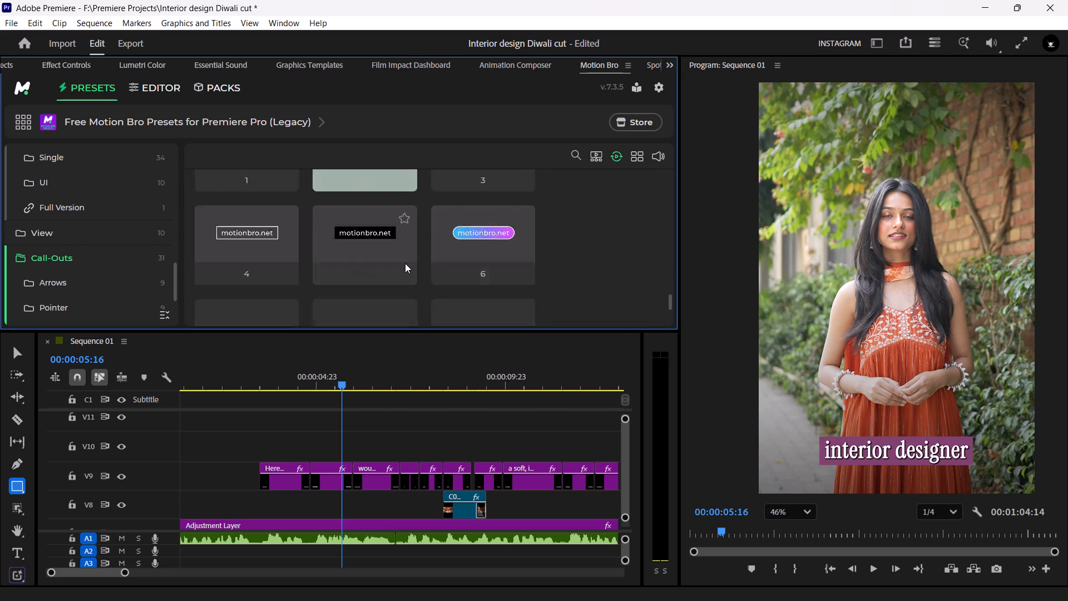
scroll(408, 248, "down", 4)
left_click(56, 264)
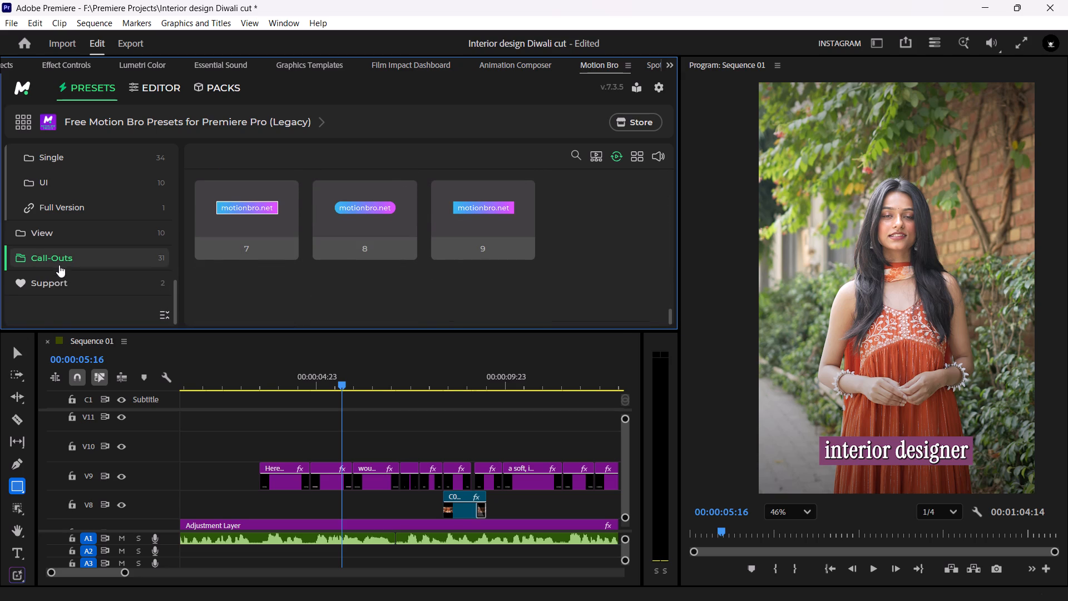
Check the Support section, then look over the other preset packs installed in Motion Bro.
left_click(72, 280)
scroll(112, 225, "up", 6)
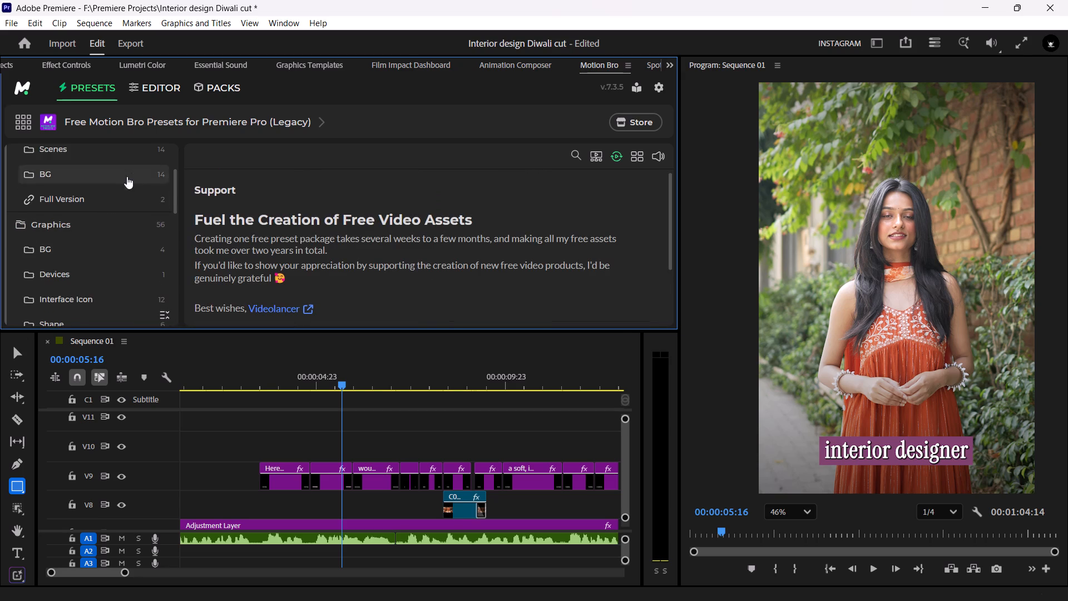
scroll(146, 159, "up", 1)
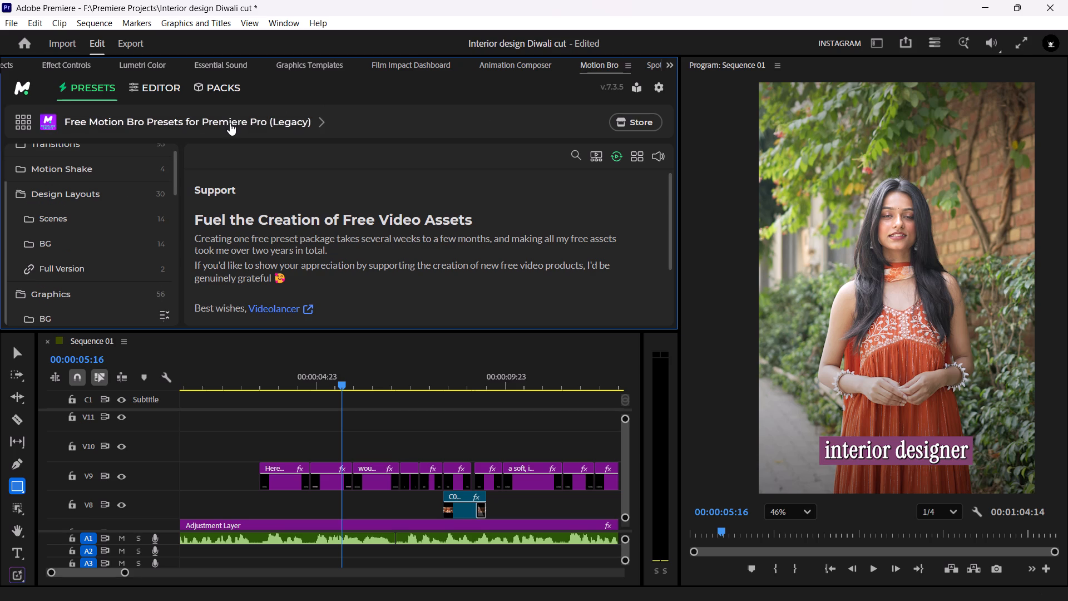
left_click(230, 123)
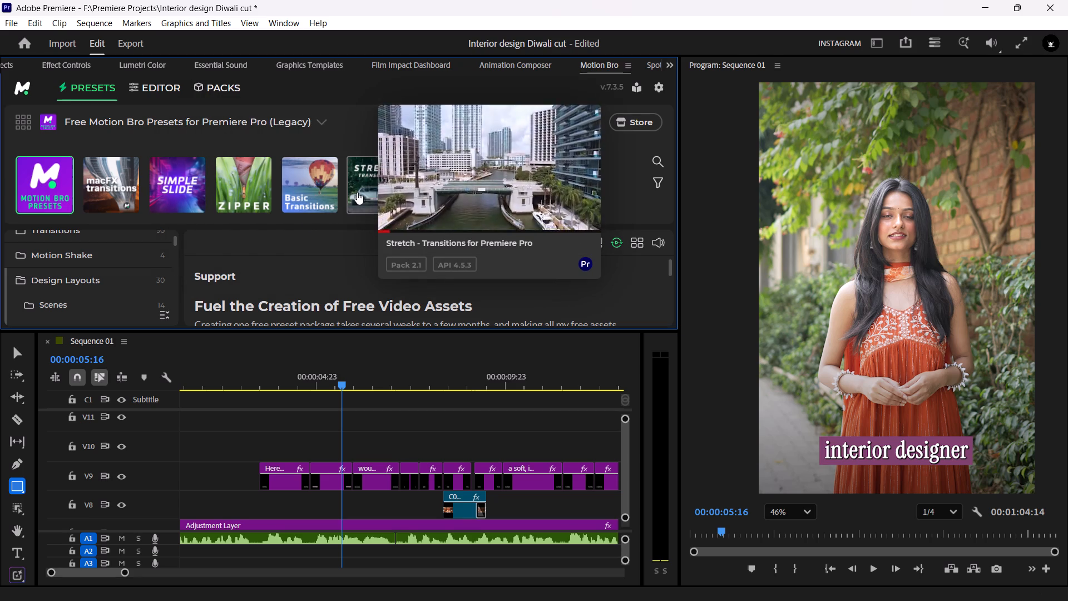
scroll(541, 162, "down", 3)
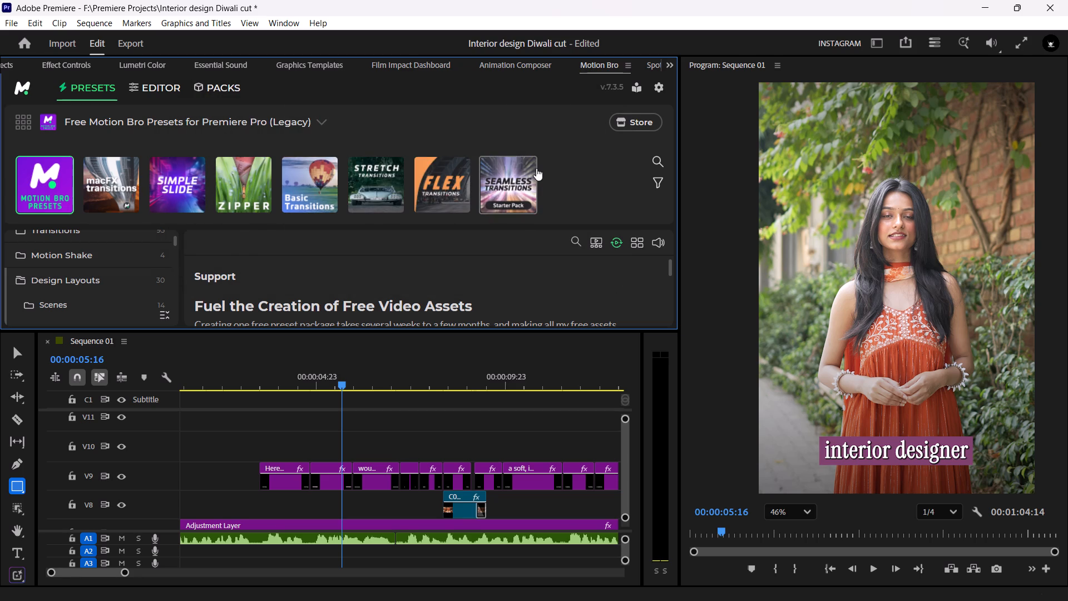
scroll(497, 180, "up", 4)
scroll(552, 168, "up", 1)
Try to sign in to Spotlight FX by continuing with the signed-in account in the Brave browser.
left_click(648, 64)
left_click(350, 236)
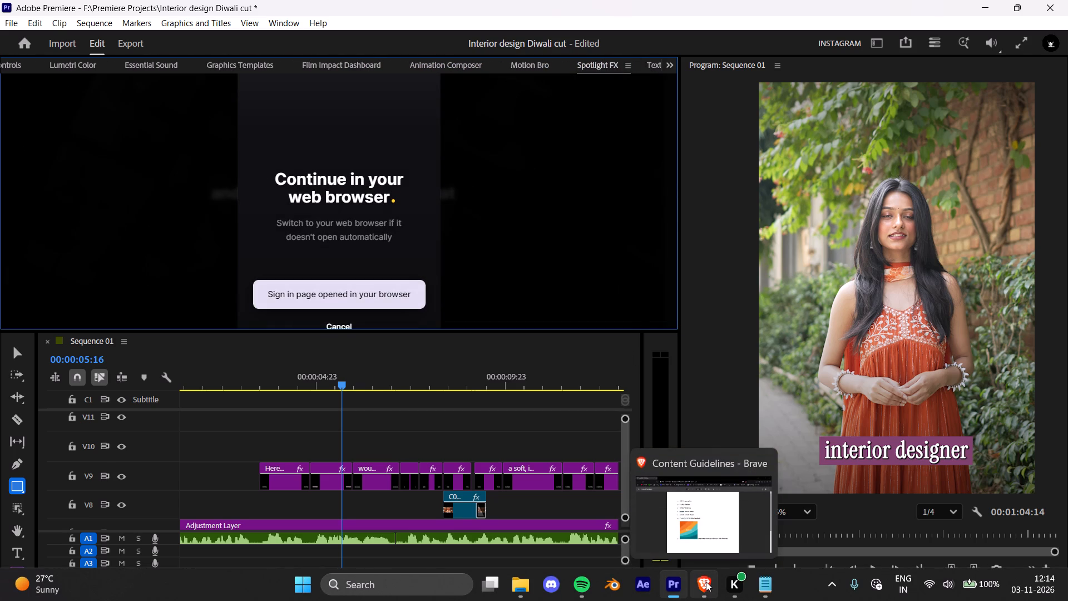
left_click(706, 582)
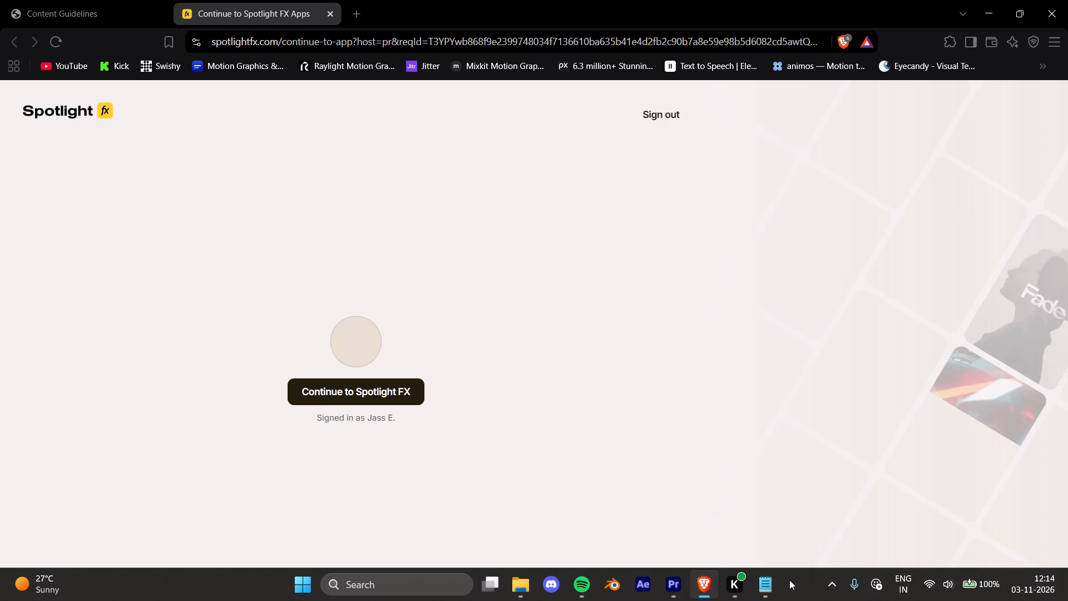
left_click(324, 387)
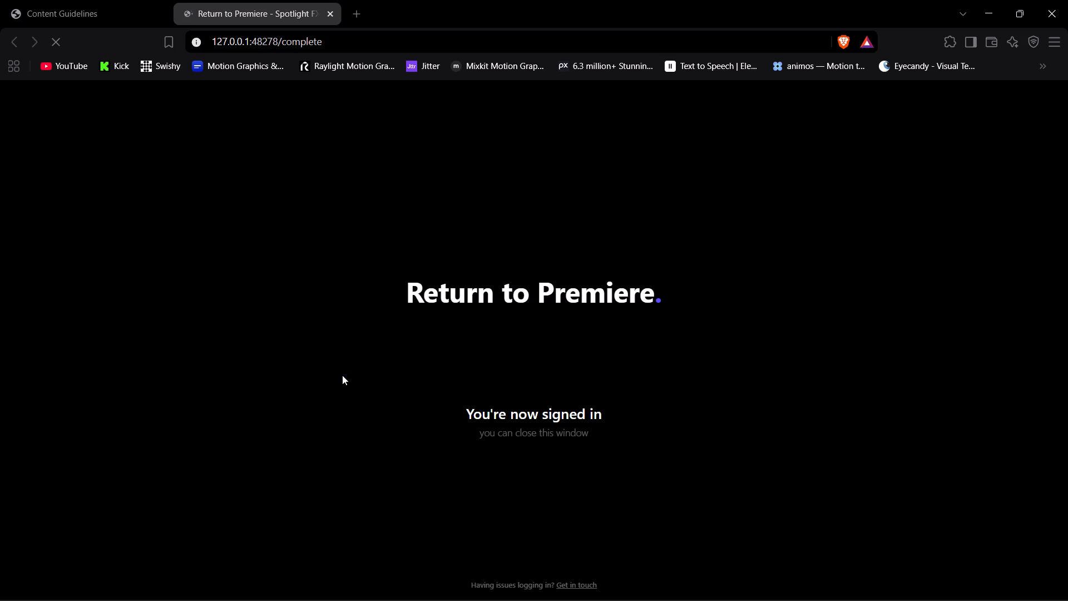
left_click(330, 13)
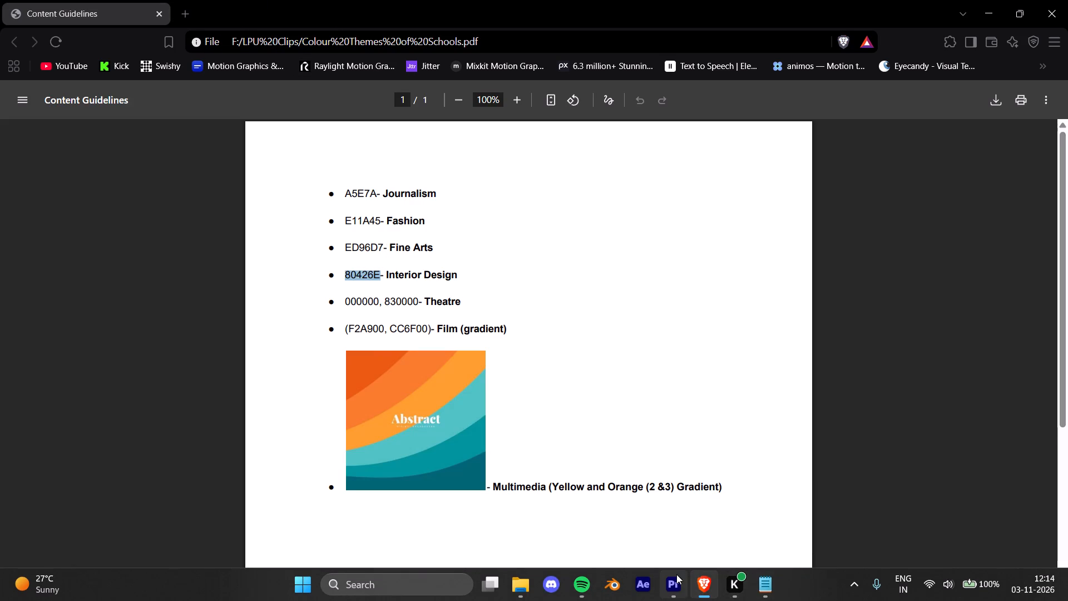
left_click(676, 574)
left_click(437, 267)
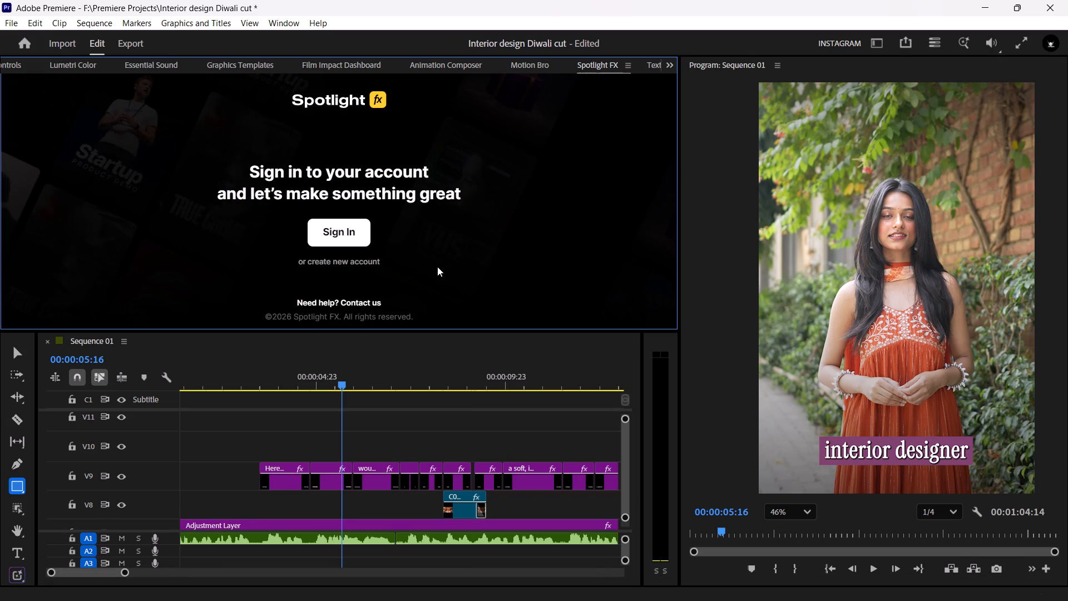
Sign in to Spotlight FX again through the Brave browser and return to Premiere.
left_click(355, 225)
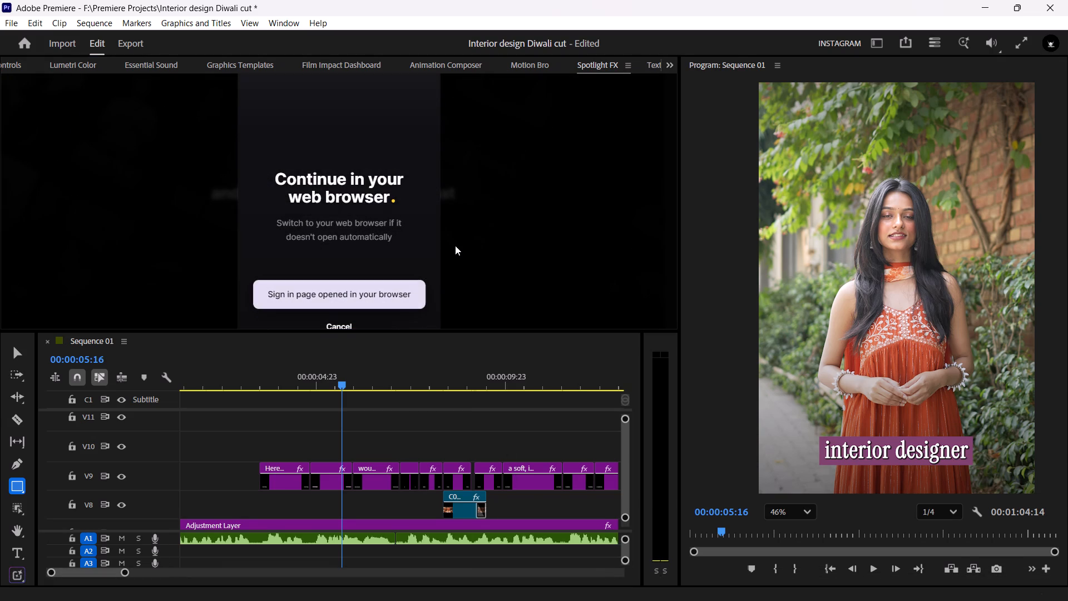
left_click(695, 583)
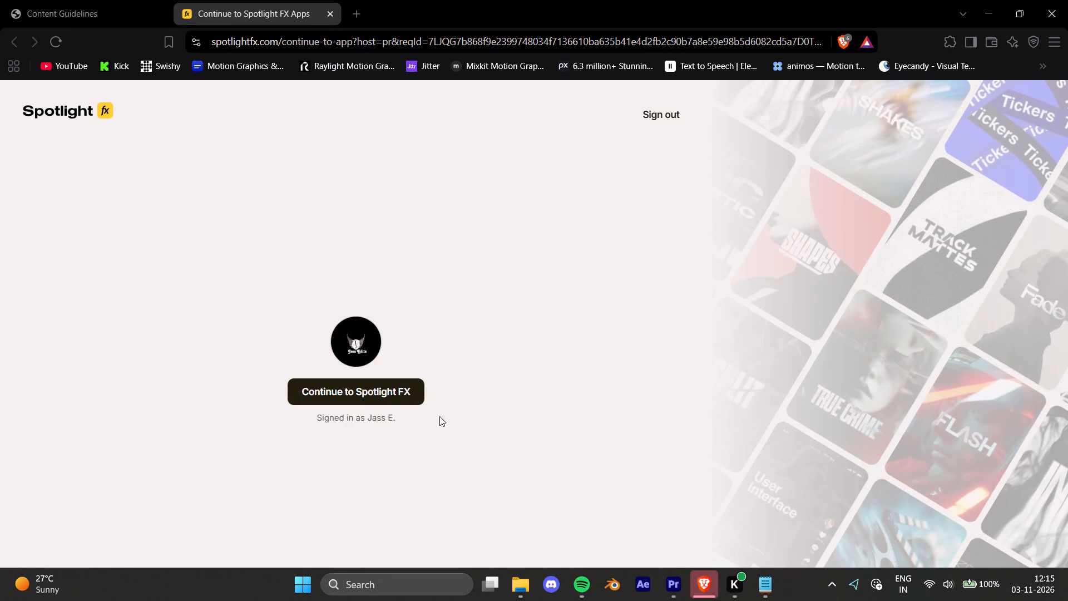
left_click(330, 388)
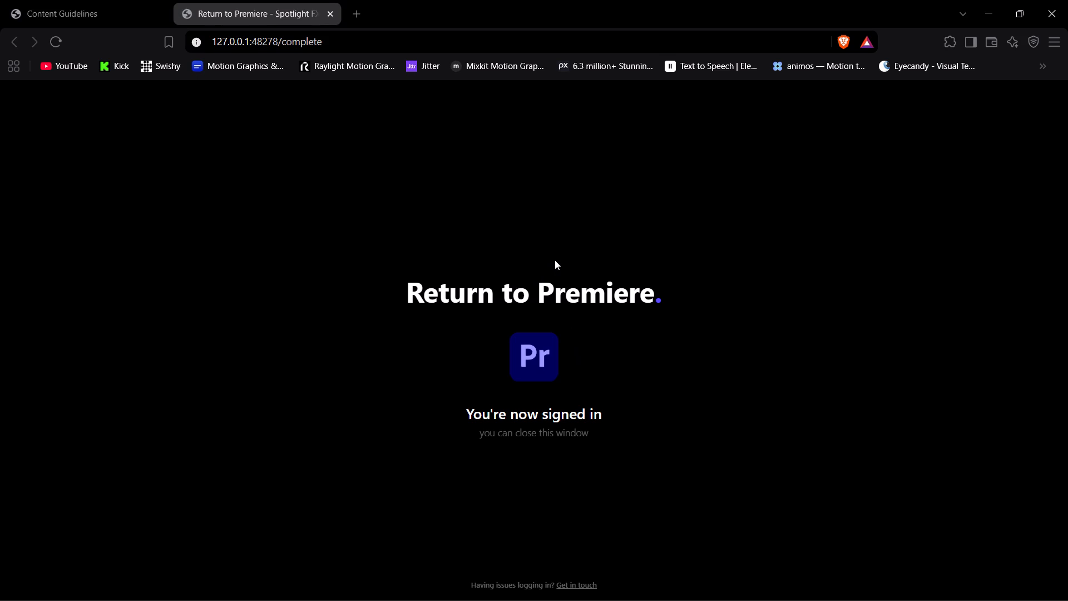
left_click(681, 590)
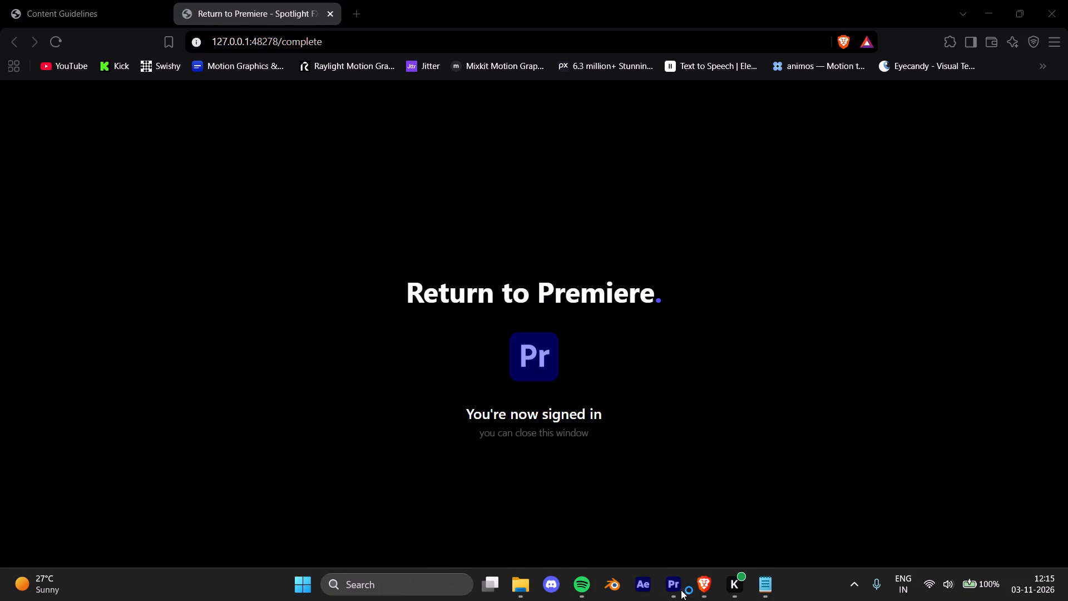
left_click(676, 588)
left_click(676, 585)
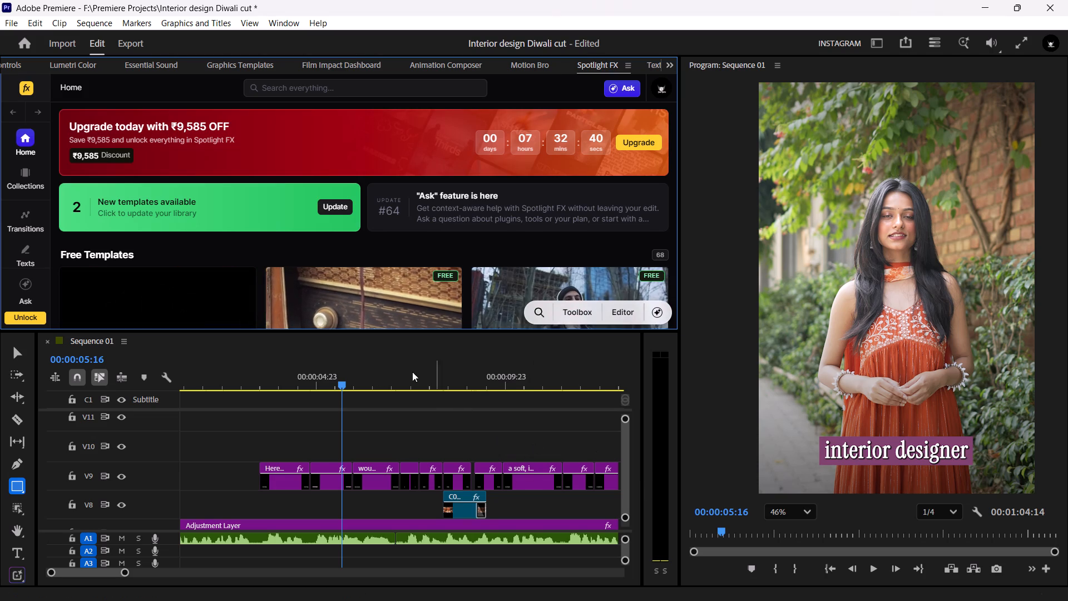
Update the Spotlight FX library with the new templates.
left_click(339, 204)
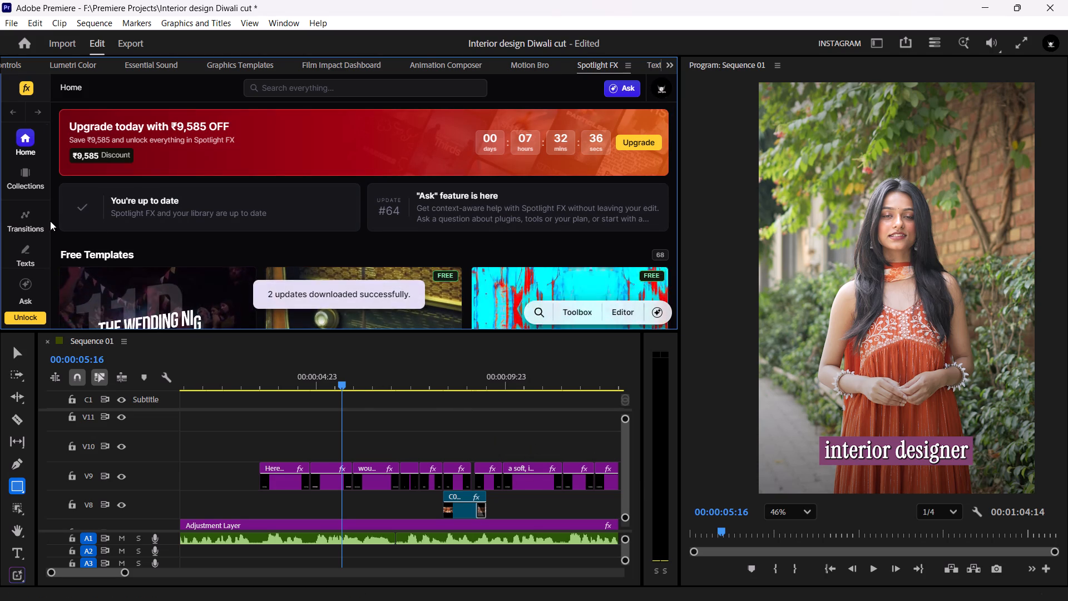
Look over the Spotlight FX collections and the free and new templates on its home page.
left_click(22, 177)
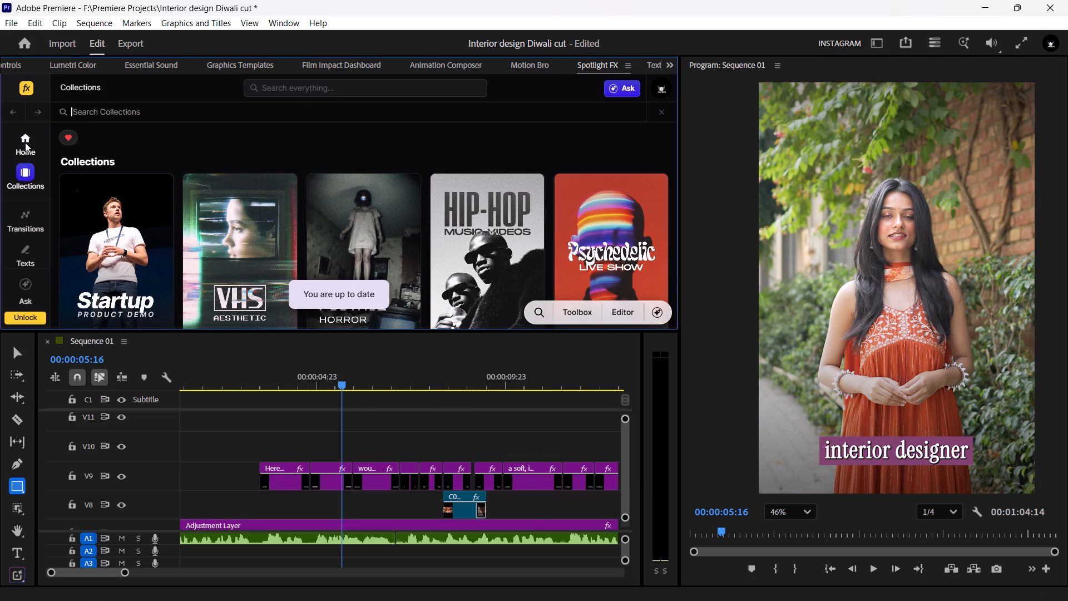
left_click(25, 142)
scroll(311, 264, "down", 2)
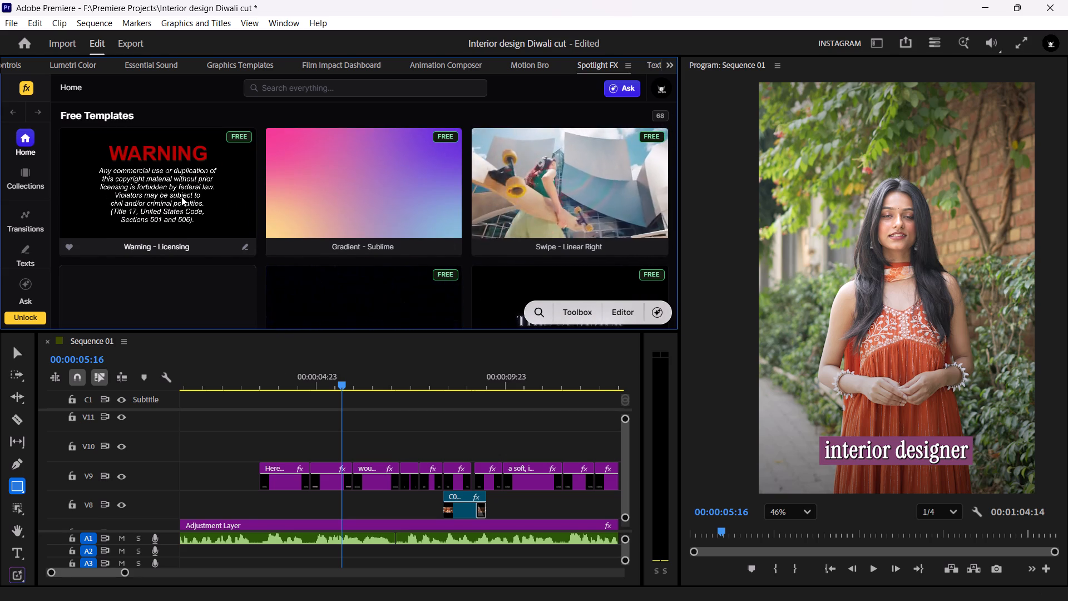
scroll(581, 194, "down", 1)
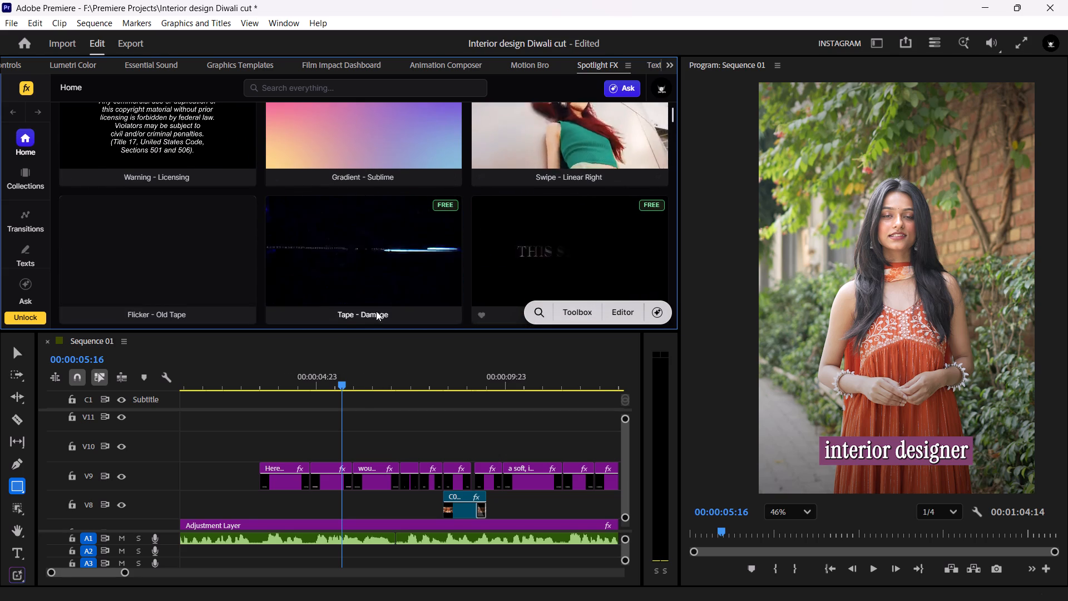
scroll(618, 228, "down", 1)
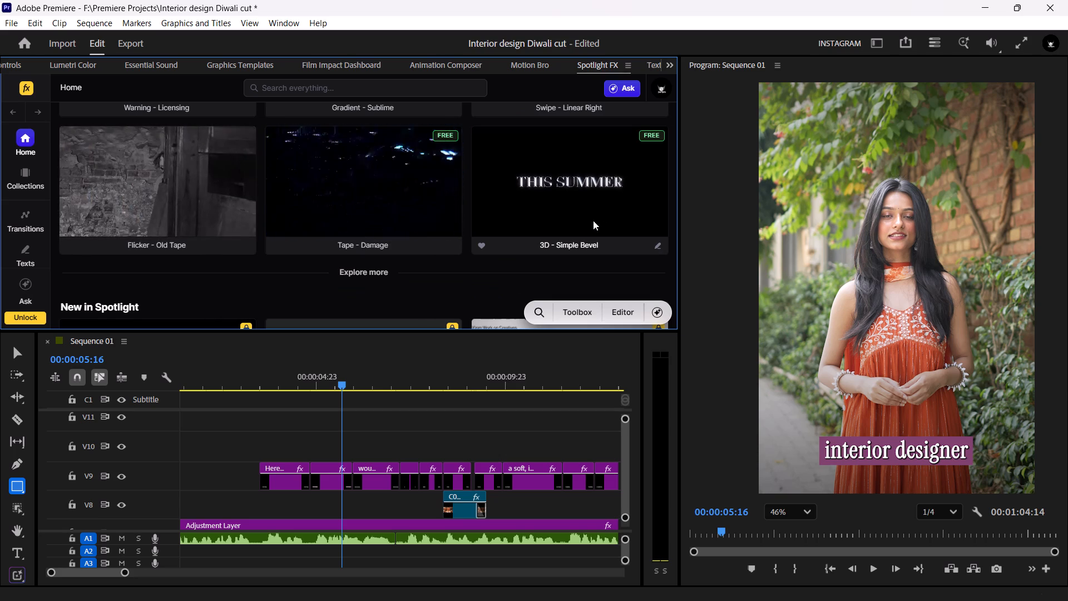
scroll(566, 204, "down", 2)
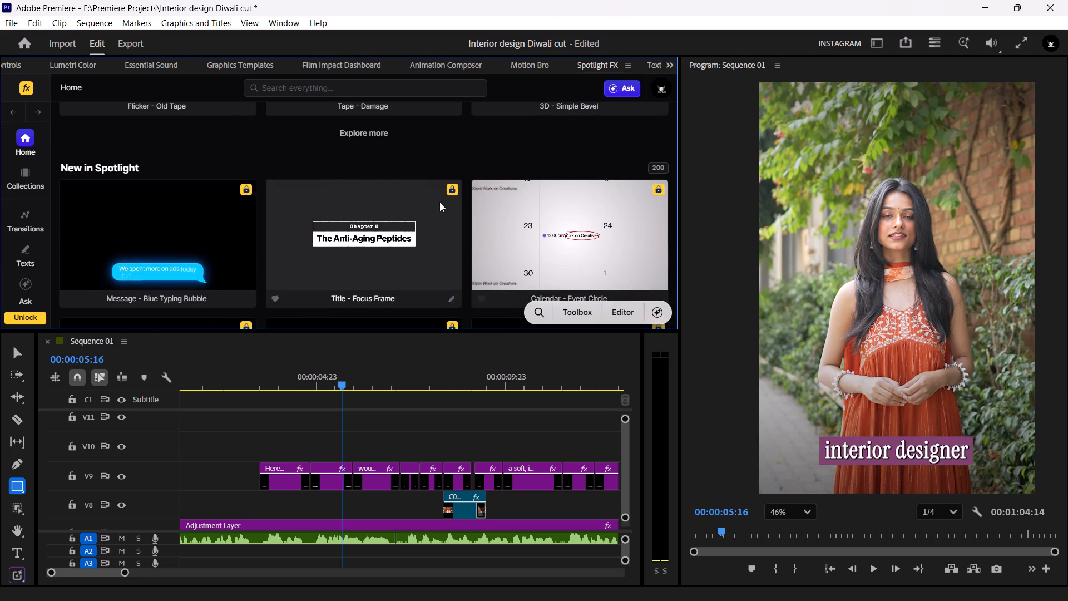
scroll(439, 202, "up", 1)
Open the full Free Templates collection and browse through it to the end.
left_click(347, 206)
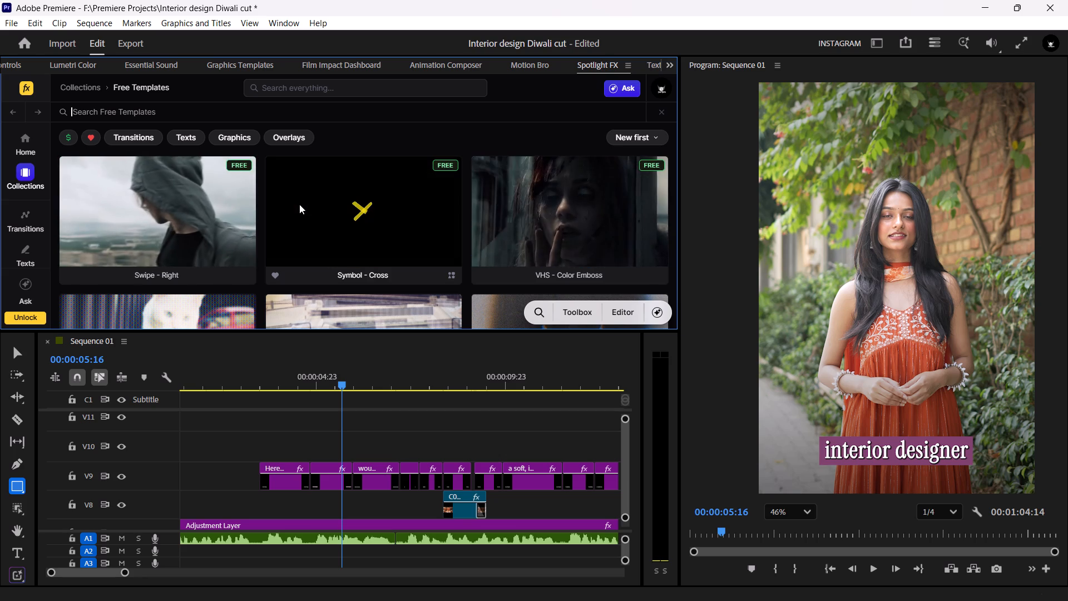
scroll(299, 204, "down", 2)
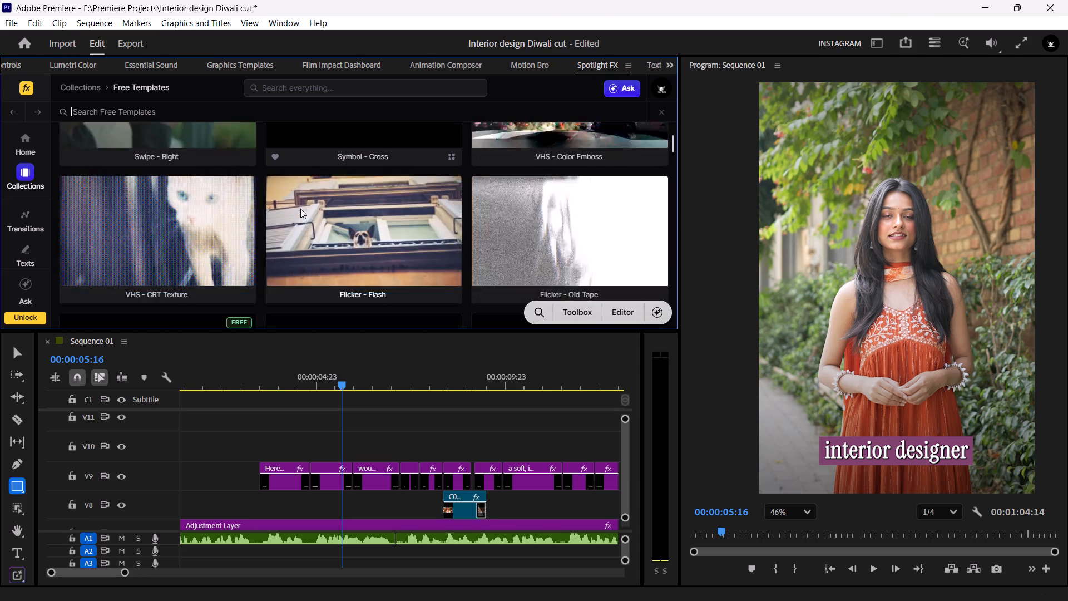
scroll(300, 209, "down", 5)
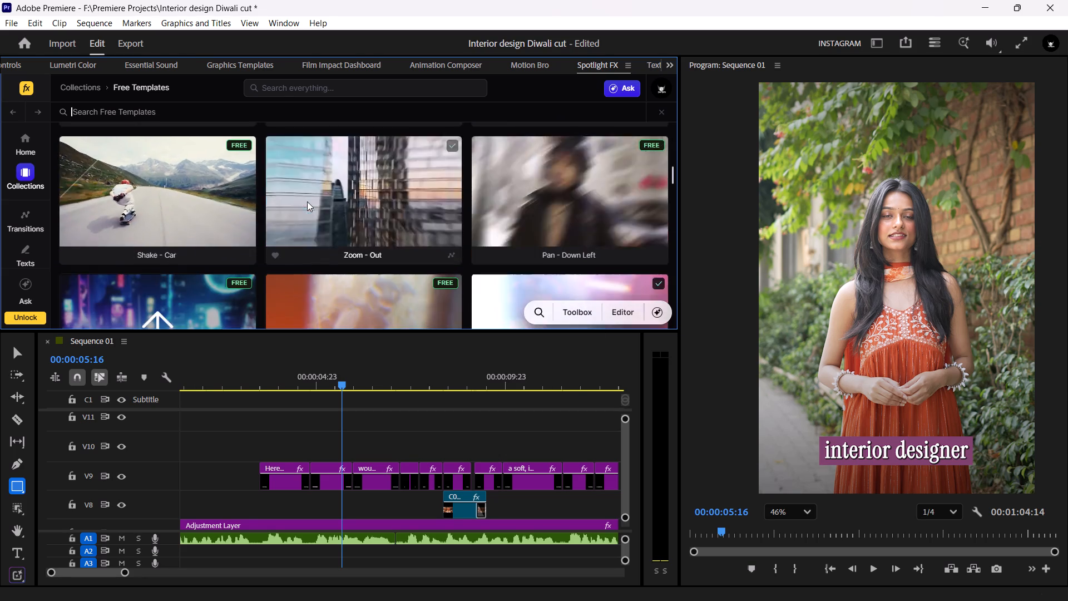
scroll(308, 201, "down", 8)
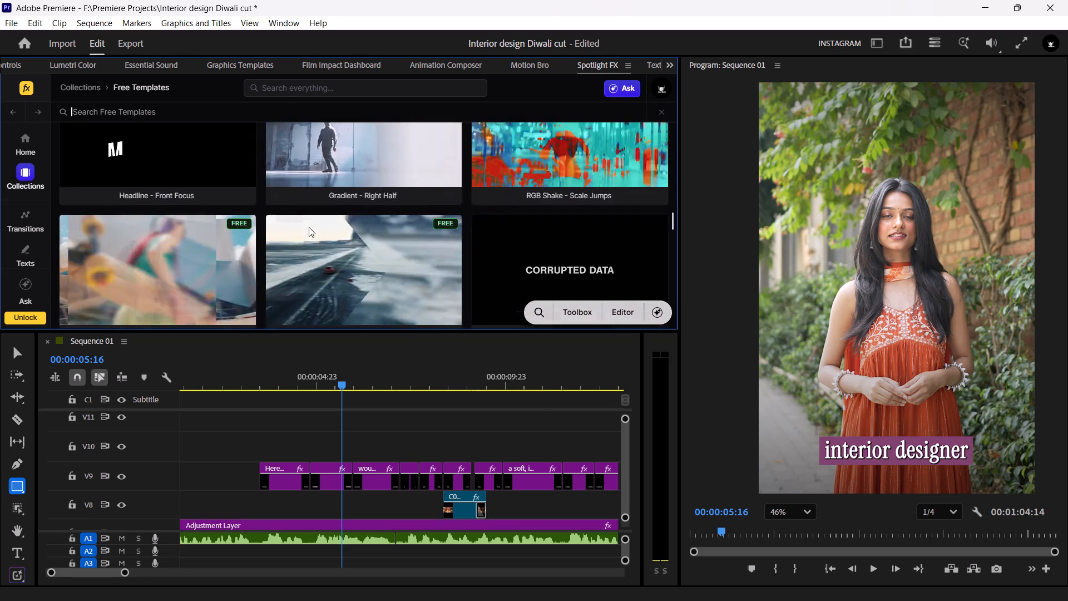
scroll(312, 216, "down", 5)
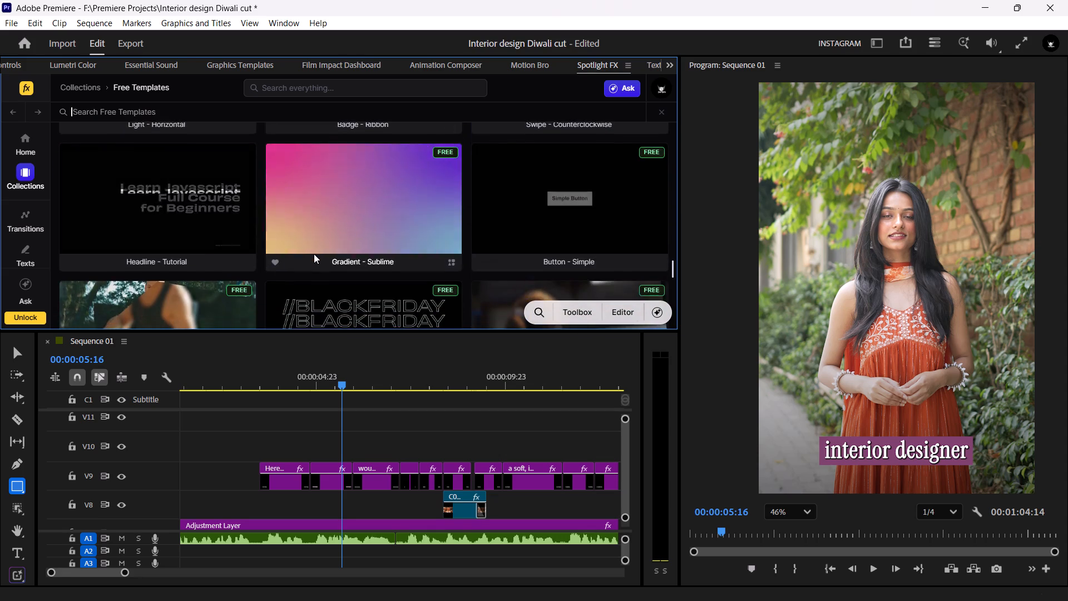
scroll(314, 254, "down", 7)
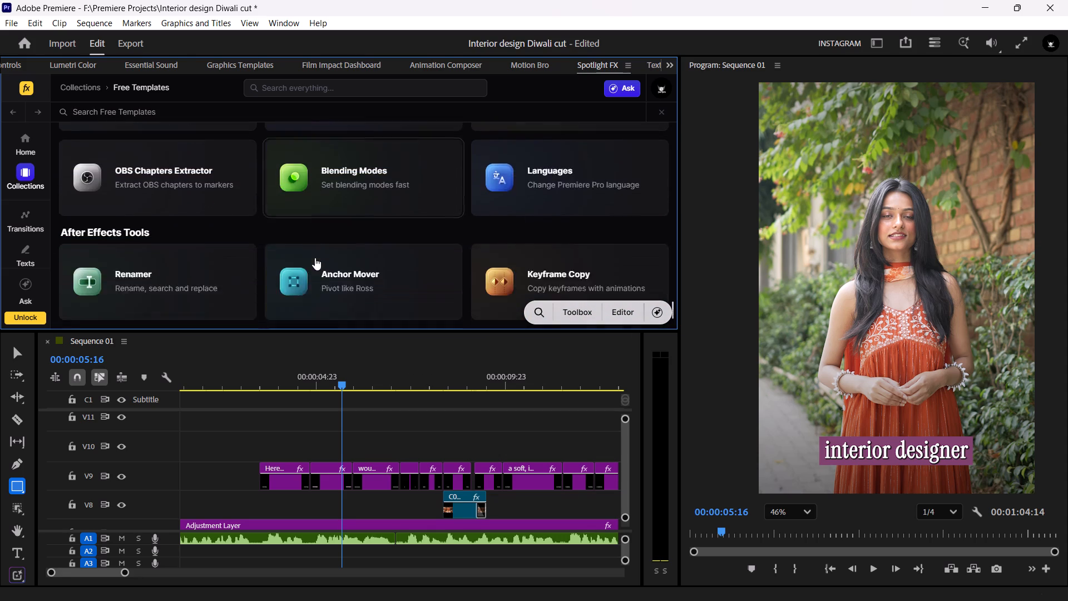
scroll(315, 258, "down", 5)
Play back the captions from "Here are 3 things" through "would never overlook.".
left_click_drag(331, 383, 248, 363)
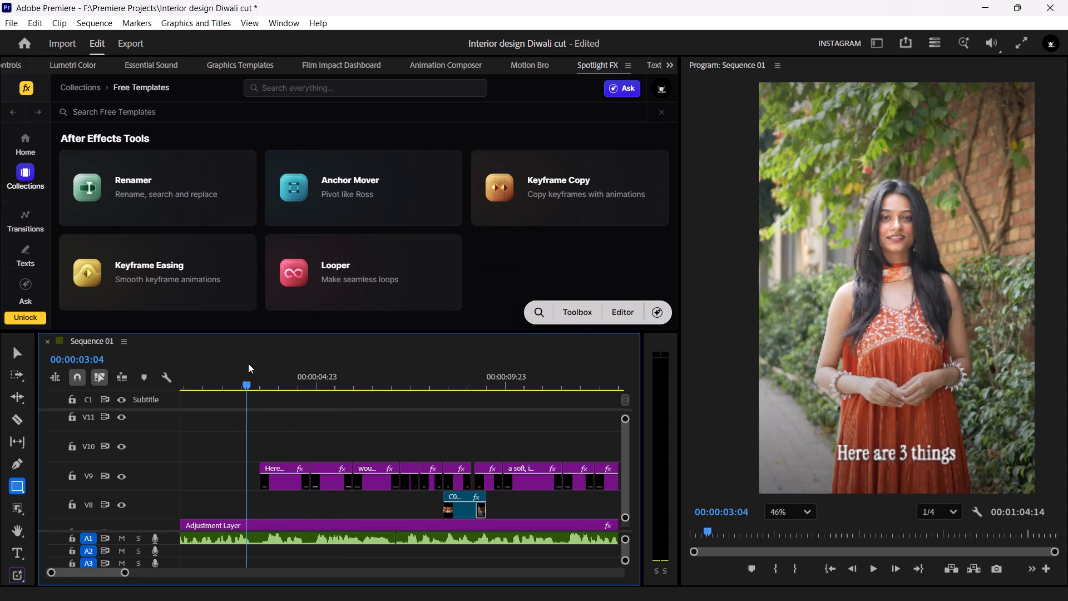
left_click_drag(248, 363, 243, 361)
key("space")
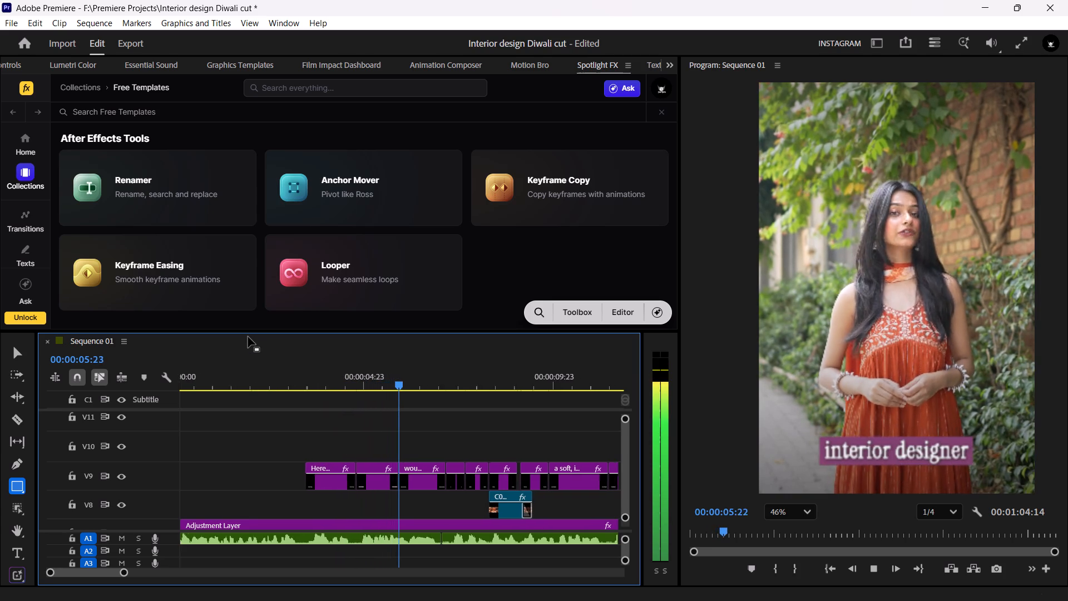
key("space")
Set the program monitor's zoom level to Fit.
left_click(803, 511)
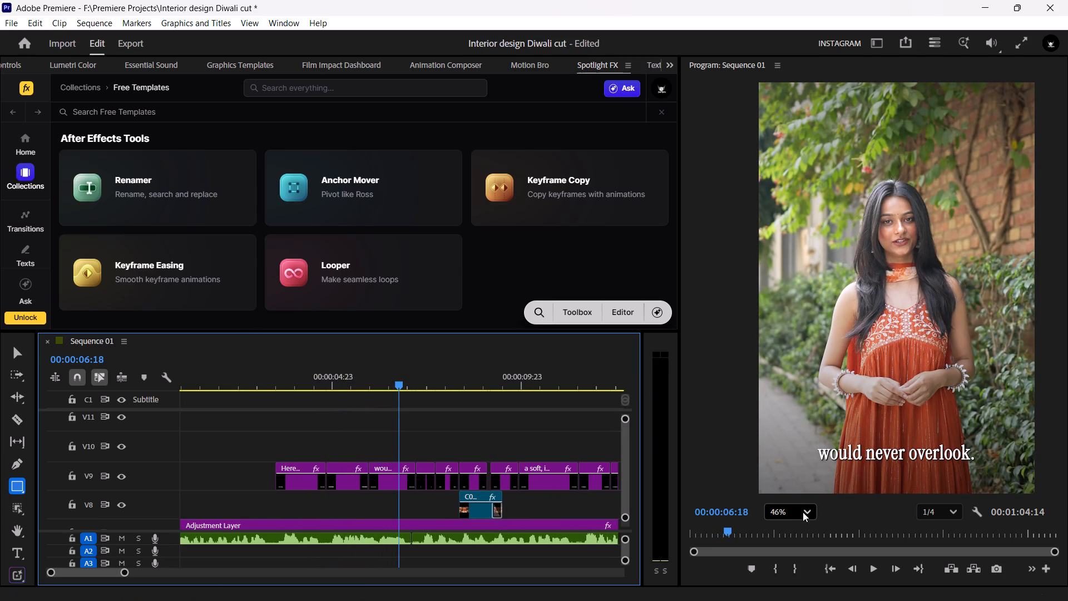
left_click(785, 323)
Save the project.
key("ctrl+s")
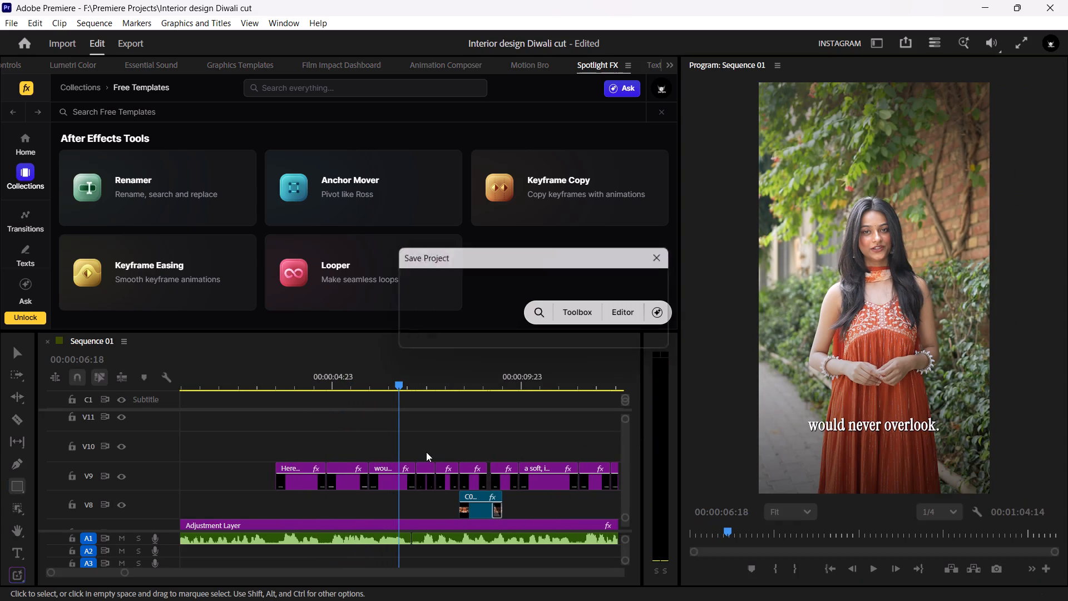
Play on from the "would never overlook." caption, then review the opening titles and their tracks from the sequence start.
left_click(291, 443)
left_click_drag(315, 396, 300, 399)
key("space")
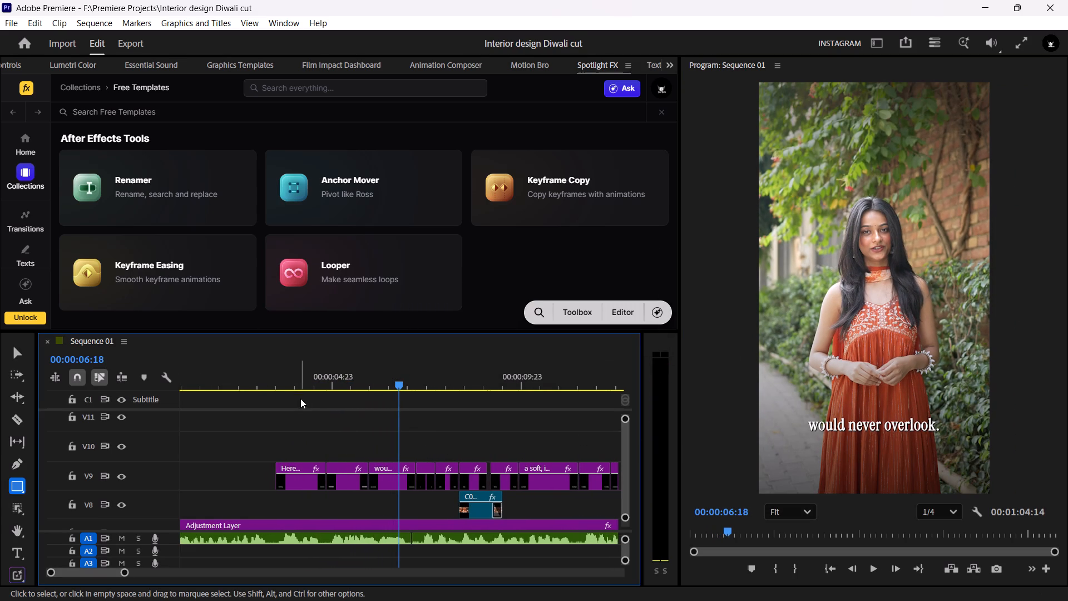
key("space")
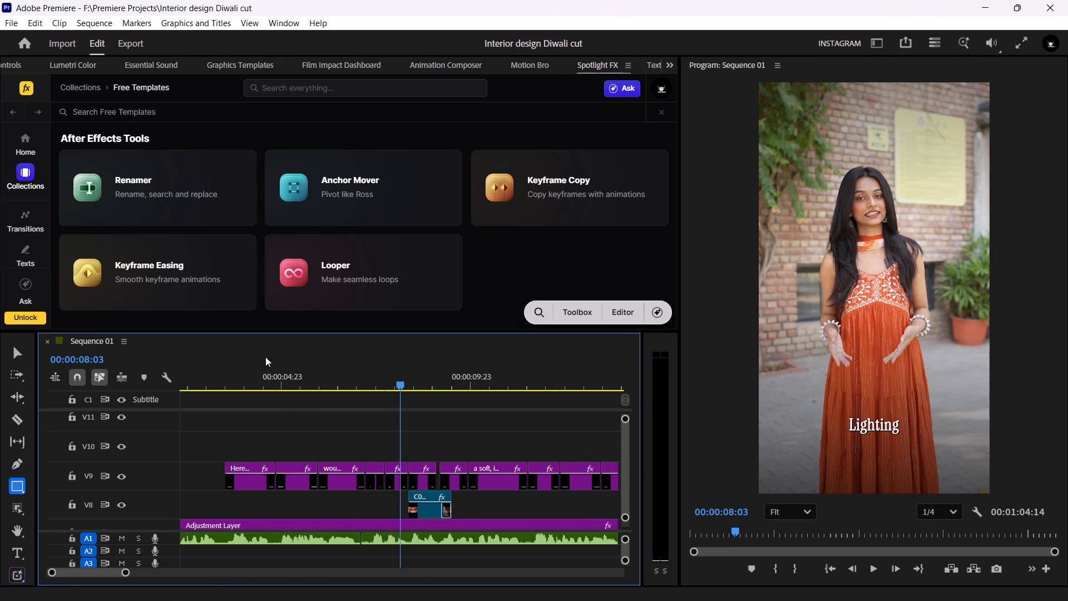
left_click_drag(249, 374, 160, 391)
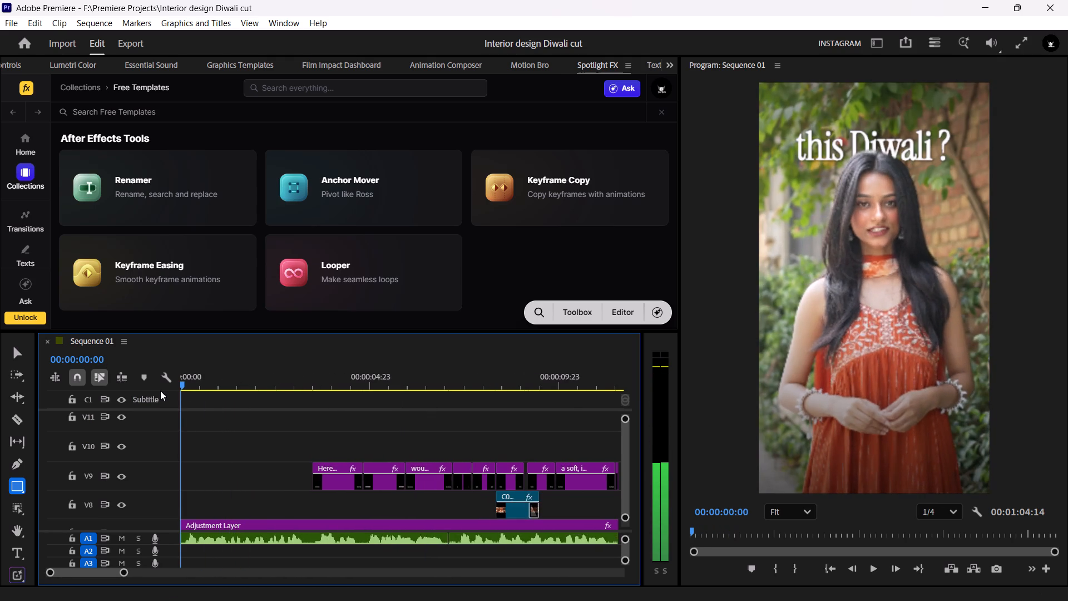
left_click_drag(160, 391, 60, 392)
key("space")
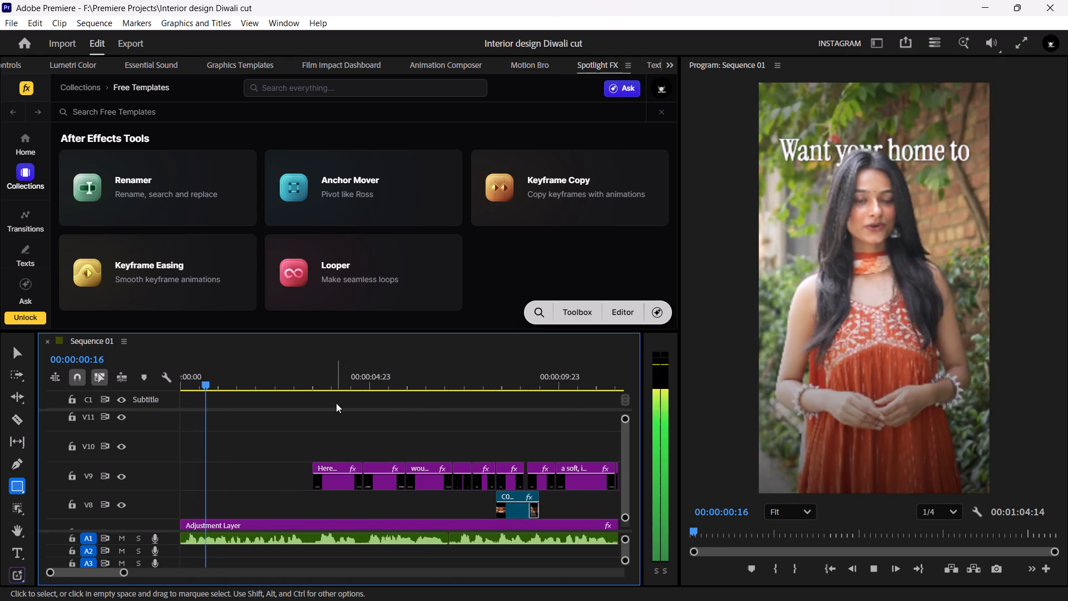
key("space")
left_click_drag(209, 382, 136, 381)
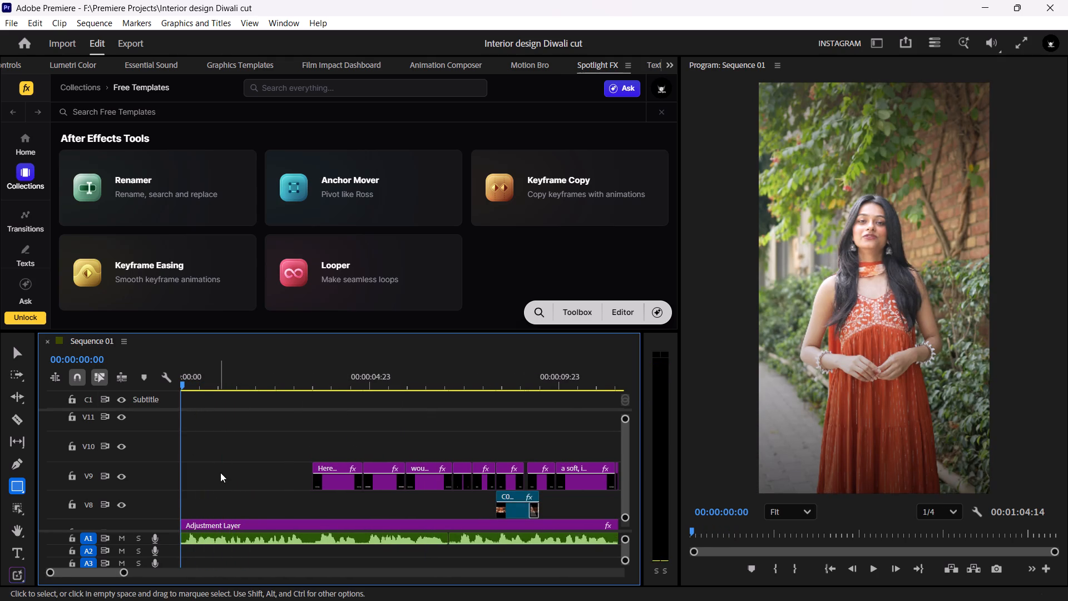
scroll(220, 472, "down", 11, "ctrl")
scroll(222, 472, "up", 1, "ctrl")
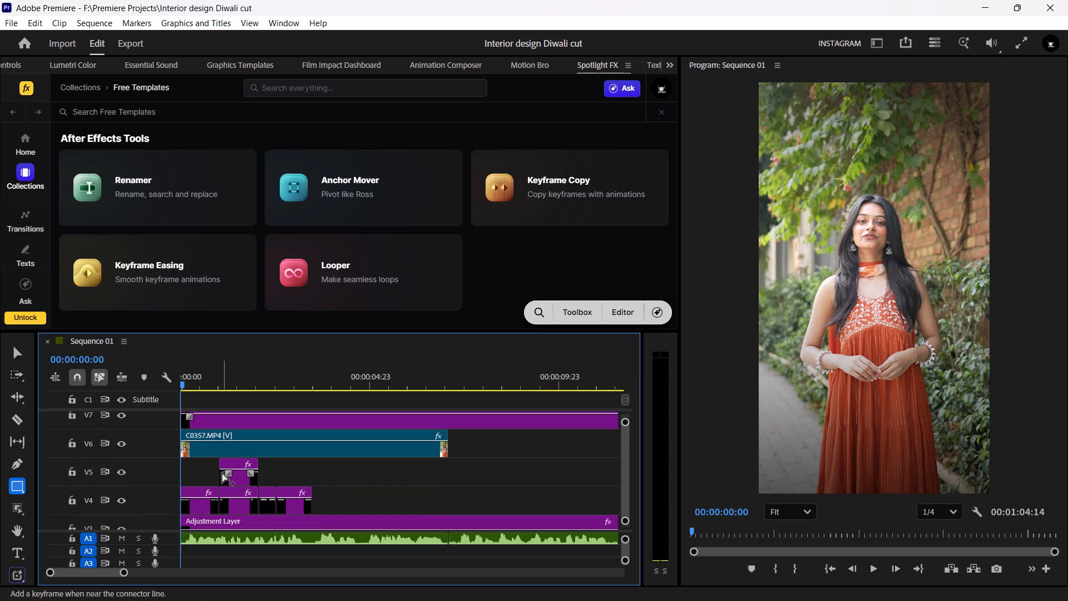
Browse the Free Templates collection back to its beginning, examining the previews for an accent for the opening.
scroll(245, 200, "up", 5)
scroll(286, 217, "up", 2)
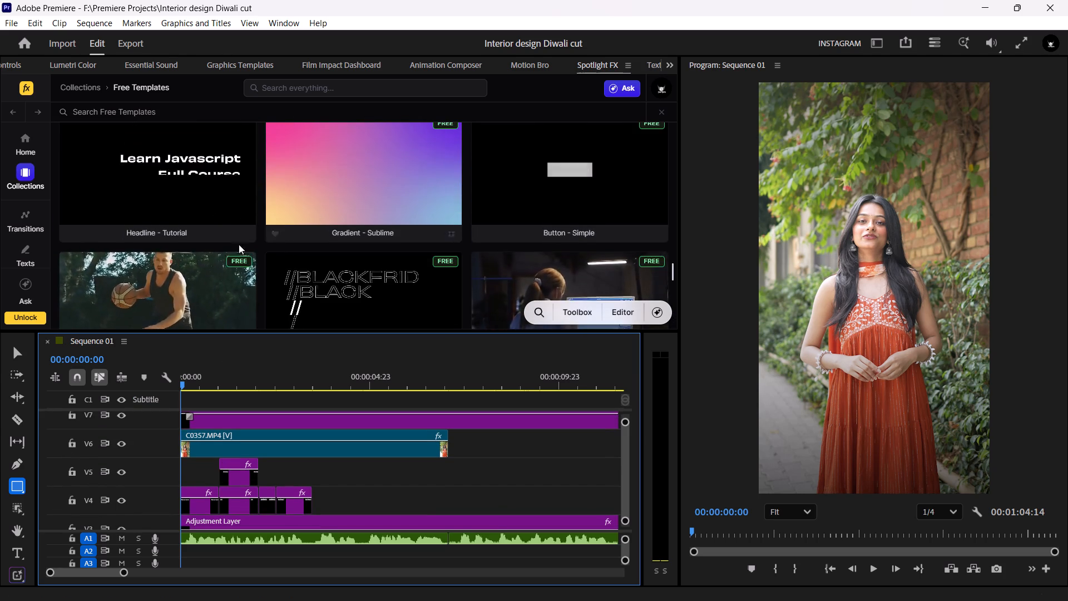
scroll(305, 263, "up", 3)
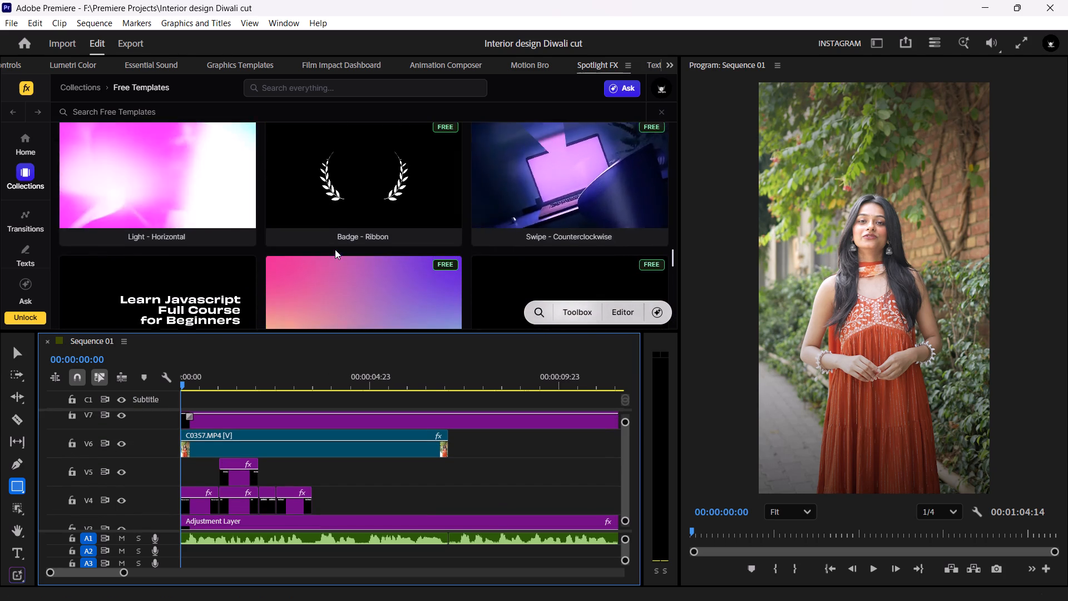
scroll(335, 249, "up", 1)
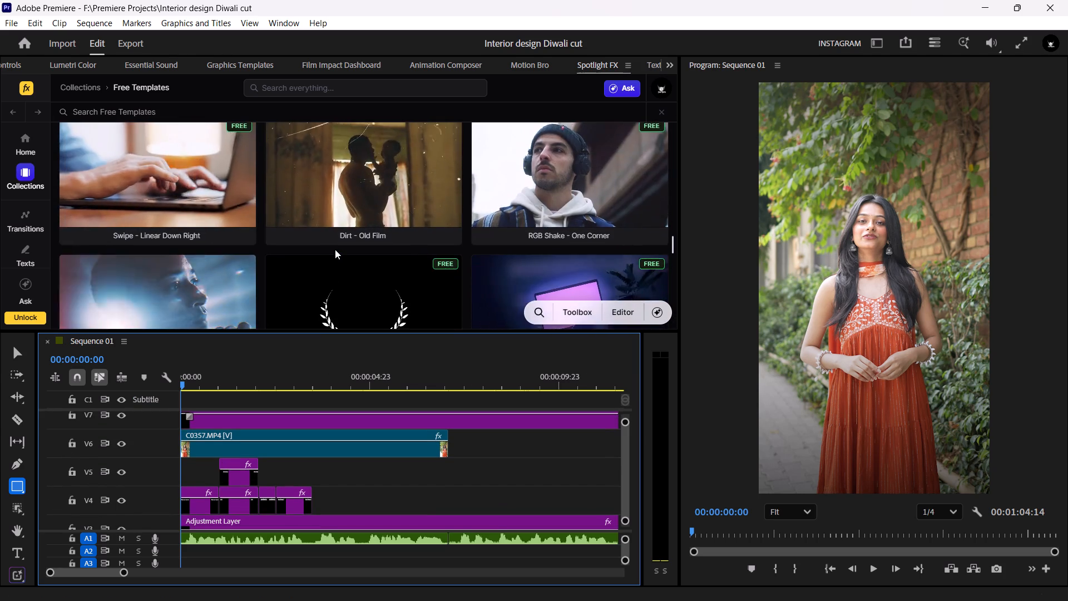
scroll(335, 249, "down", 2)
scroll(335, 251, "up", 2)
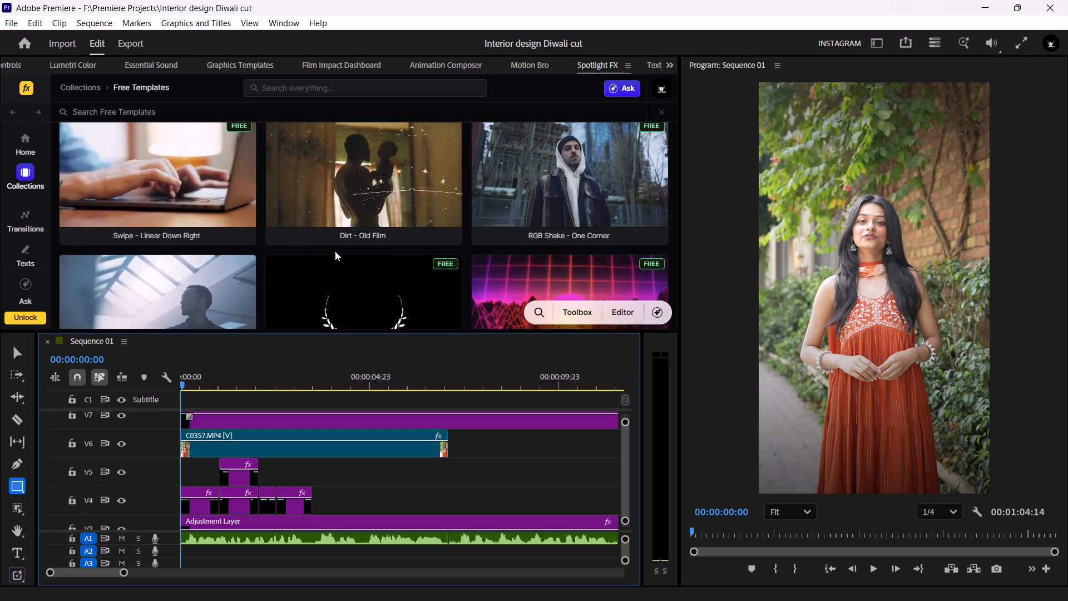
scroll(335, 251, "up", 2)
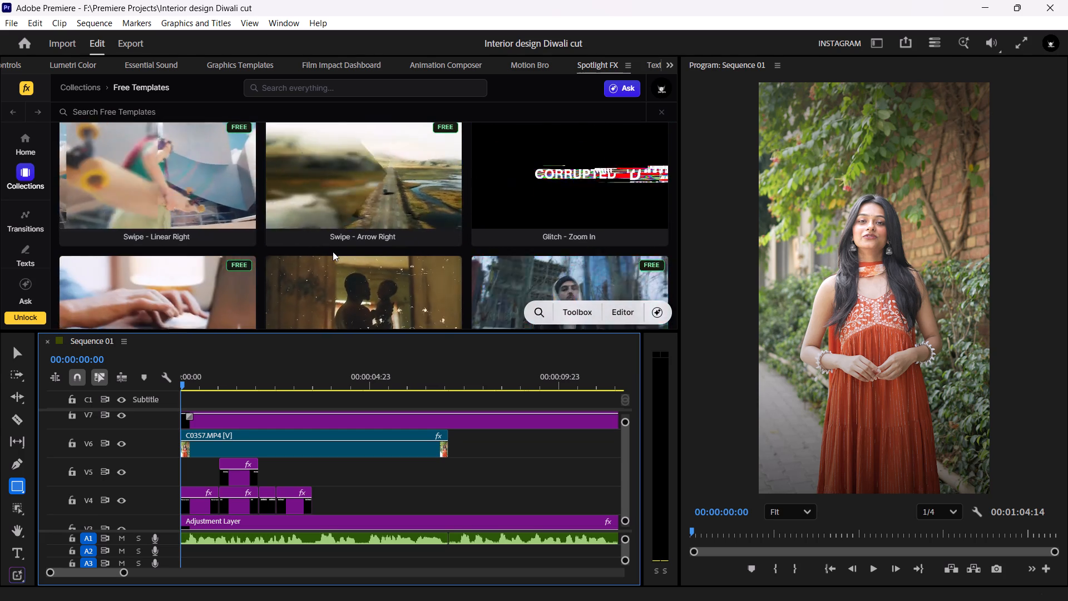
scroll(333, 252, "up", 2)
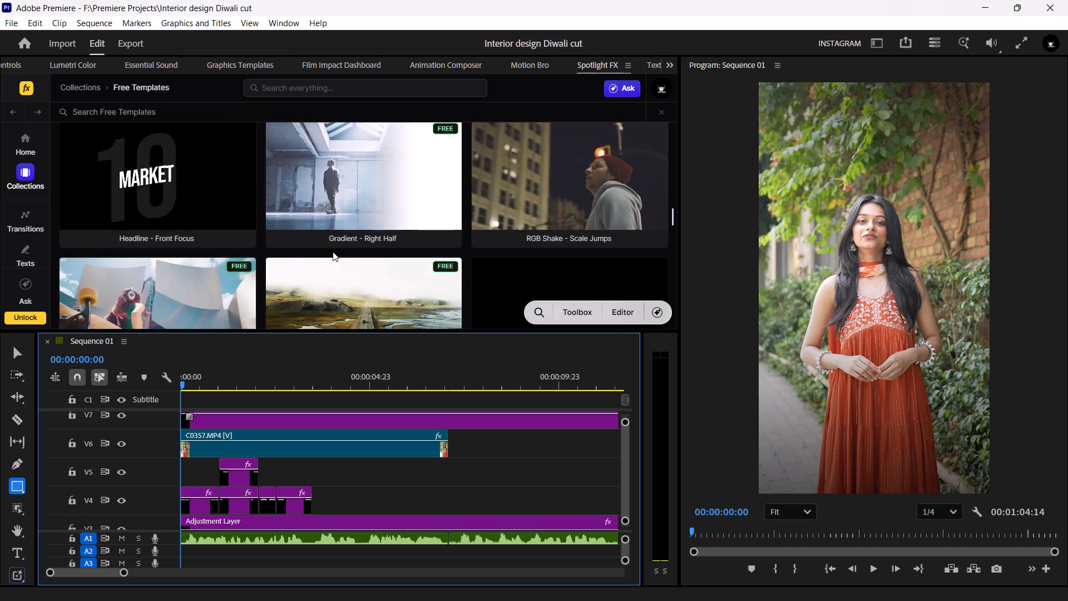
scroll(333, 252, "up", 2)
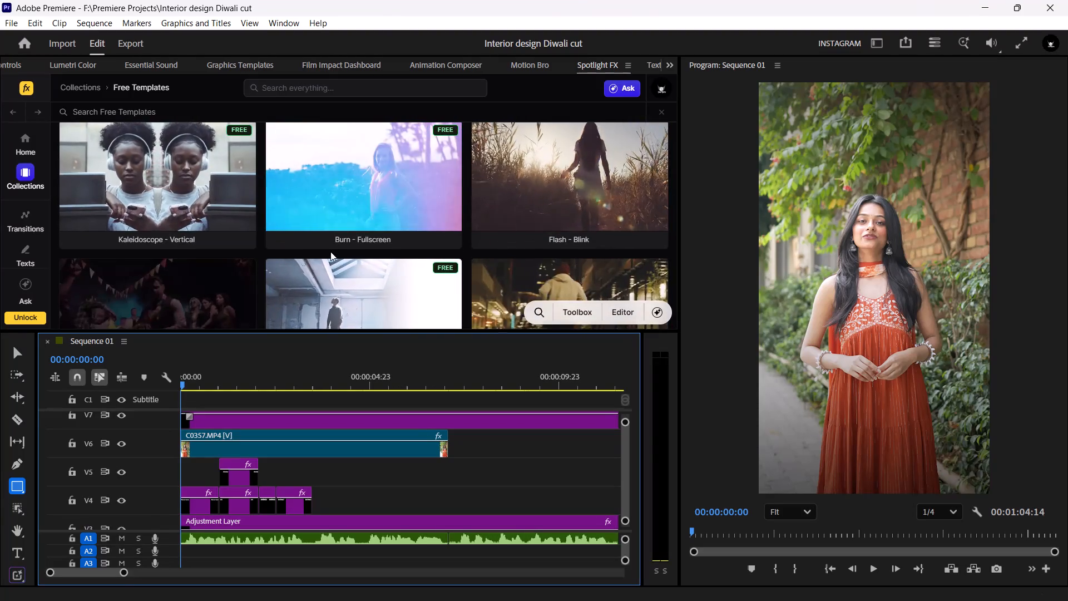
scroll(330, 252, "up", 1)
scroll(330, 252, "down", 1)
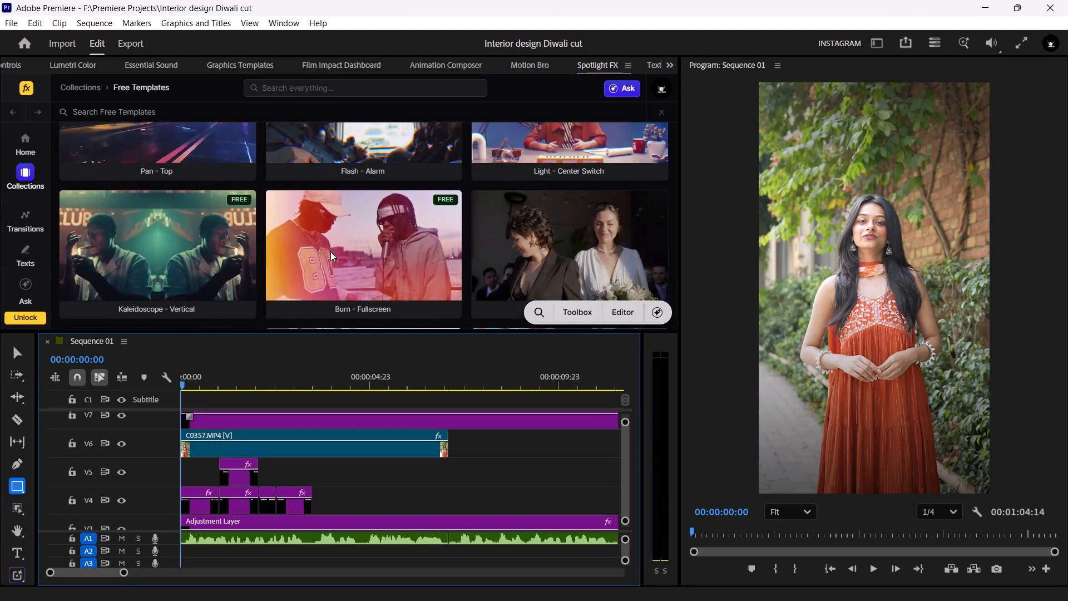
scroll(330, 252, "down", 1)
scroll(330, 252, "up", 2)
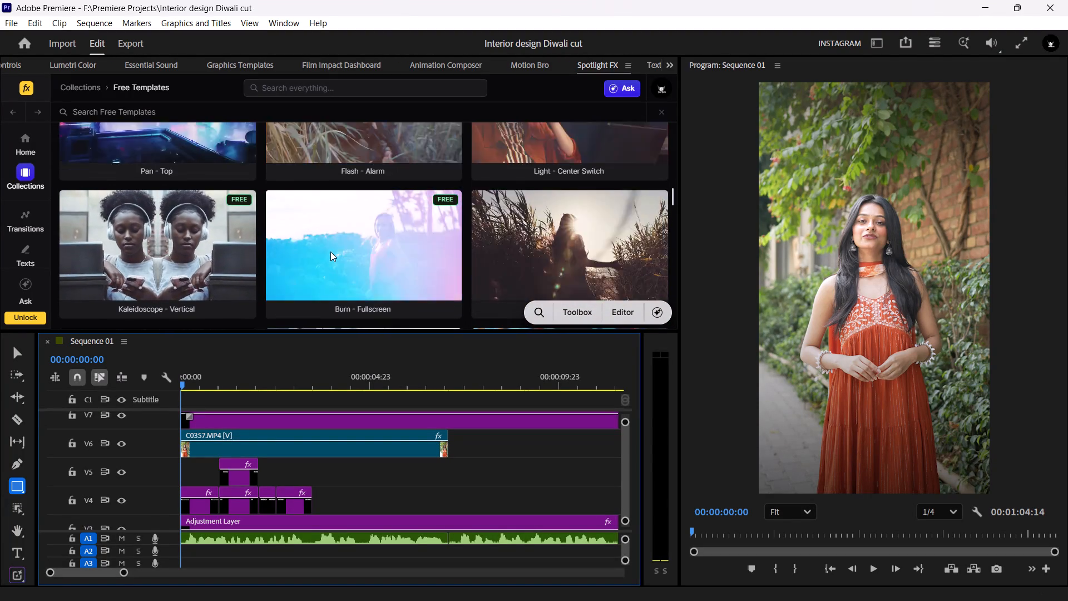
scroll(330, 250, "up", 1)
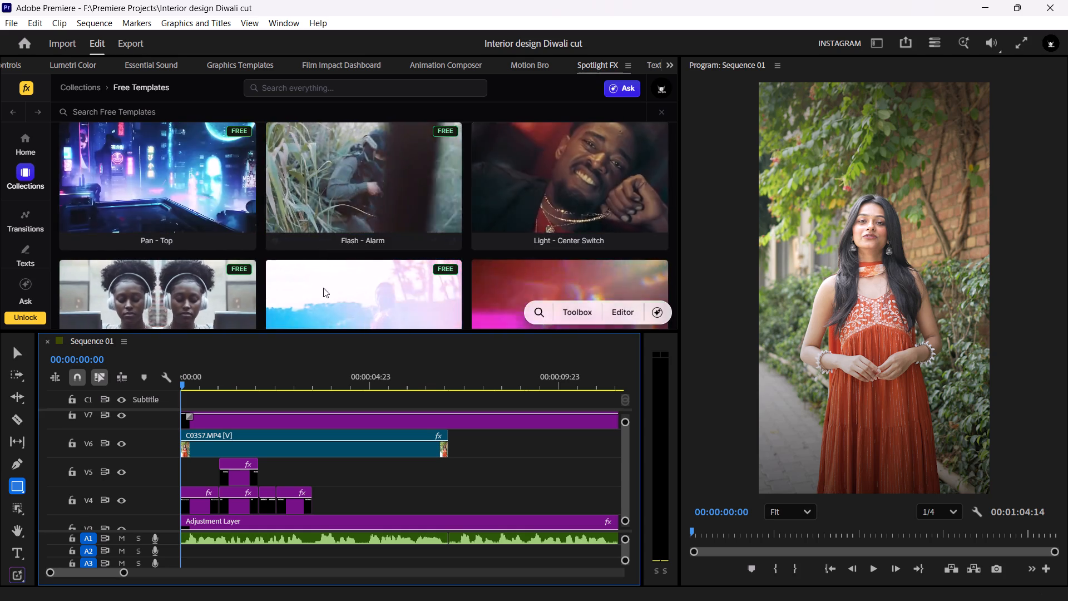
scroll(320, 297, "up", 2)
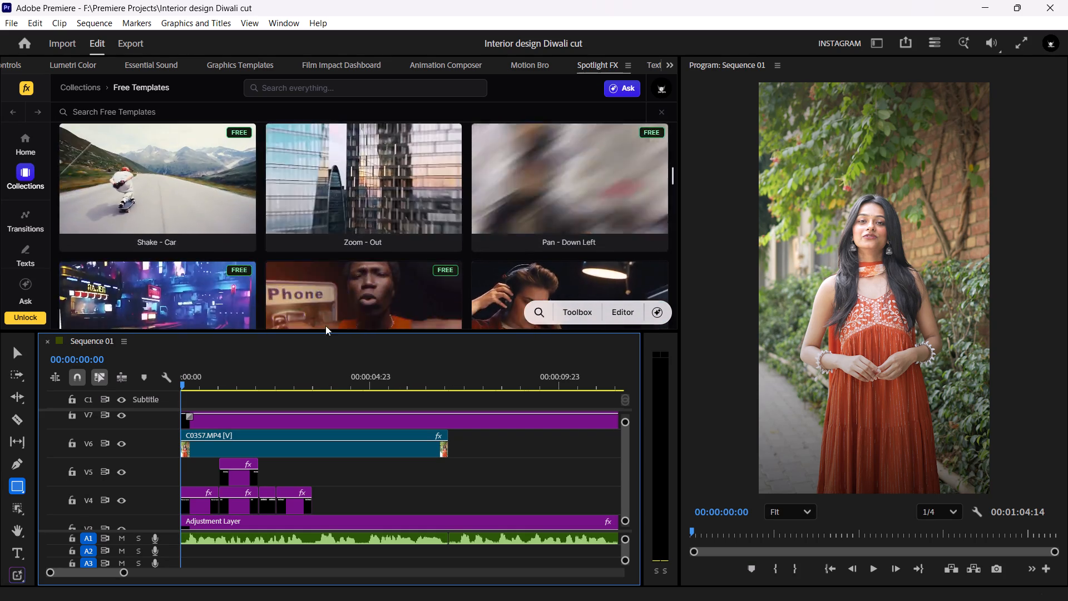
scroll(346, 312, "up", 1)
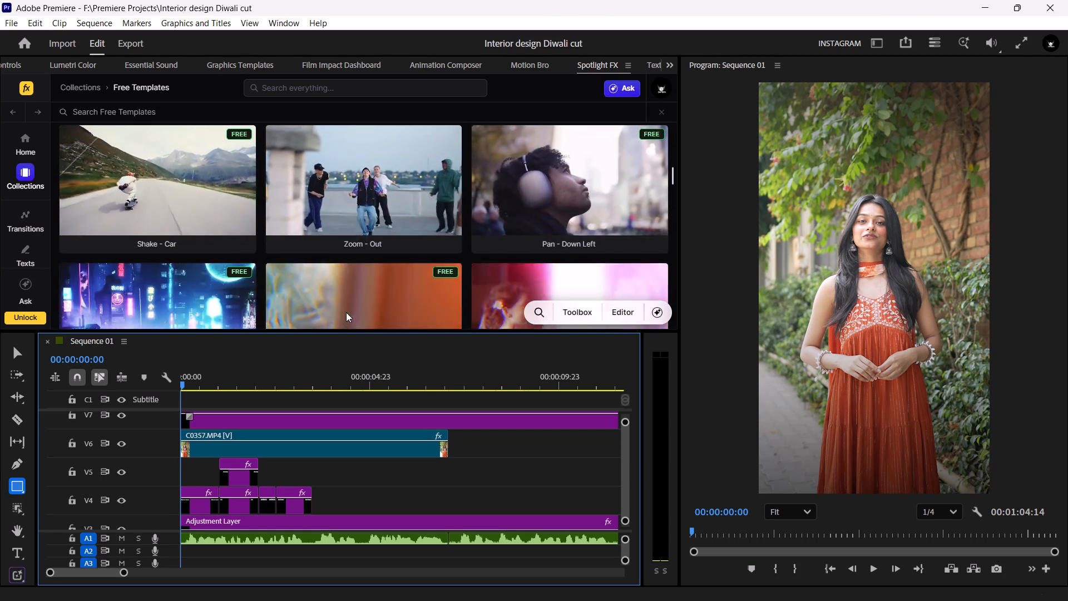
scroll(346, 312, "up", 5)
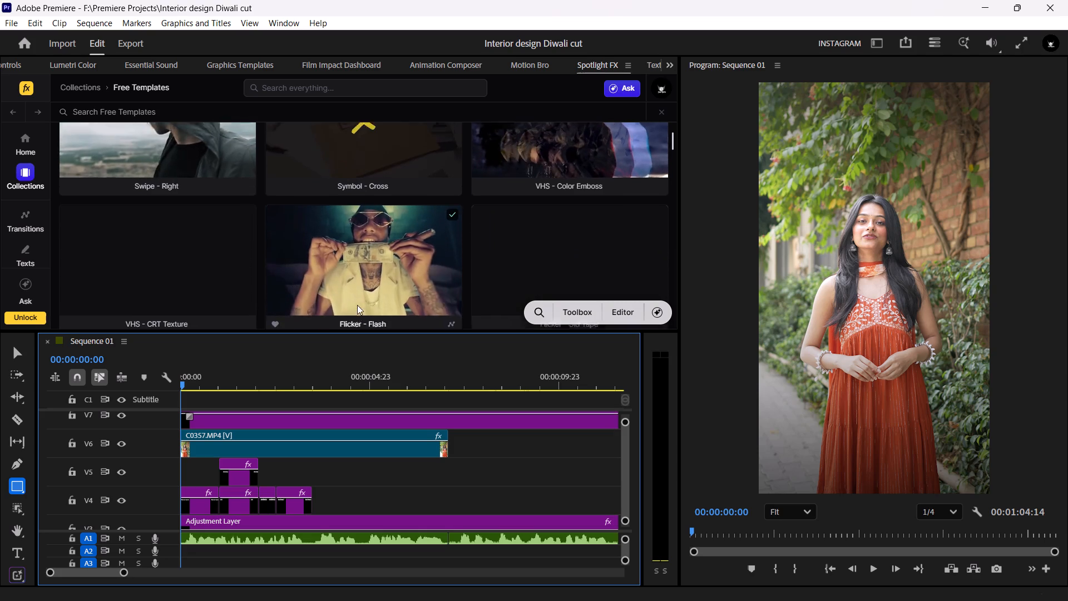
scroll(357, 312, "up", 2)
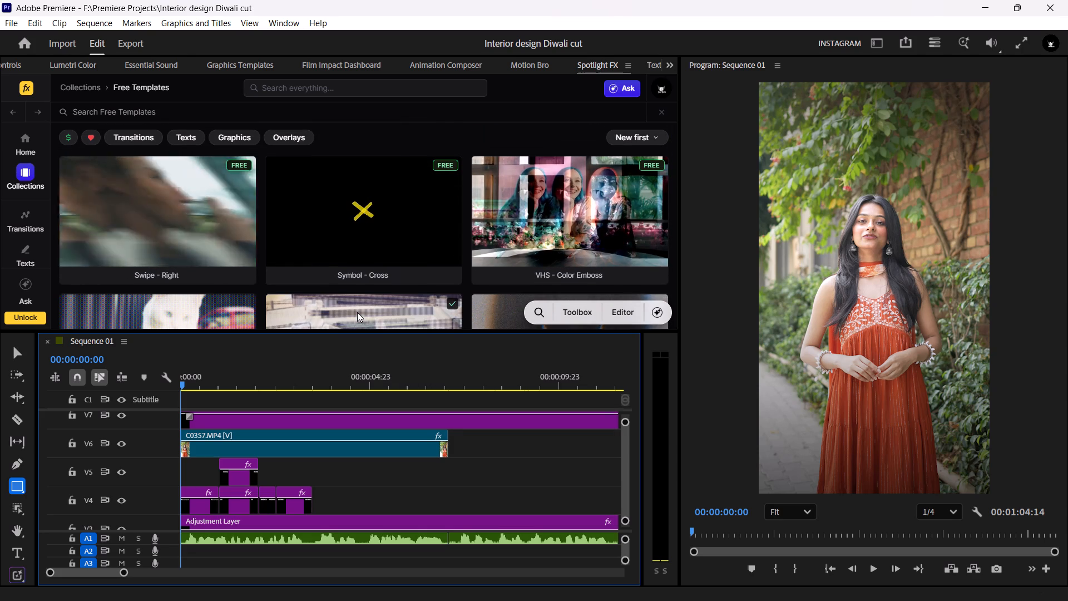
Find the Flash - Blink transition in the Free Templates collection and apply it at the start of the sequence.
scroll(357, 312, "up", 3)
scroll(379, 297, "down", 2)
scroll(365, 264, "up", 8)
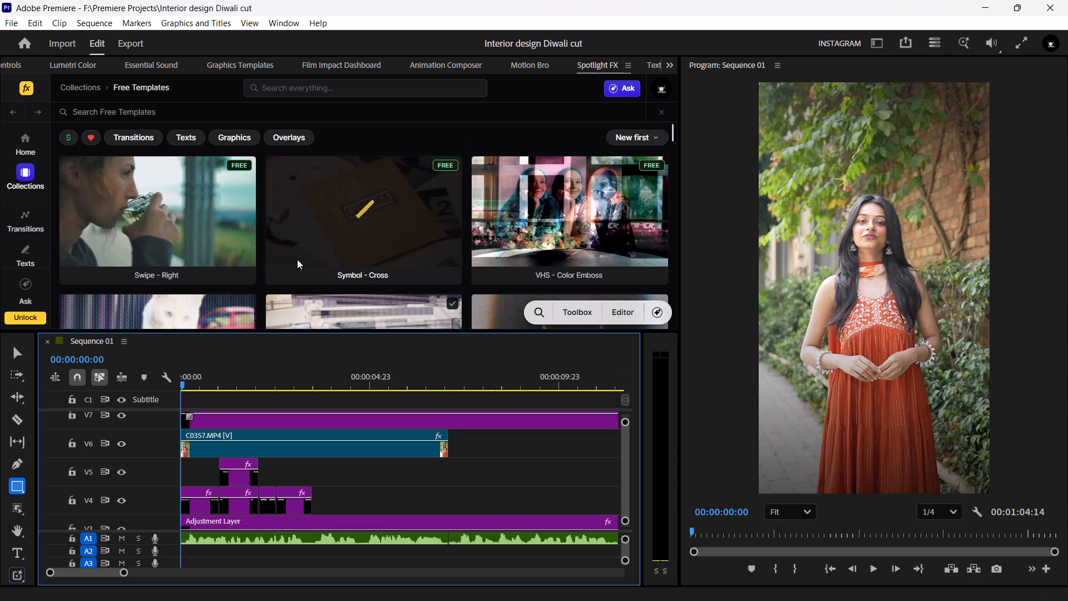
left_click(67, 131)
scroll(379, 245, "down", 1)
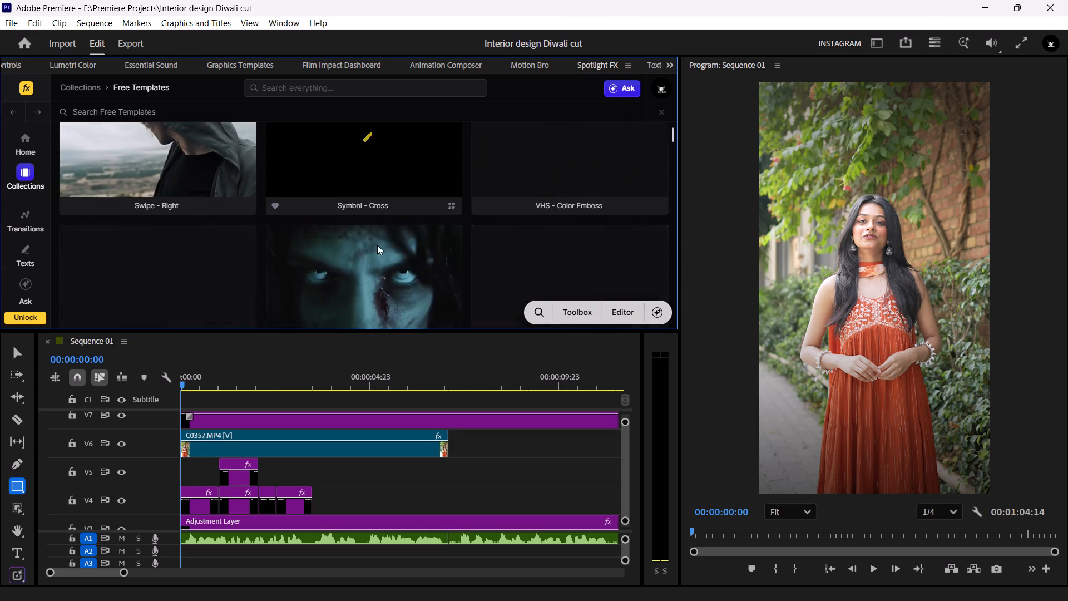
scroll(362, 239, "up", 1)
scroll(446, 269, "down", 2)
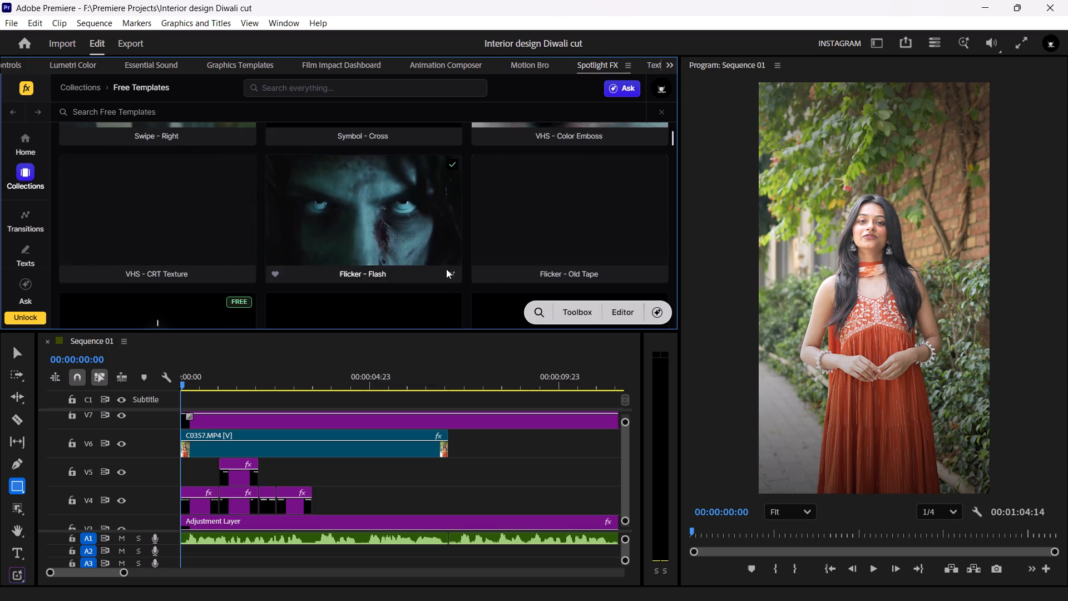
scroll(587, 293, "down", 3)
scroll(414, 224, "down", 2)
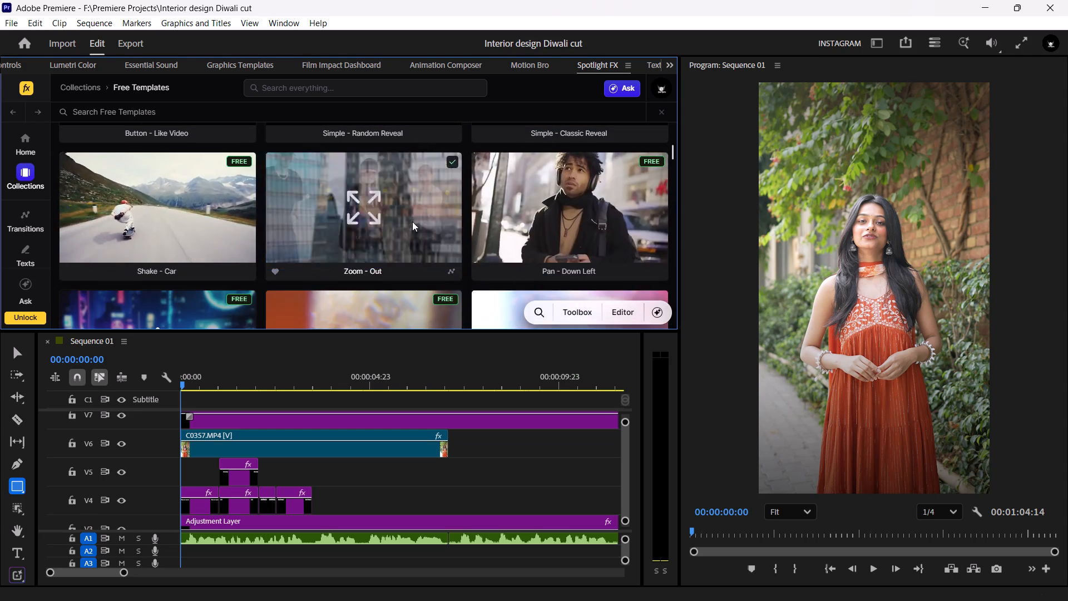
scroll(406, 219, "down", 1)
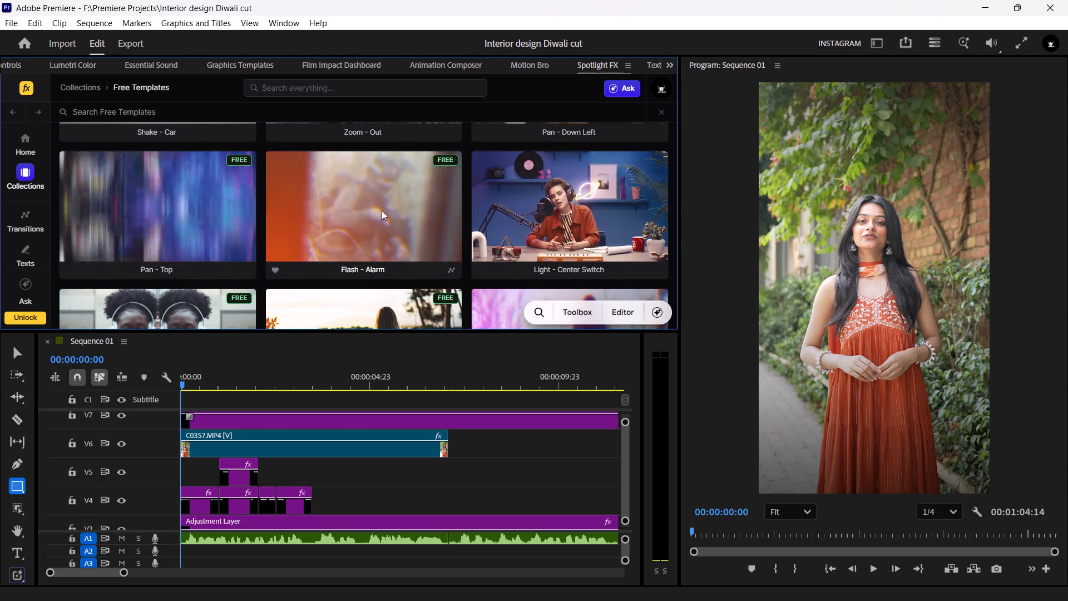
scroll(374, 204, "down", 2)
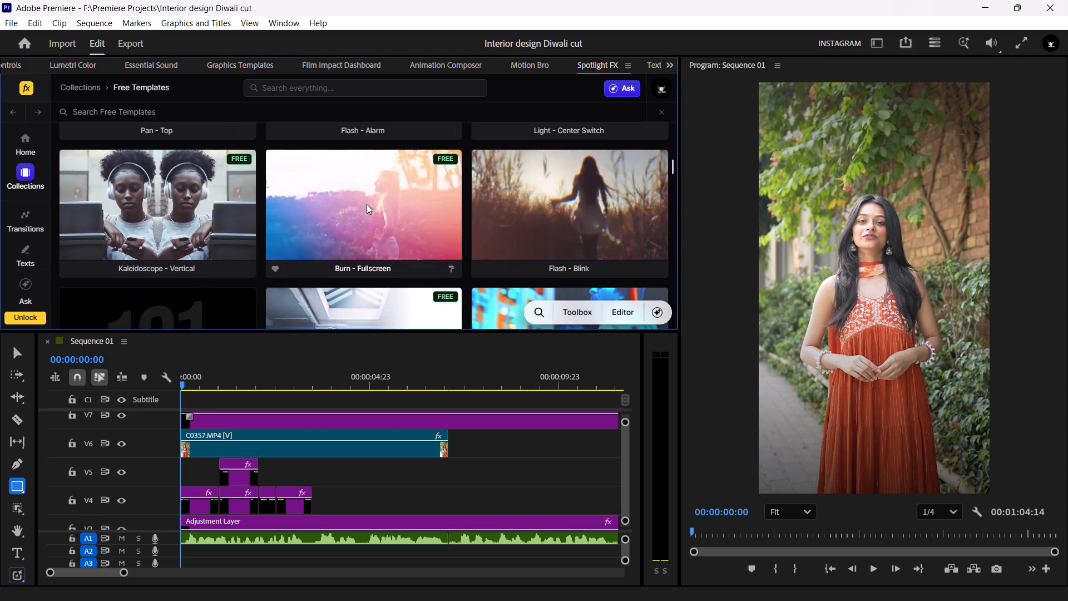
left_click(550, 249)
left_click(554, 264)
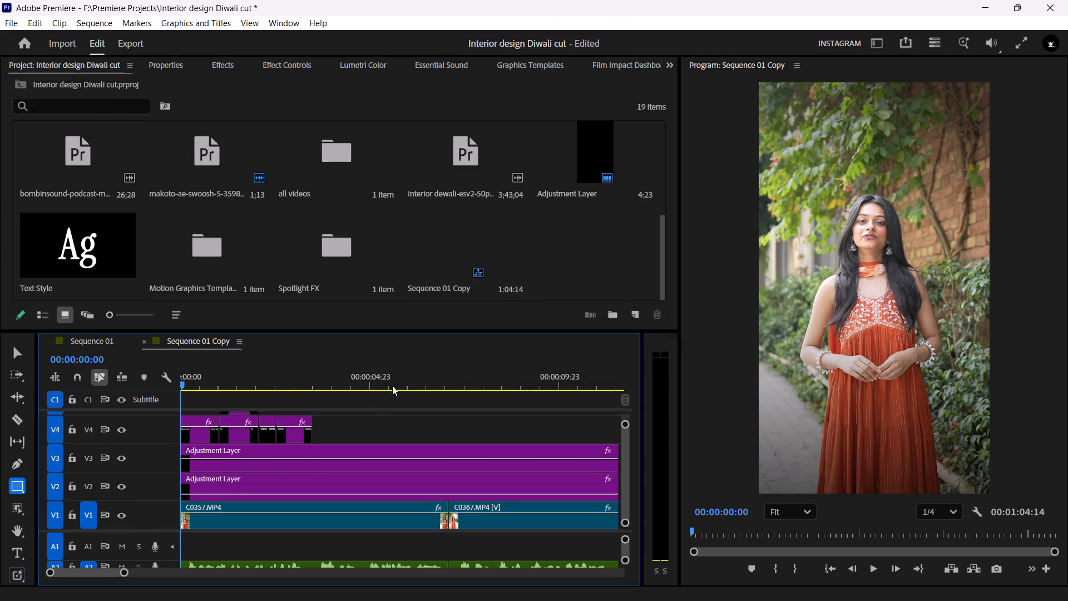
Review the new opening flash over the "Want your home to" title, checking its track and its first frames.
left_click(353, 419)
key("grave")
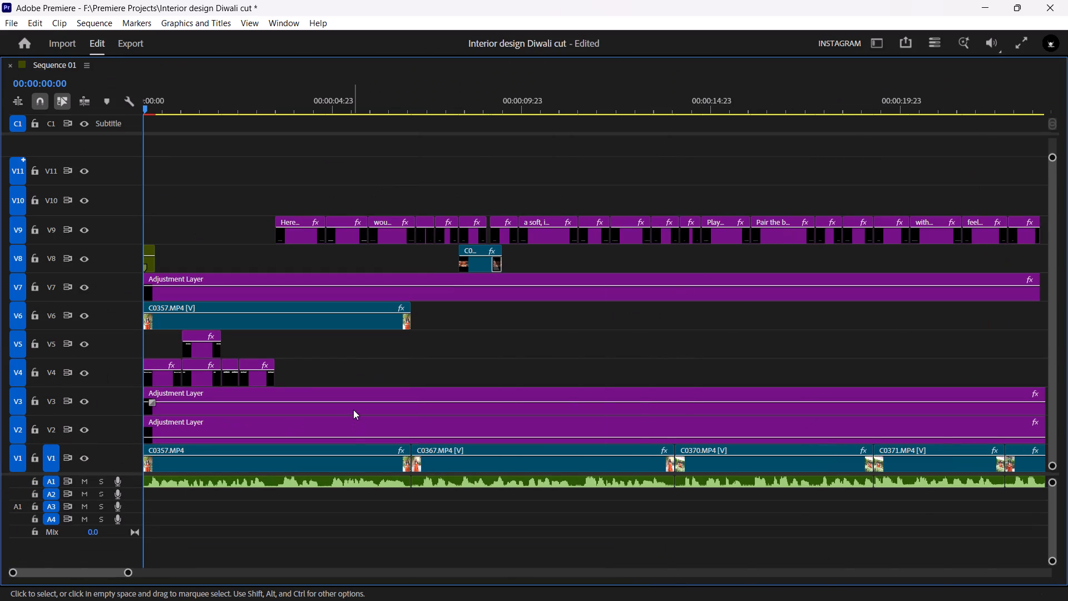
key("grave")
key("space")
key("space")
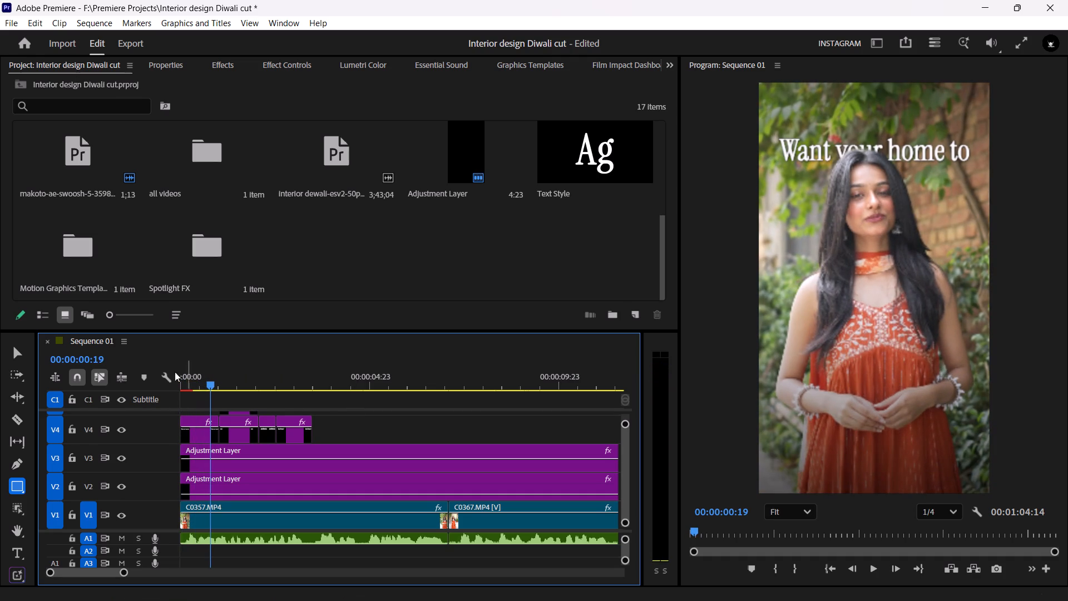
left_click_drag(188, 380, 163, 384)
key("space")
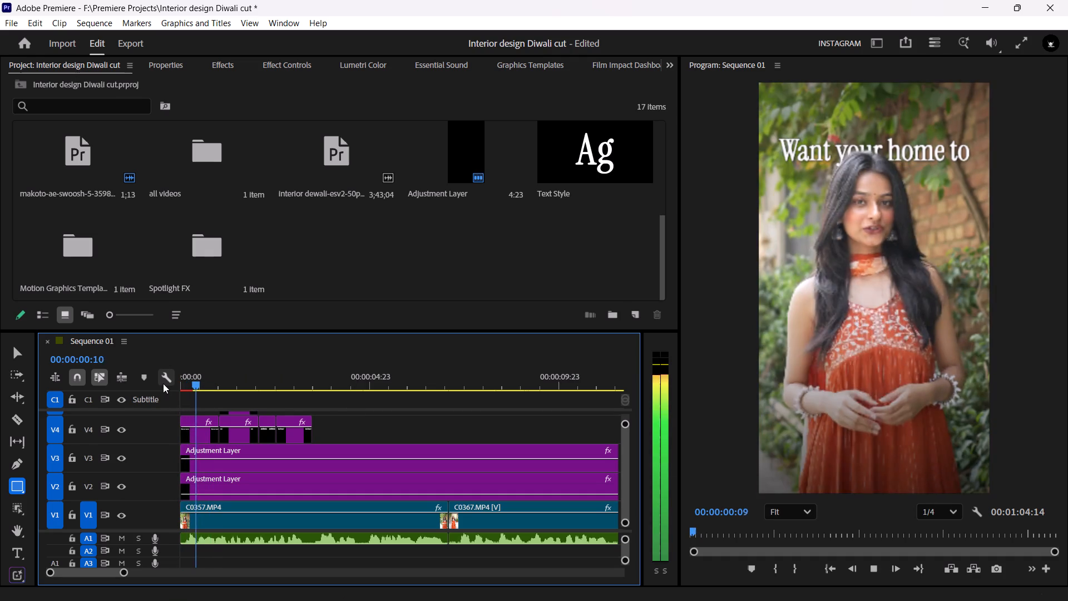
key("space")
left_click_drag(195, 380, 175, 381)
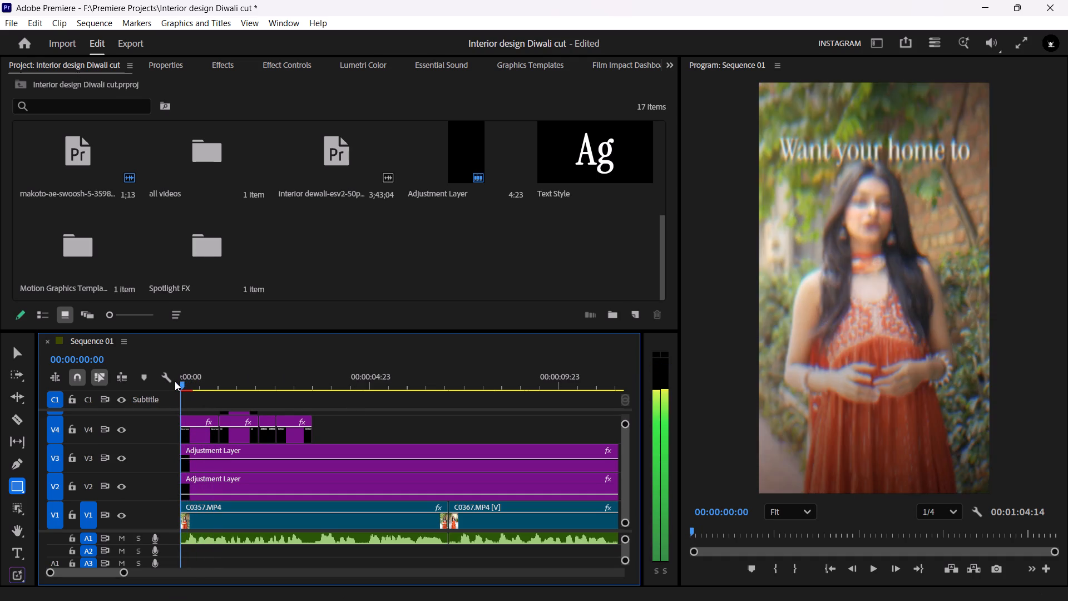
left_click_drag(175, 381, 186, 385)
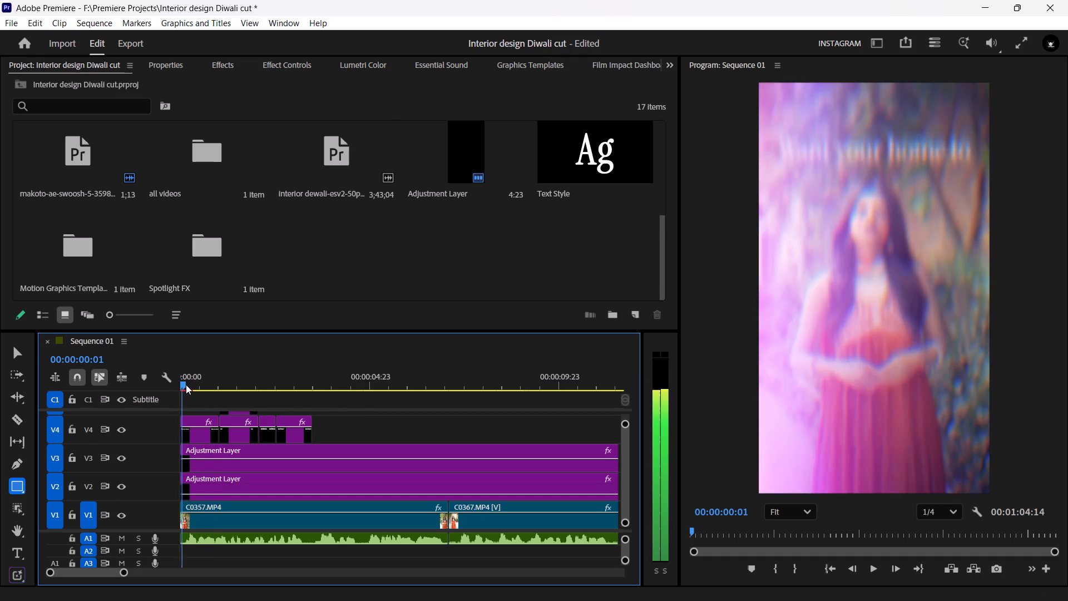
left_click_drag(186, 385, 122, 386)
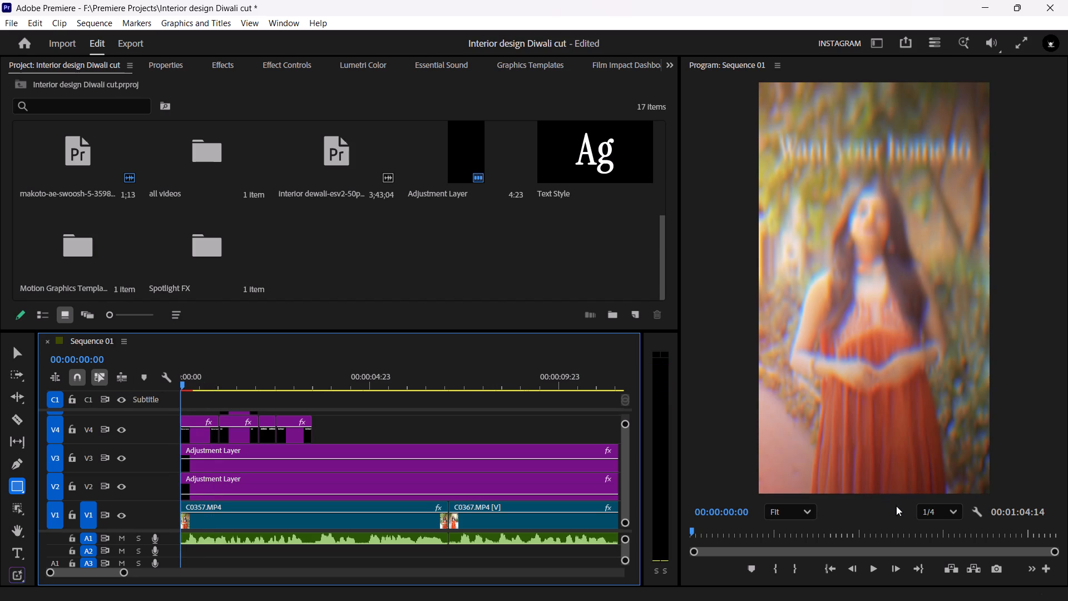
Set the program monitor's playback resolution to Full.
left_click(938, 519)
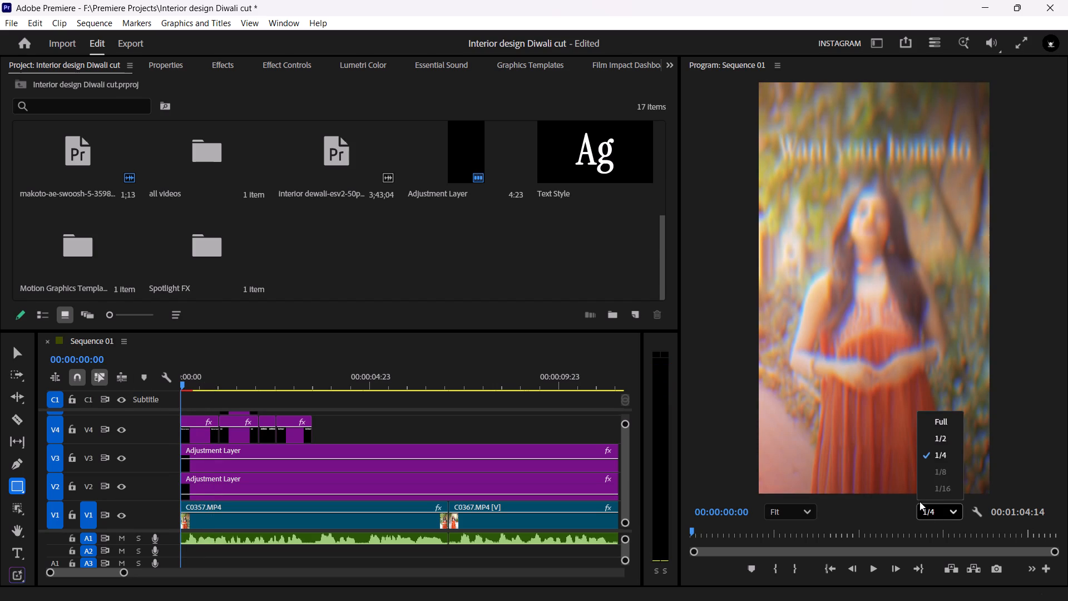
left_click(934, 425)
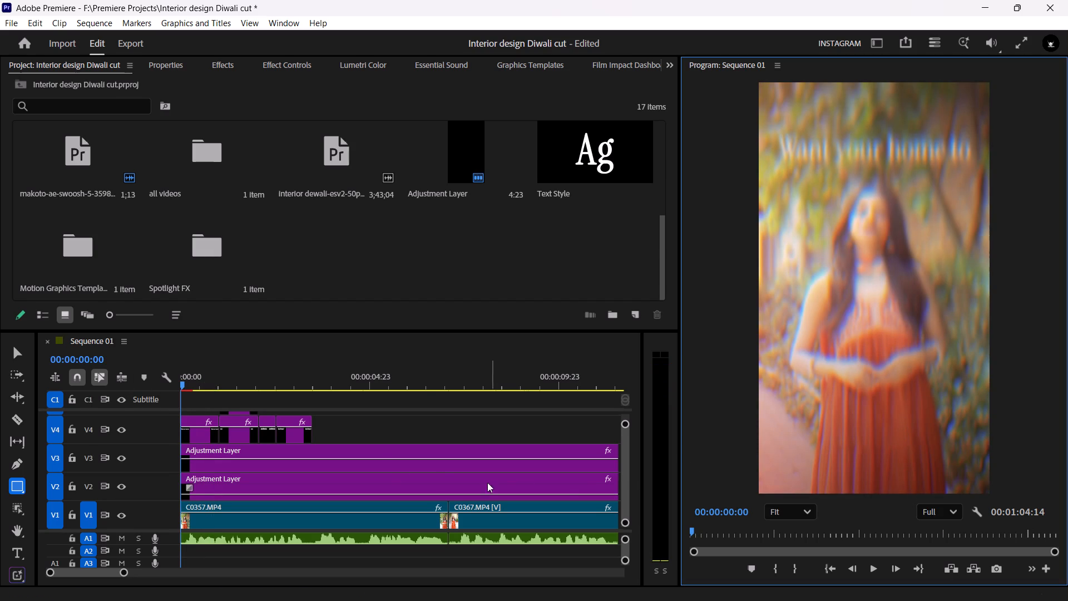
Switch to the Selection tool and play the opening titles from the sequence start.
left_click(13, 357)
key("space")
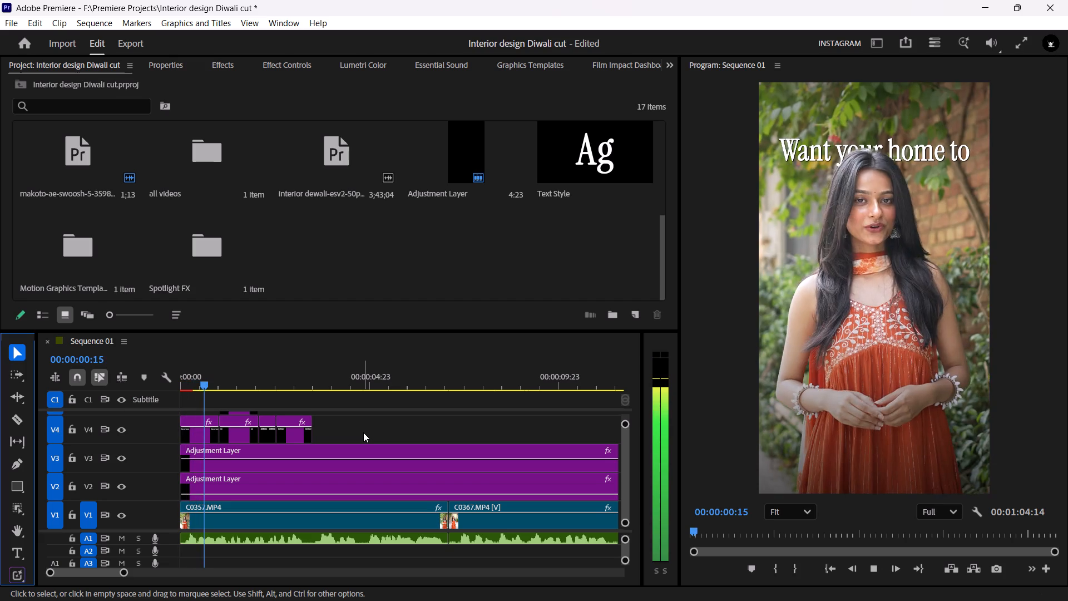
key("space")
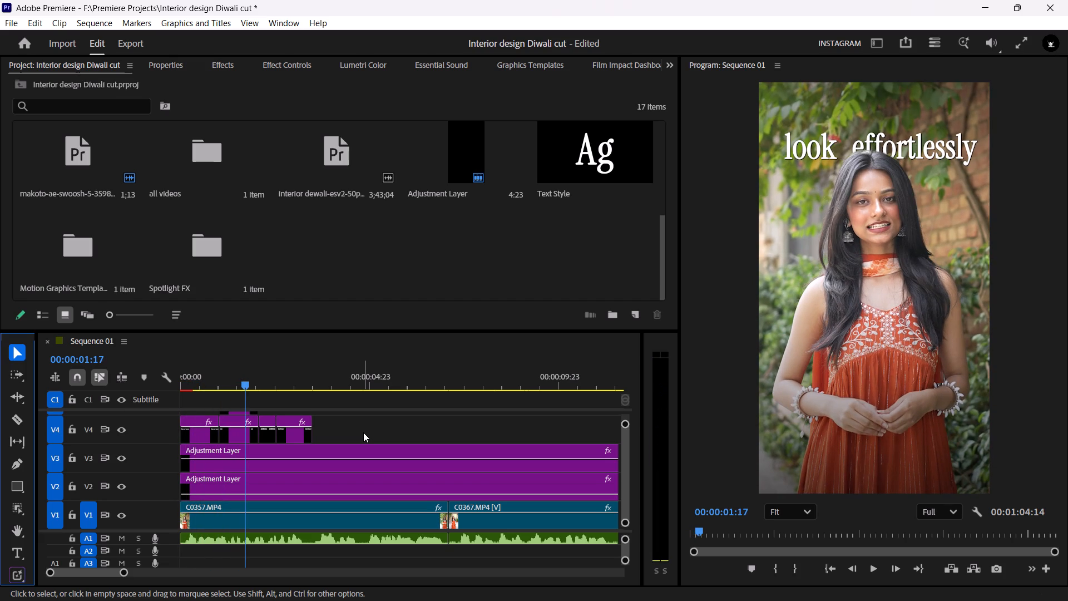
Save the project.
key("ctrl+s")
Return to the sequence start and shift the divider between video and audio tracks in the maximized timeline to give the audio tracks more room.
left_click_drag(219, 381, 187, 378)
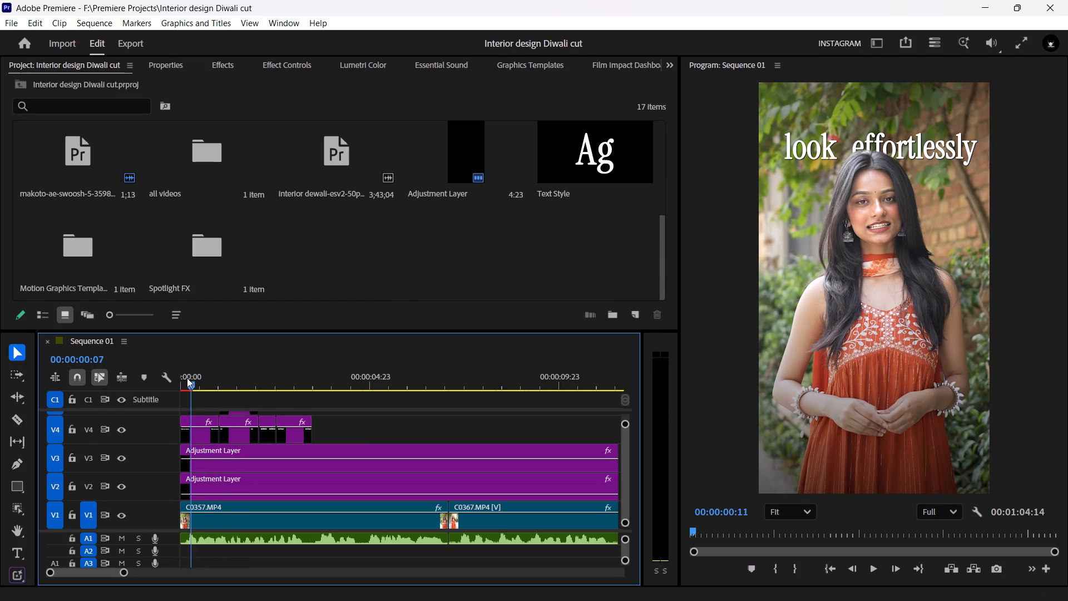
left_click_drag(187, 378, 149, 377)
scroll(245, 463, "down", 6, "ctrl")
scroll(236, 522, "up", 5, "ctrl")
scroll(236, 521, "down", 11, "ctrl")
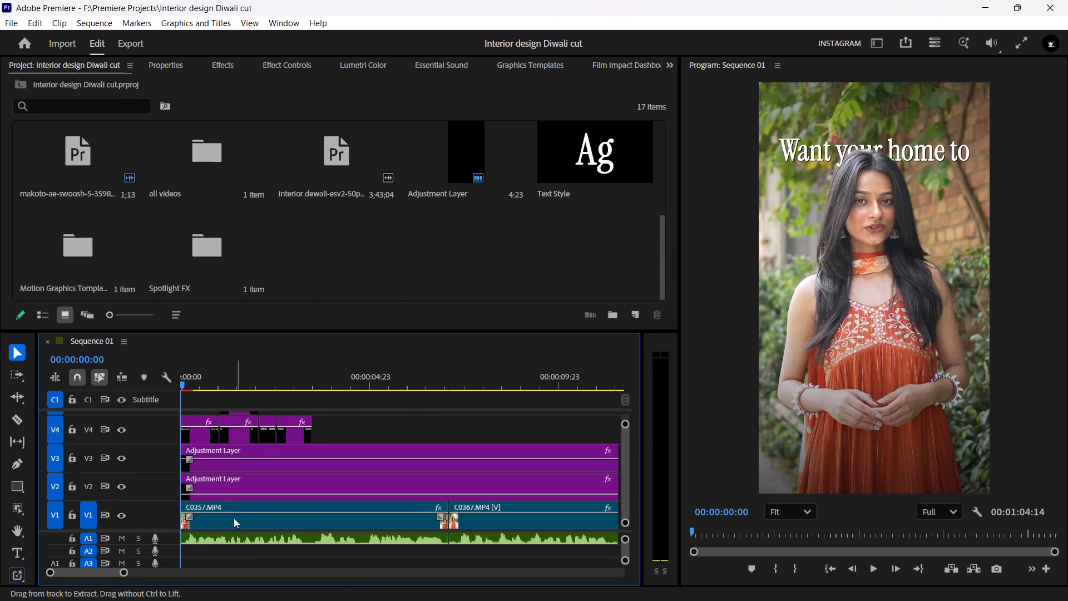
left_click_drag(167, 531, 181, 474)
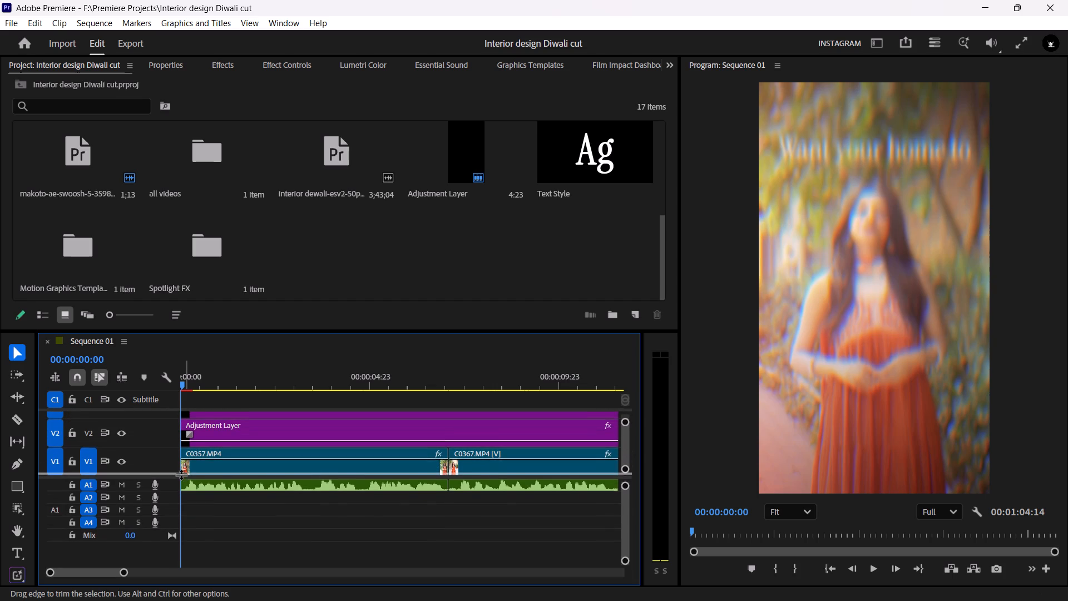
left_click_drag(181, 474, 179, 488)
left_click(295, 528)
key("grave")
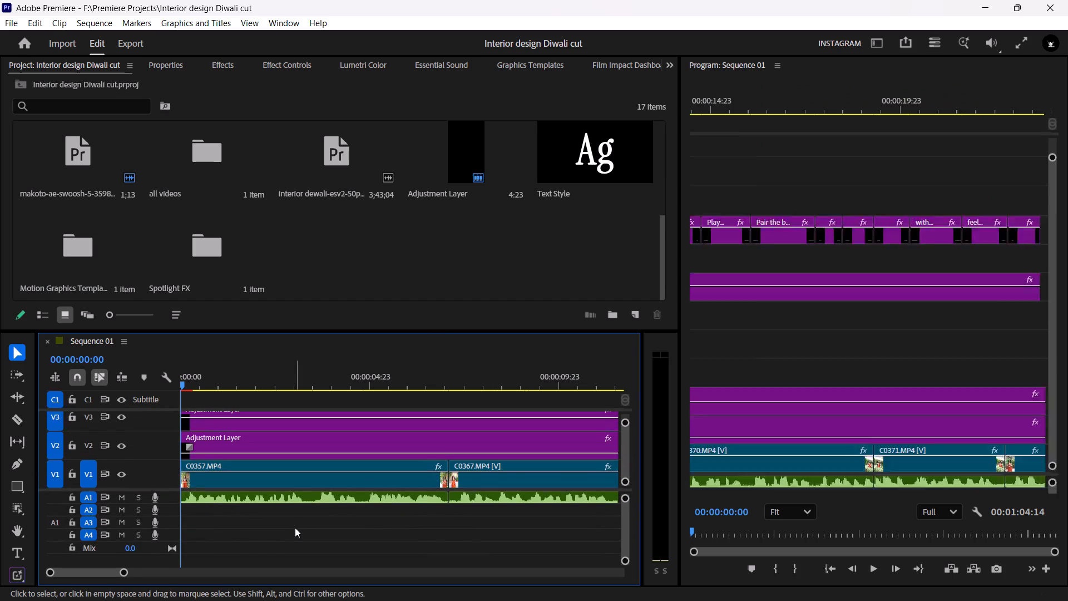
scroll(169, 446, "up", 4)
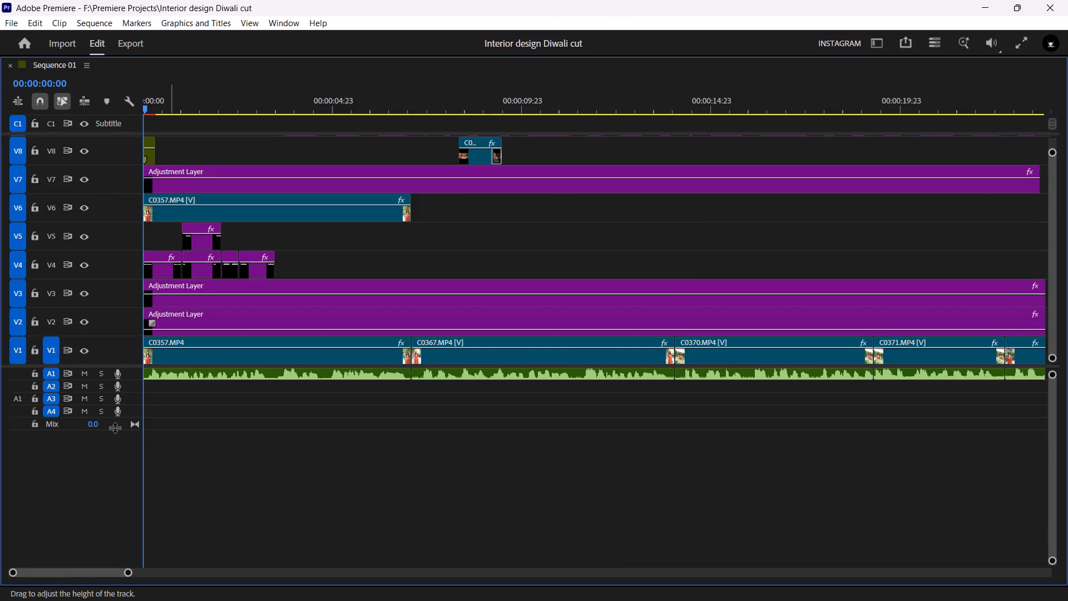
left_click_drag(129, 366, 126, 396)
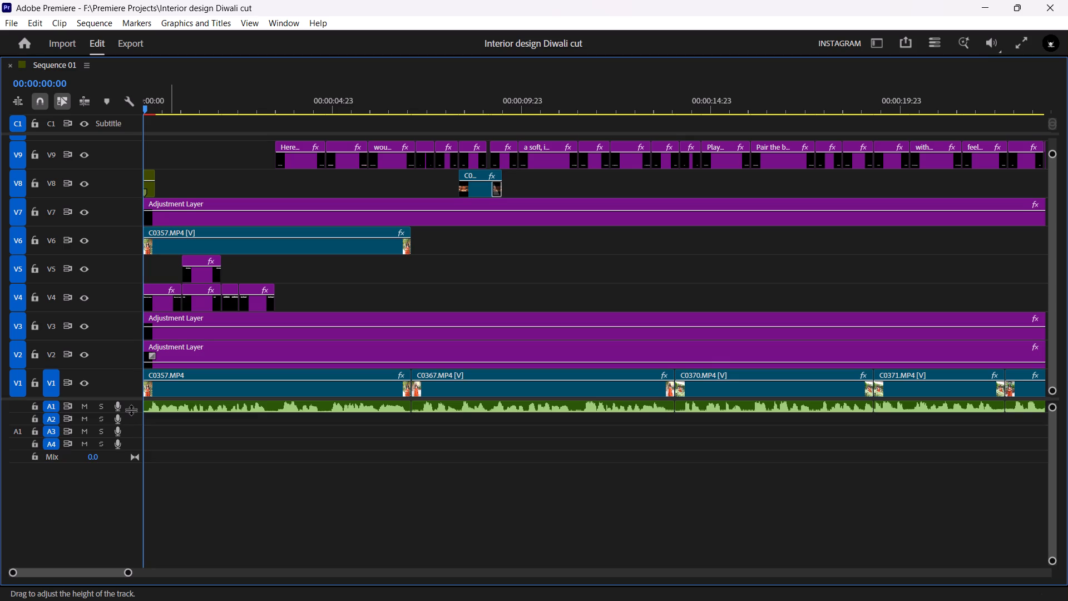
Make audio tracks A1 to A4 and the Mix track taller, then restore the normal workspace layout.
left_click_drag(131, 410, 98, 521)
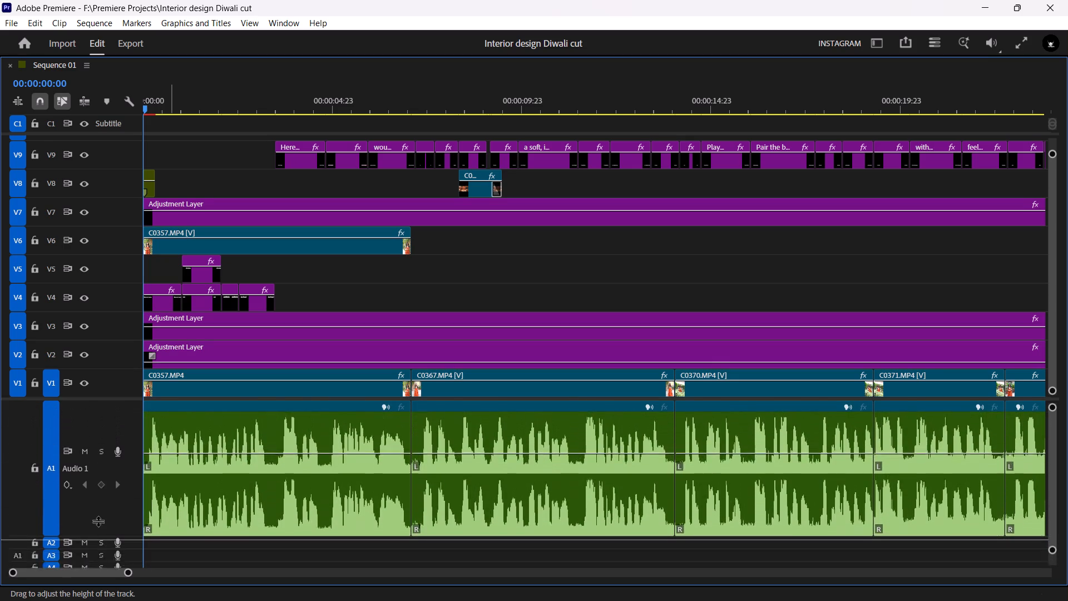
left_click_drag(98, 521, 120, 420)
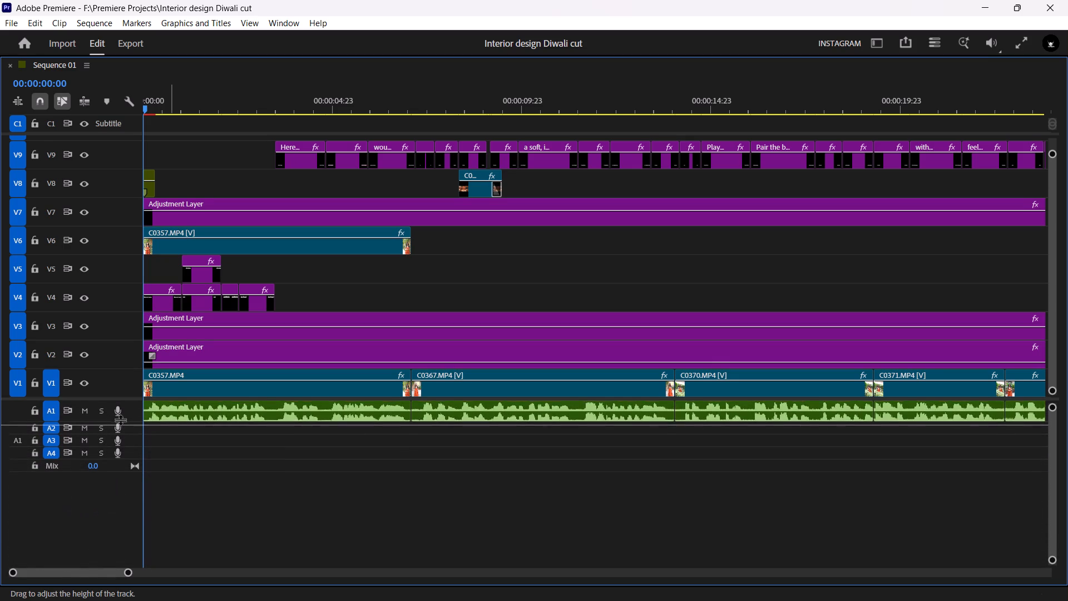
left_click_drag(120, 420, 120, 413)
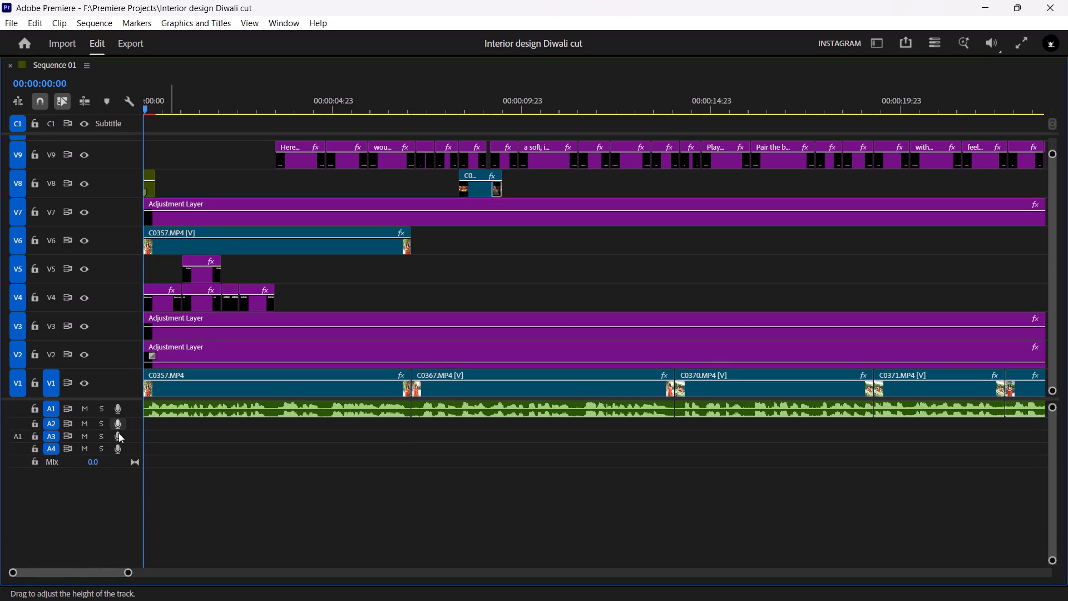
left_click_drag(126, 429, 123, 444)
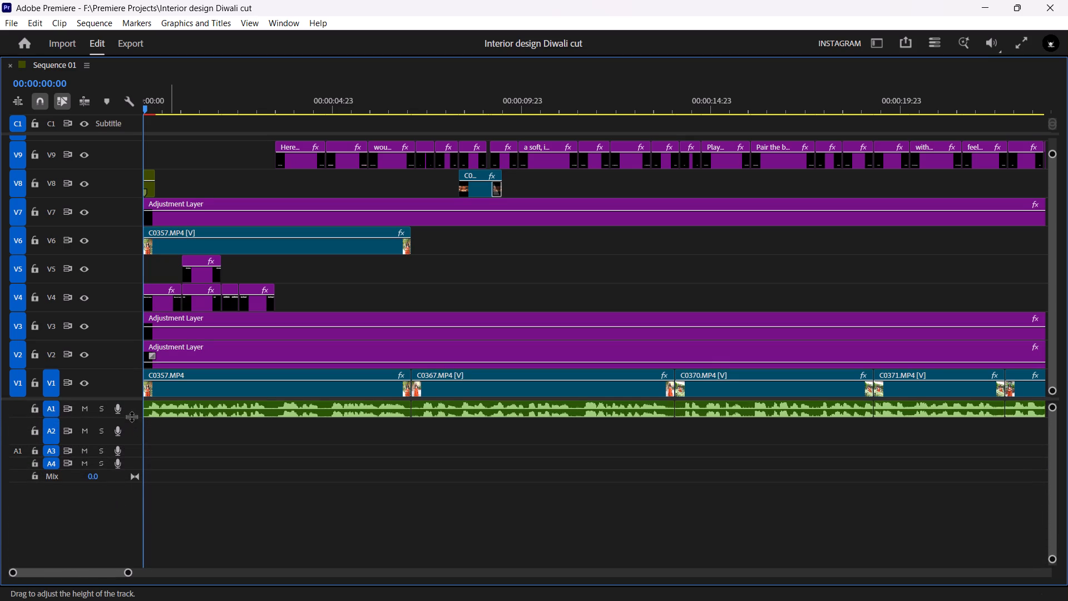
left_click_drag(131, 416, 130, 426)
left_click(197, 409)
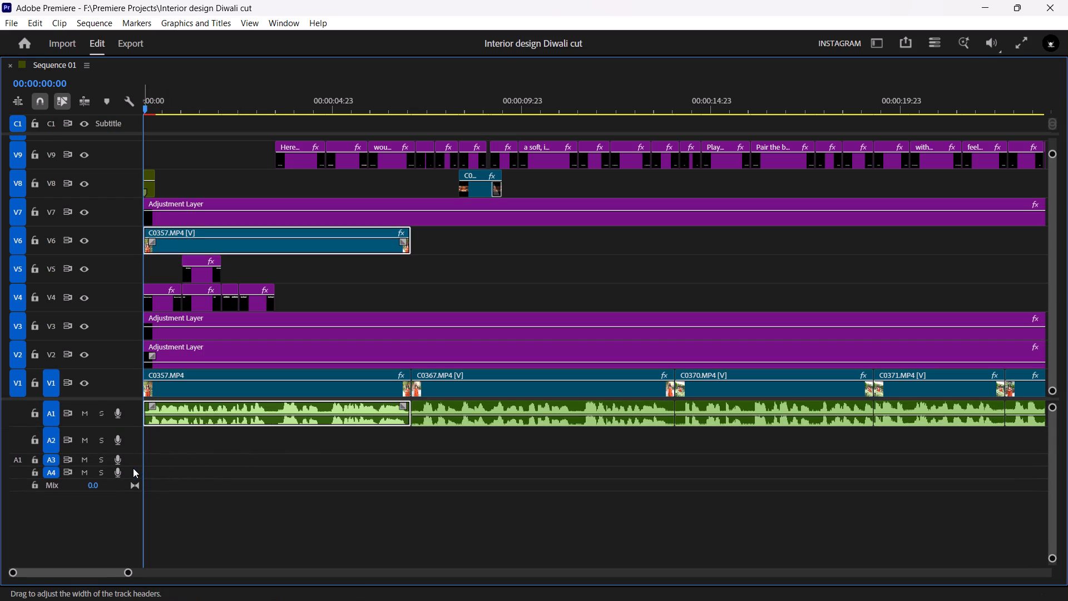
left_click_drag(133, 466, 134, 482)
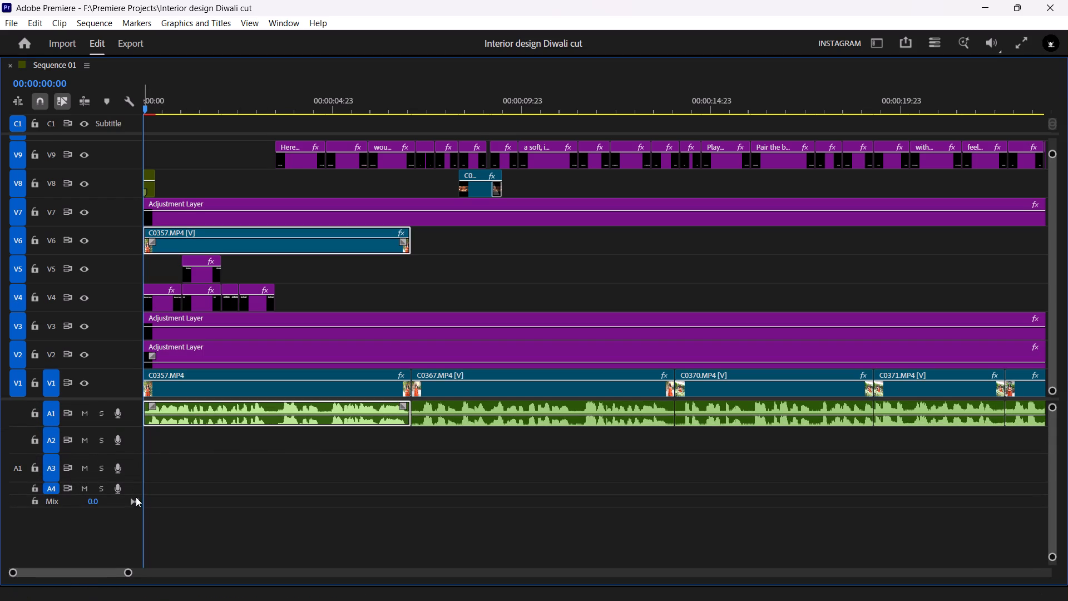
left_click_drag(133, 492, 128, 510)
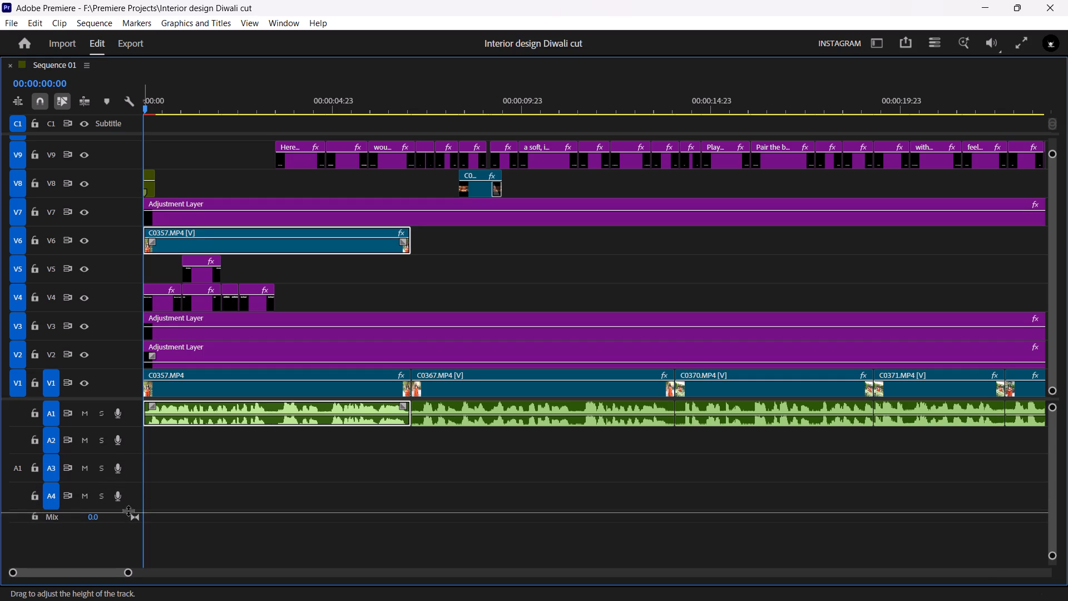
left_click_drag(128, 510, 128, 509)
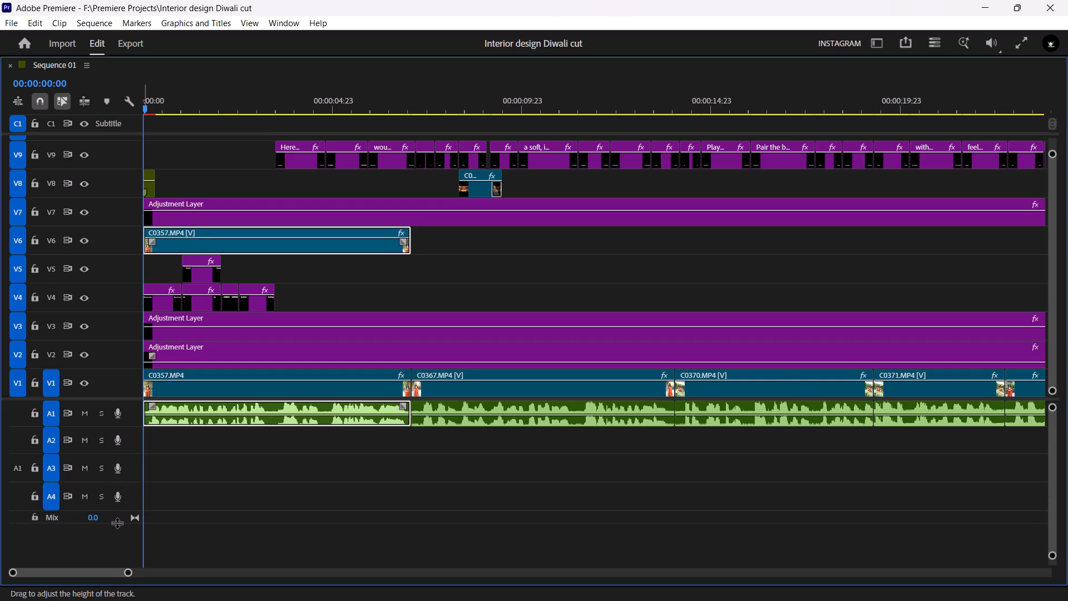
left_click_drag(117, 523, 117, 539)
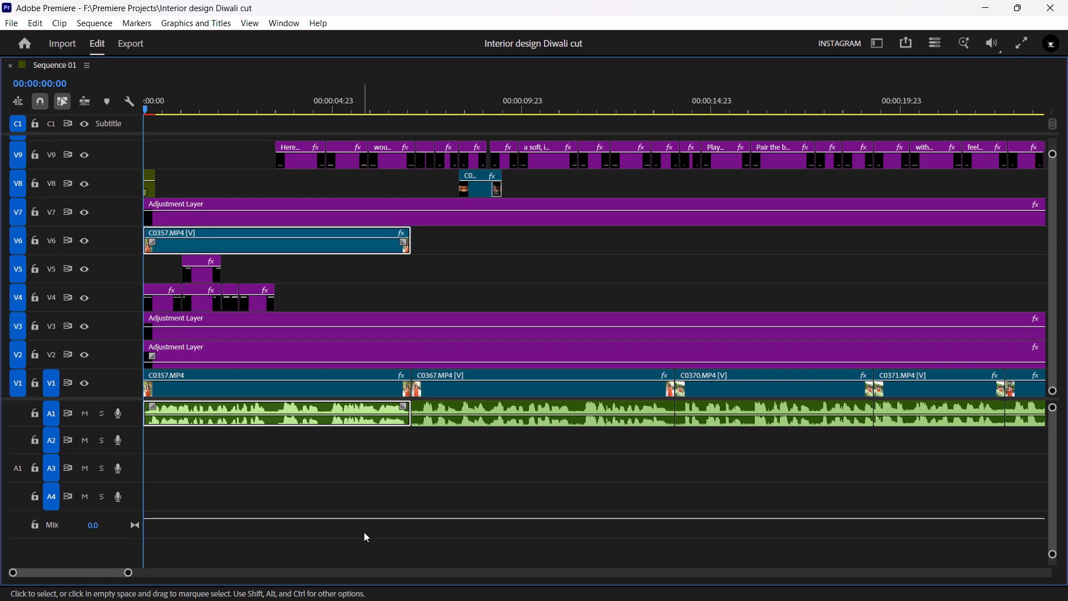
left_click(364, 532)
key("grave")
Replay the opening flash briefly and return to the sequence start.
key("space")
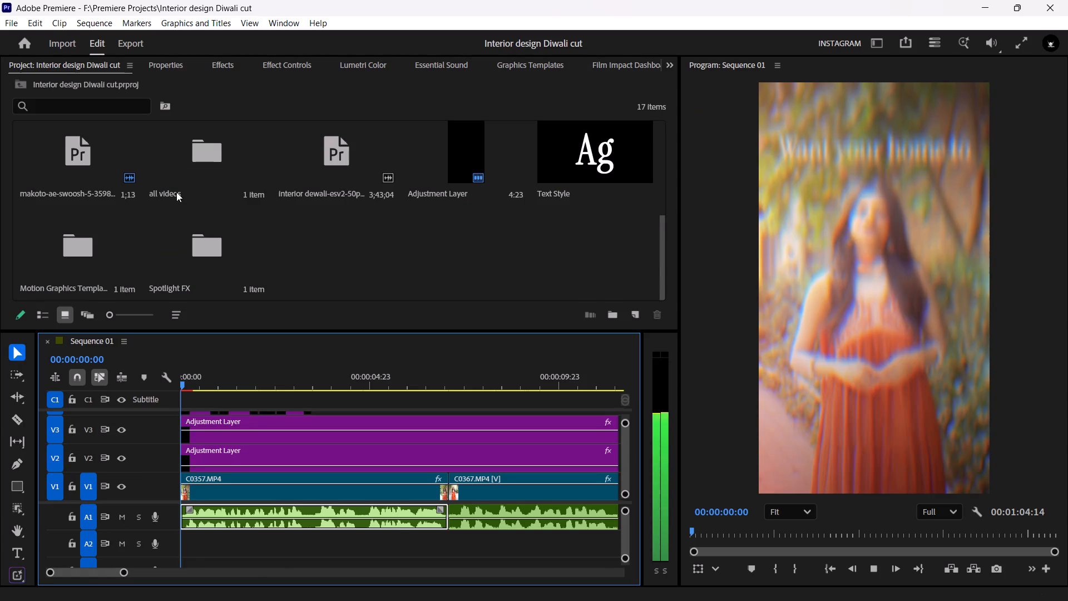
key("space")
left_click_drag(185, 382, 179, 385)
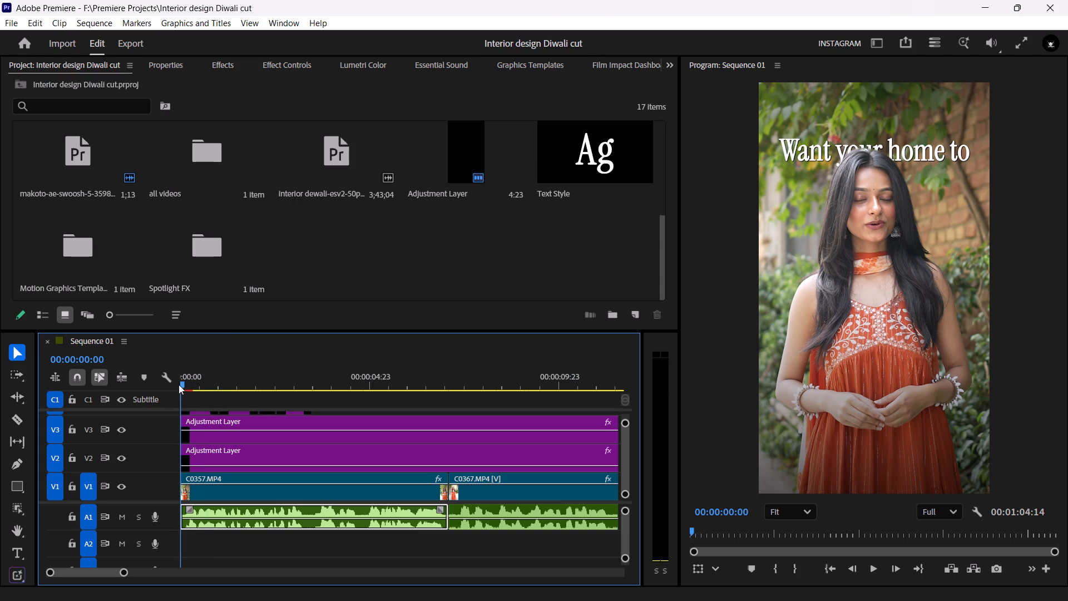
Set the program monitor's playback resolution to 1/4.
left_click(940, 519)
left_click(937, 454)
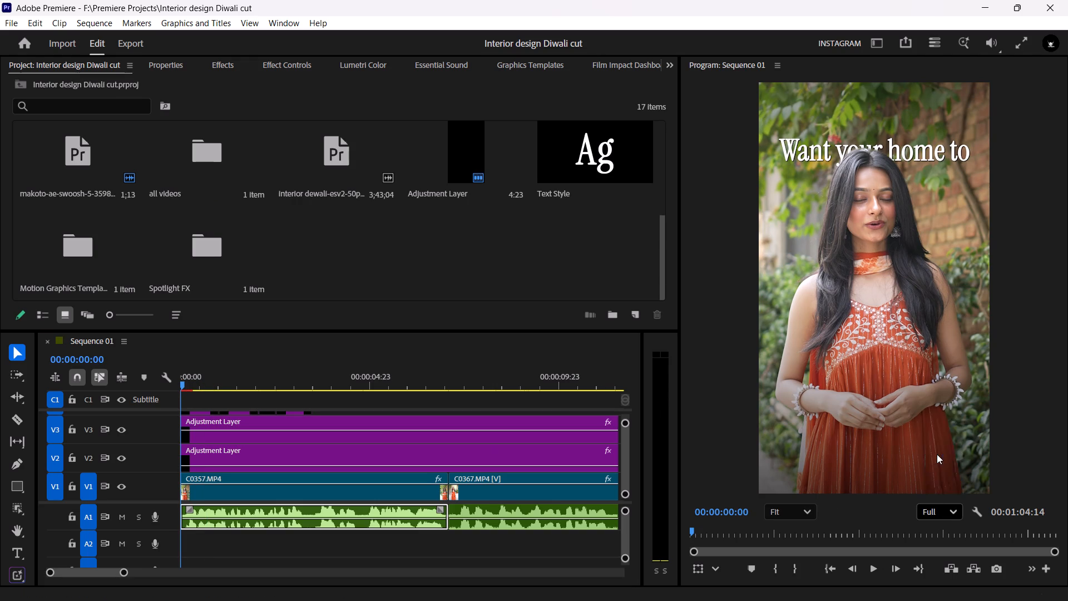
Replay the opening from the sequence start several times, checking the flash and the titles up to the first captions.
key("space")
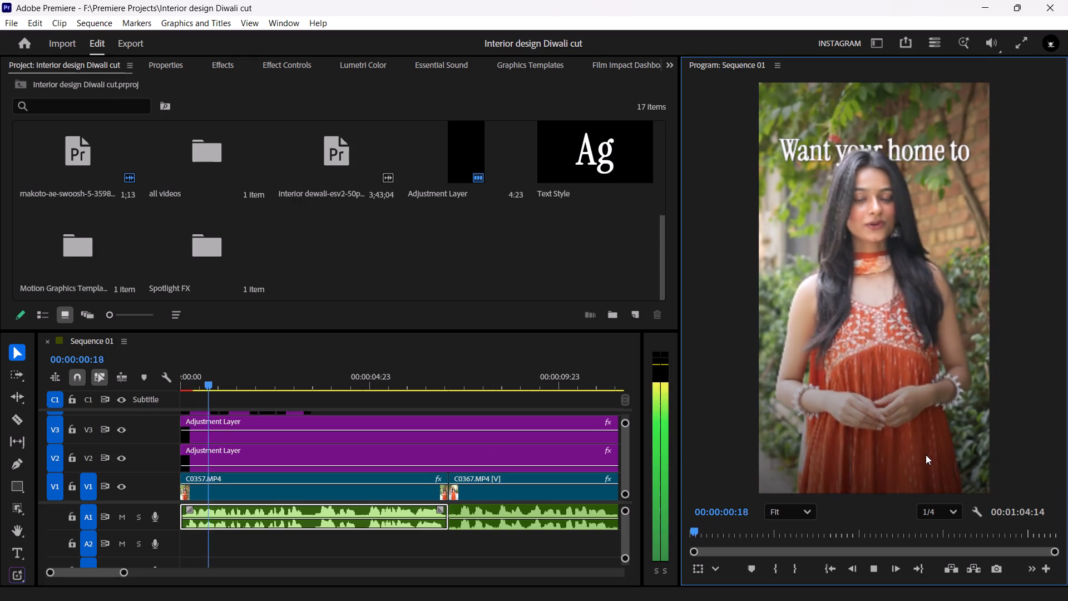
key("space")
left_click_drag(206, 383, 180, 382)
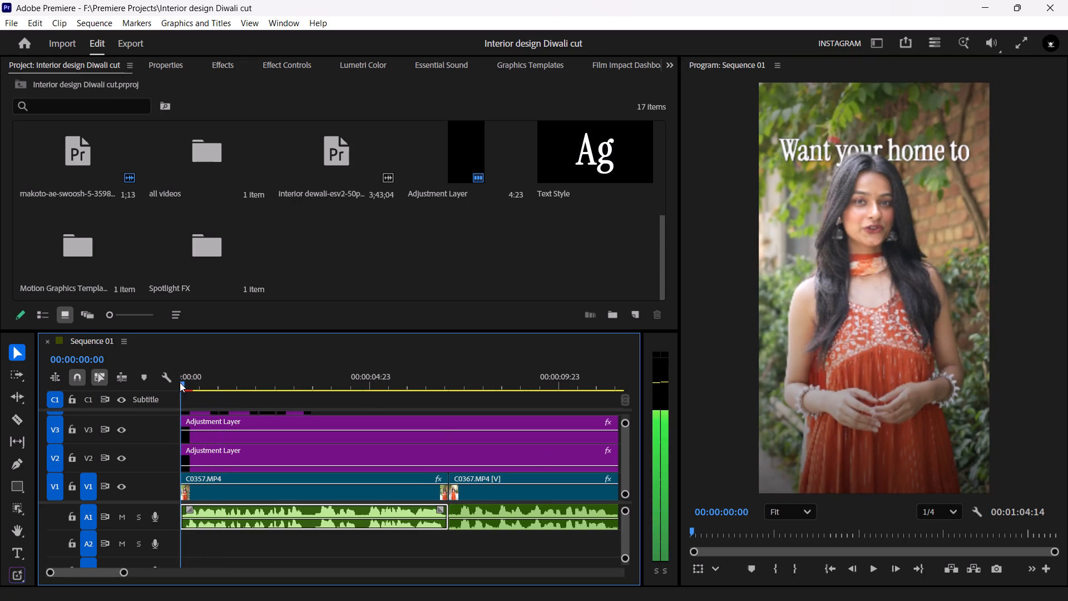
left_click_drag(180, 382, 164, 382)
key("space")
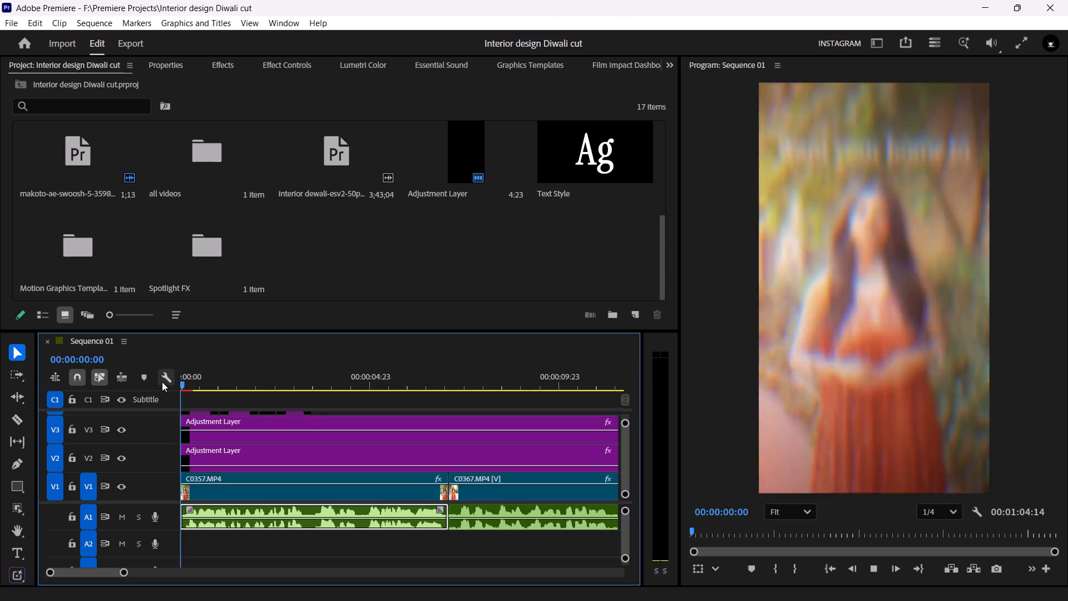
key("space")
left_click_drag(199, 383, 140, 375)
key("space")
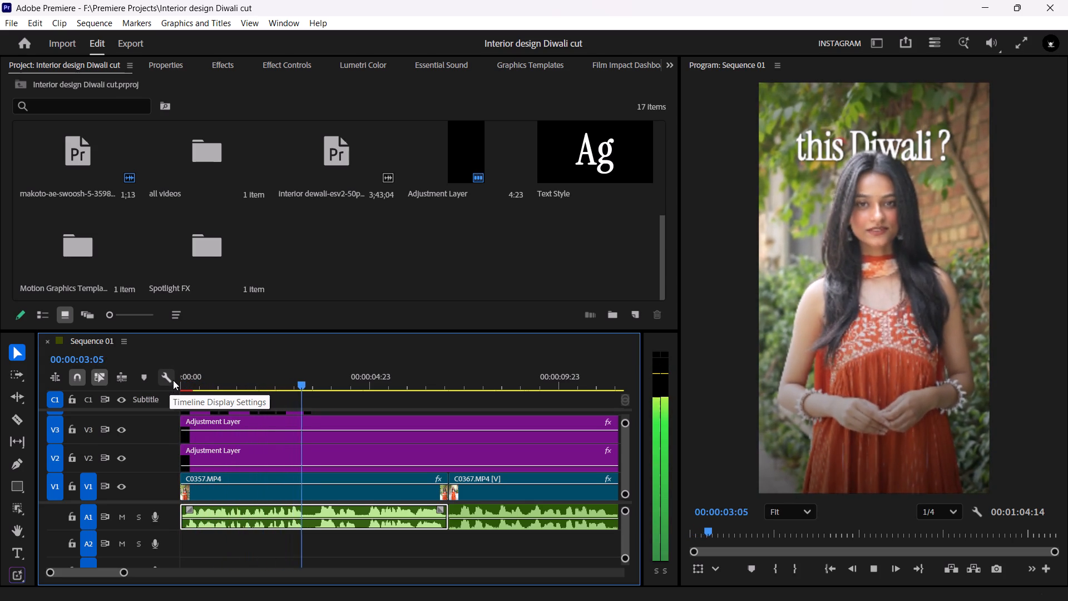
key("space")
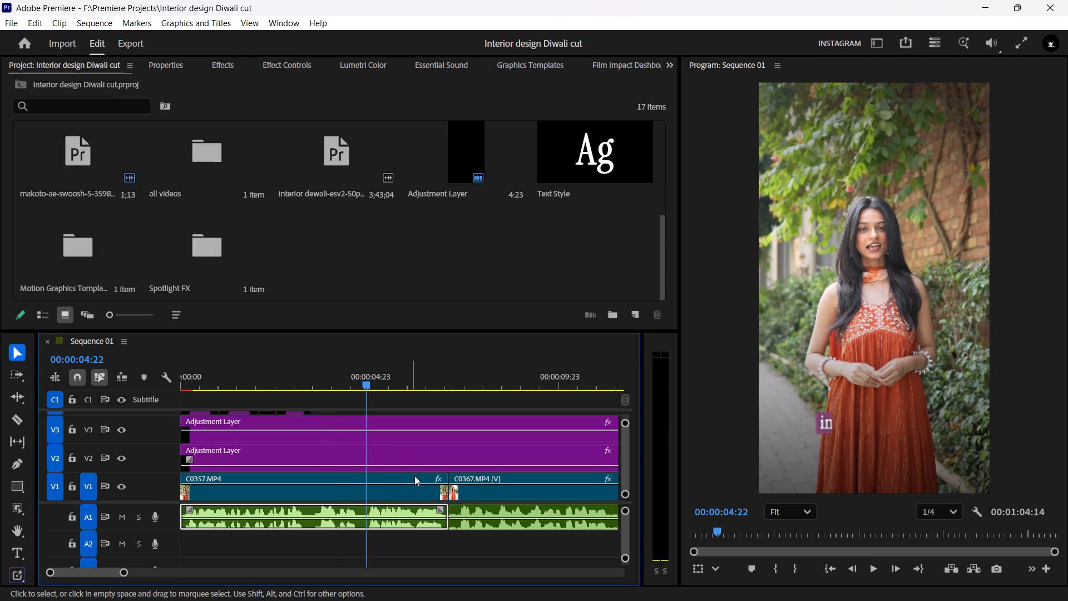
Deselect the clips and play the change from the "this Diwali ?" title to the following caption.
scroll(420, 484, "up", 6, "ctrl")
scroll(398, 469, "down", 9, "ctrl")
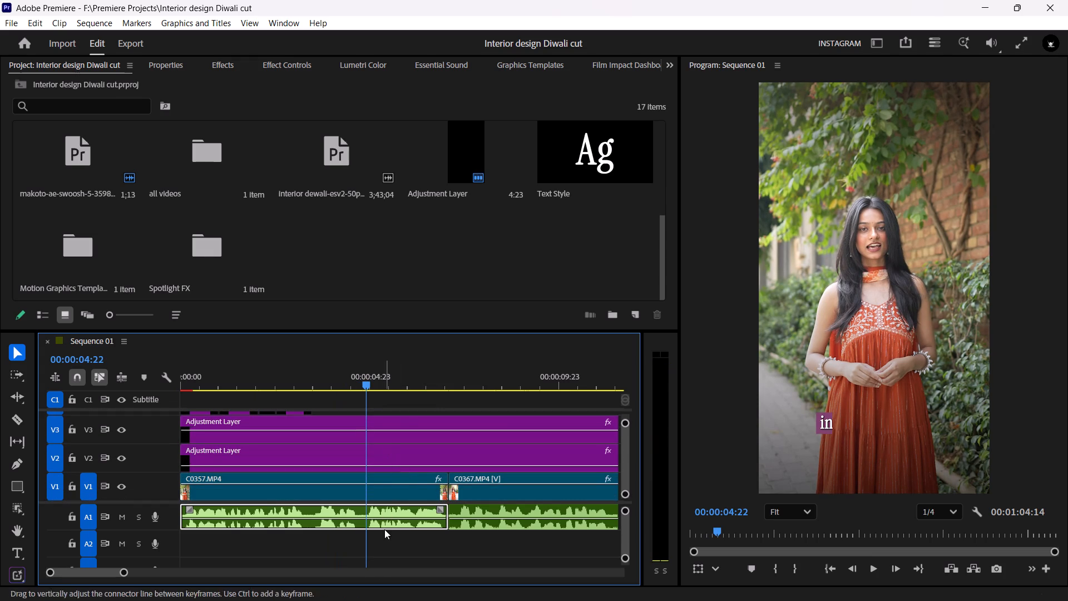
left_click(358, 558)
scroll(370, 479, "up", 10, "ctrl")
scroll(370, 479, "down", 4, "ctrl")
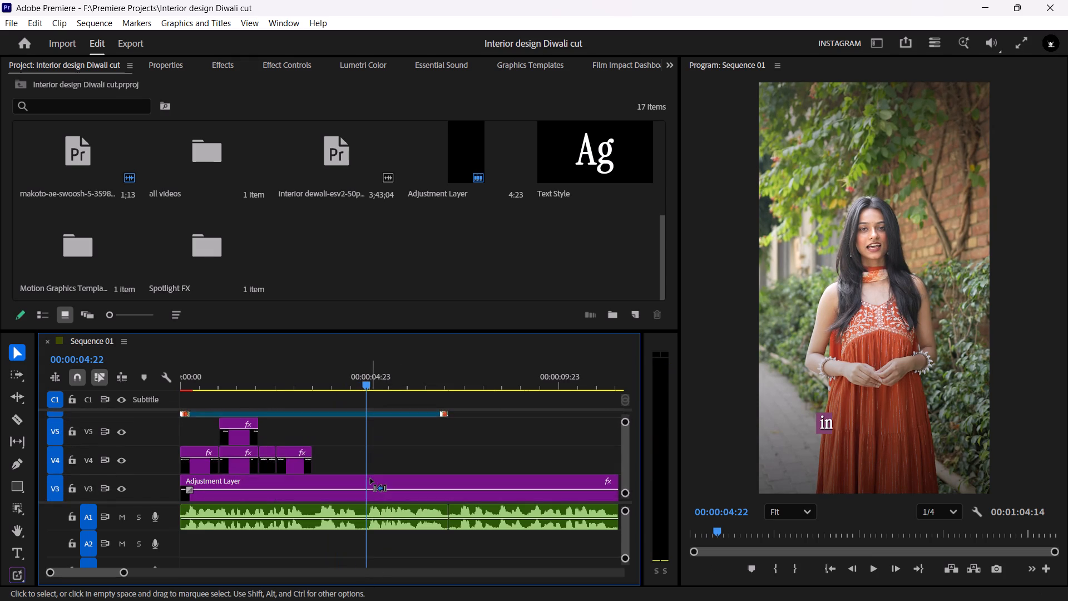
scroll(370, 479, "down", 4, "ctrl")
left_click_drag(333, 377, 310, 382)
key("space")
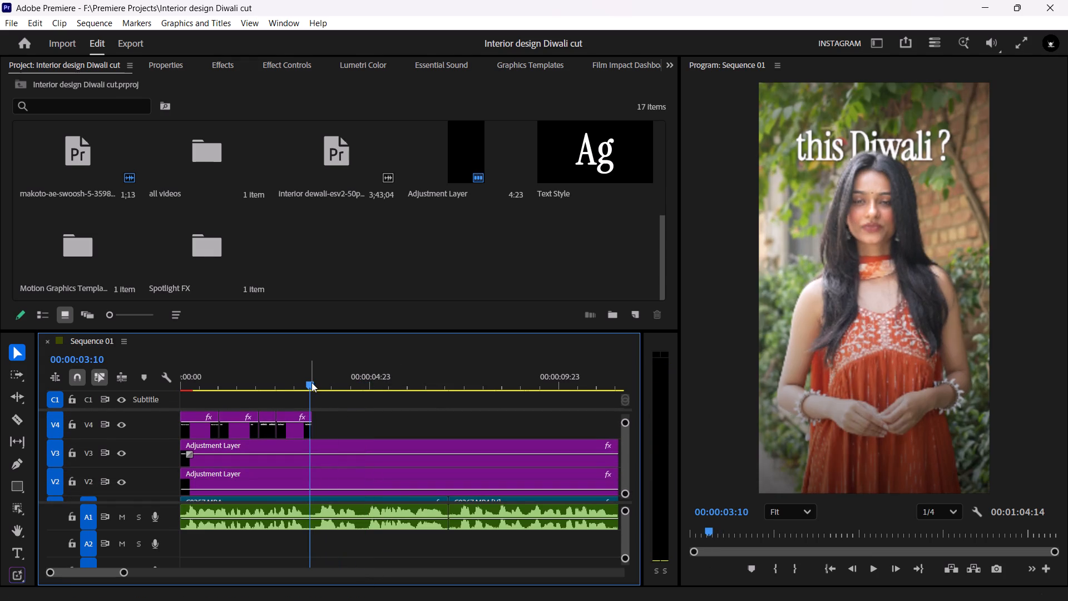
key("space")
Place the playhead at 00:00:03:12, at the start of the "Here are 3 things" caption on V9.
scroll(366, 444, "up", 15, "ctrl")
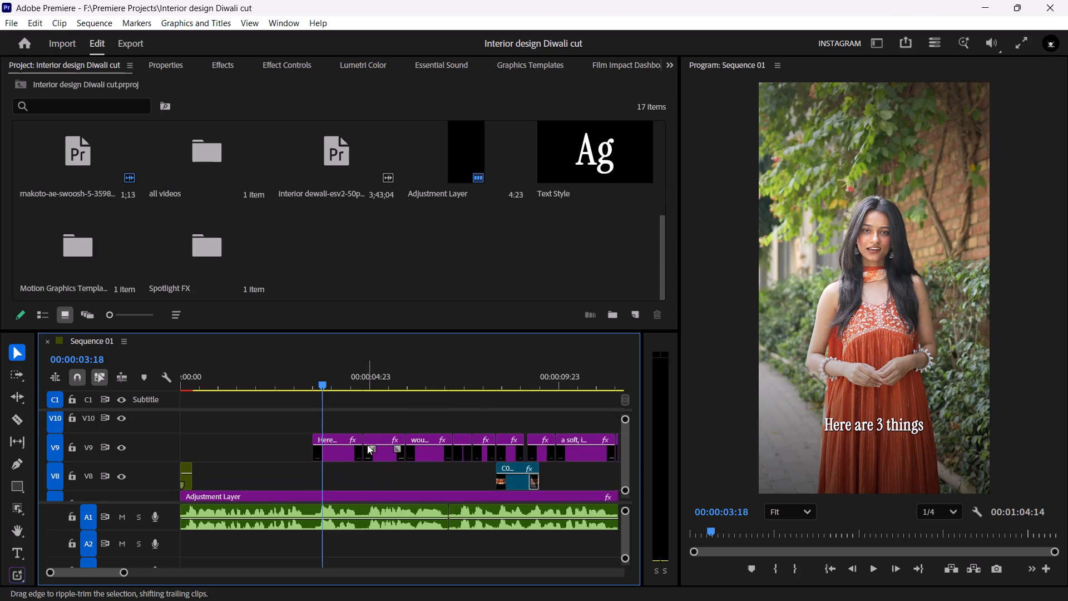
left_click_drag(322, 404, 311, 405)
scroll(318, 436, "up", 18, "alt")
left_click_drag(278, 422, 289, 424)
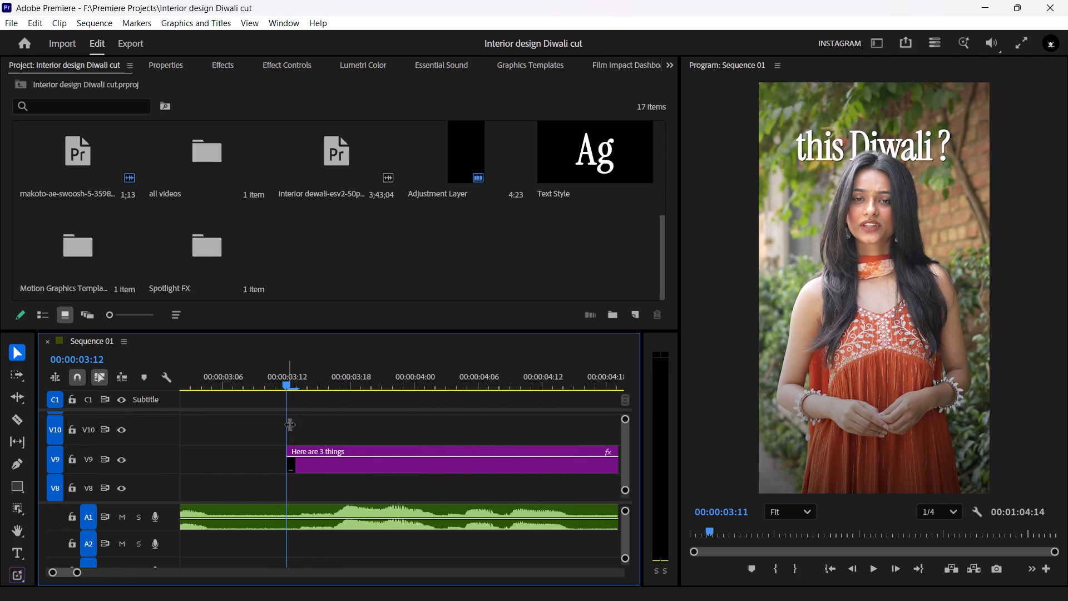
left_click_drag(289, 424, 295, 425)
scroll(330, 425, "down", 5, "ctrl")
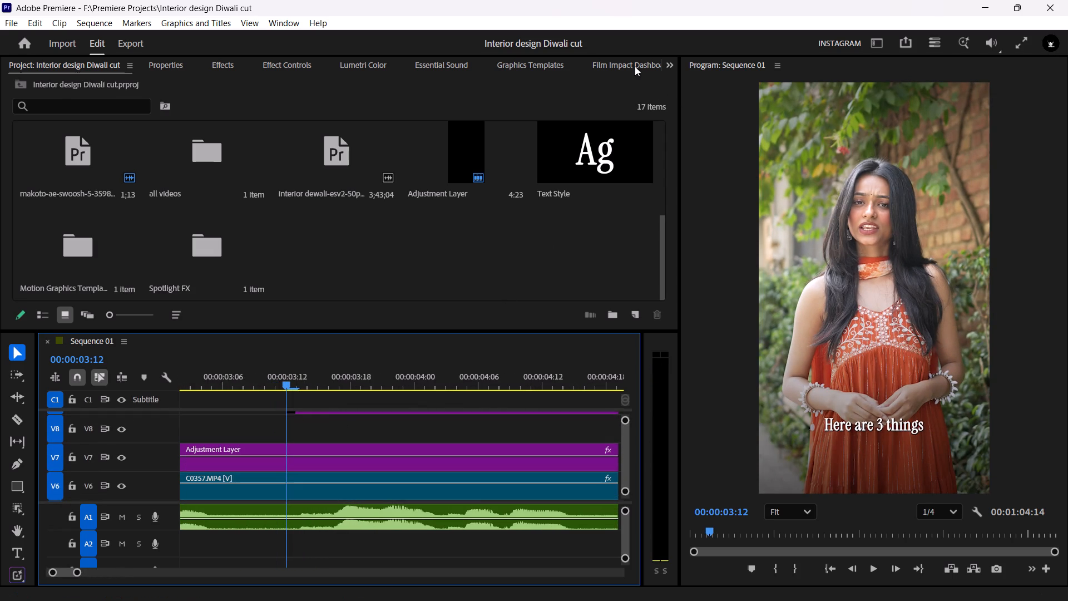
Open the Transitions category of the Free Motion Bro Presets for Premiere Pro (Legacy) pack in Motion Bro.
left_click(631, 61)
left_click(657, 63)
left_click(657, 63)
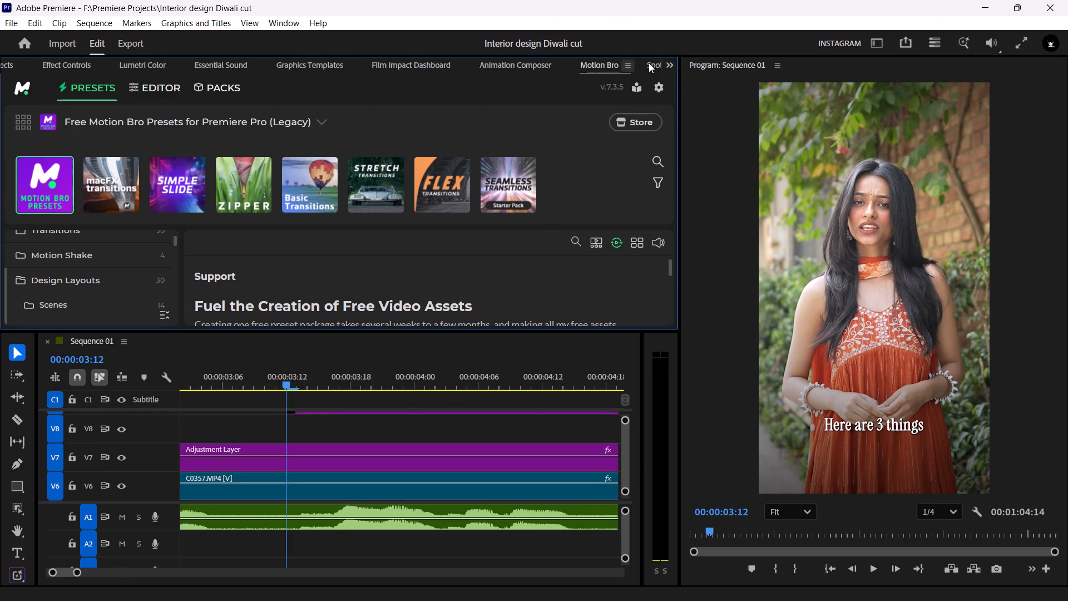
scroll(527, 242, "down", 3)
scroll(239, 297, "up", 8)
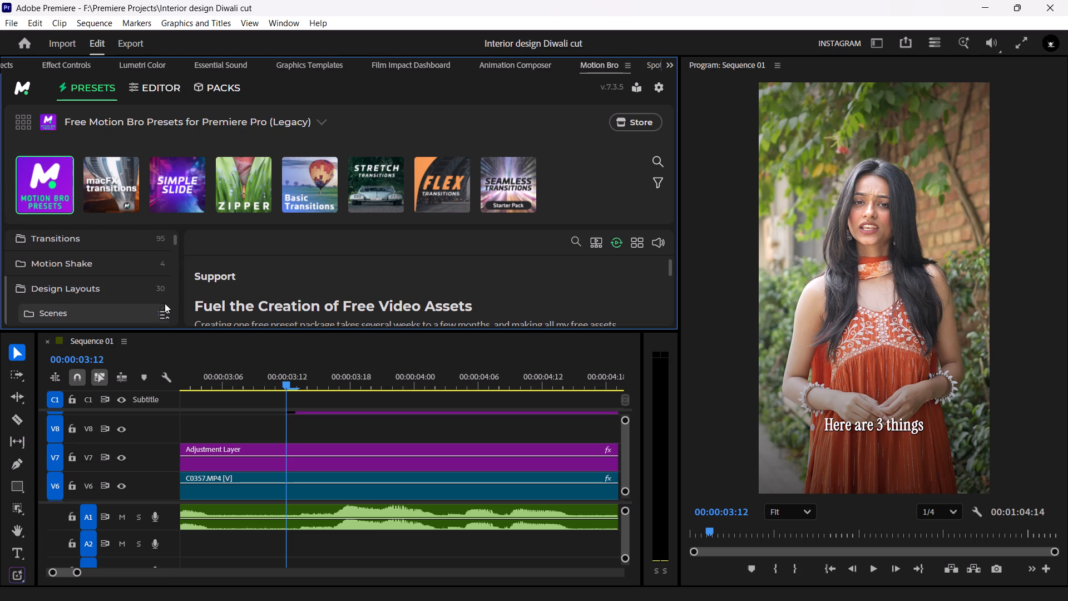
scroll(130, 294, "up", 4)
left_click(85, 121)
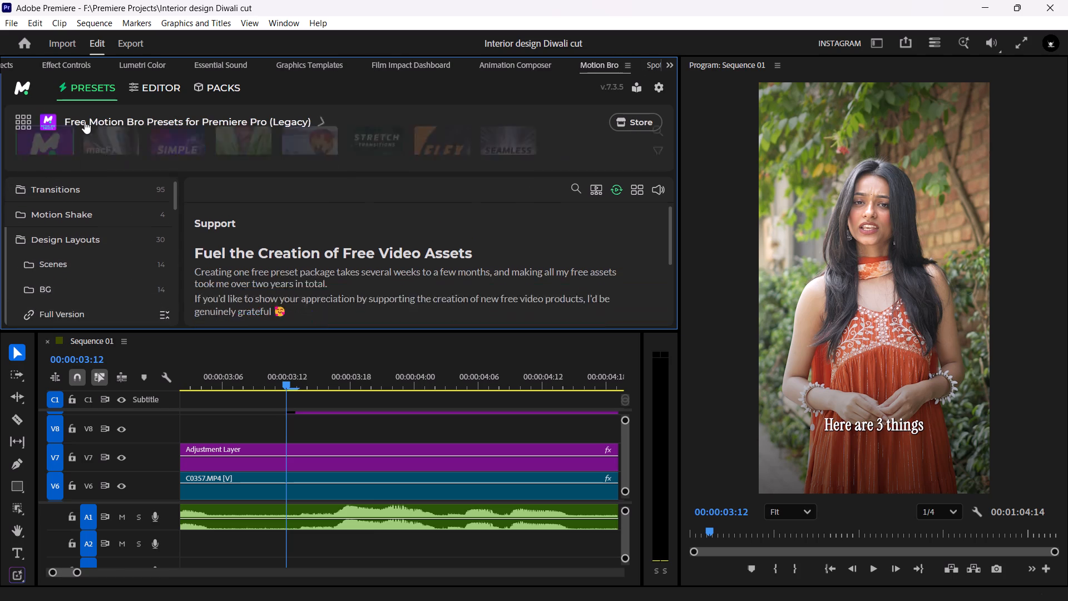
left_click(69, 161)
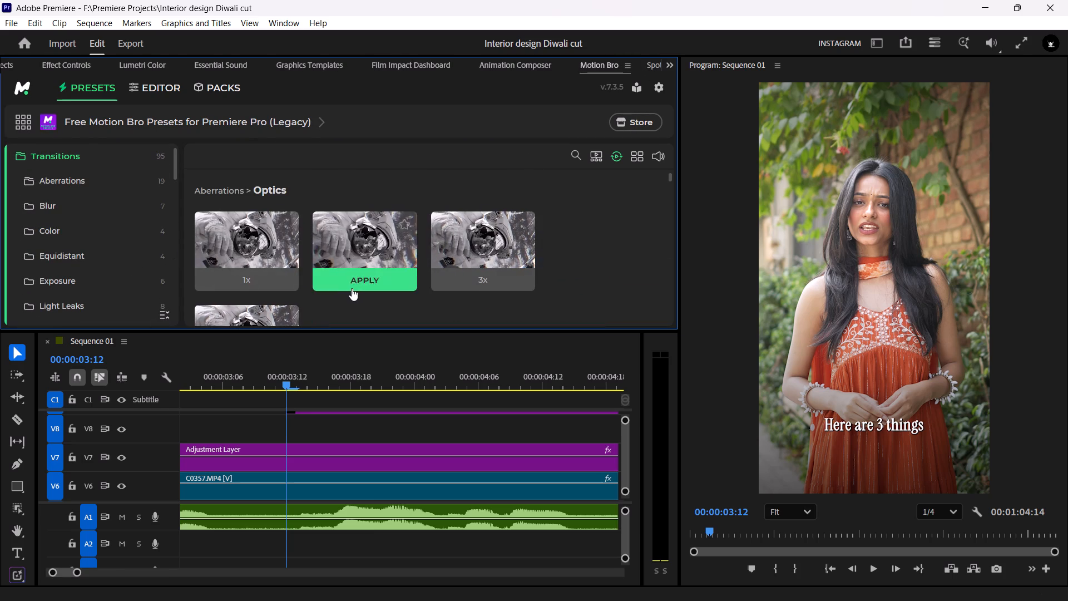
Examine the Motion Bro transition previews from Aberrations through Equidistant and Exposure to Light Leaks.
scroll(352, 283, "down", 6)
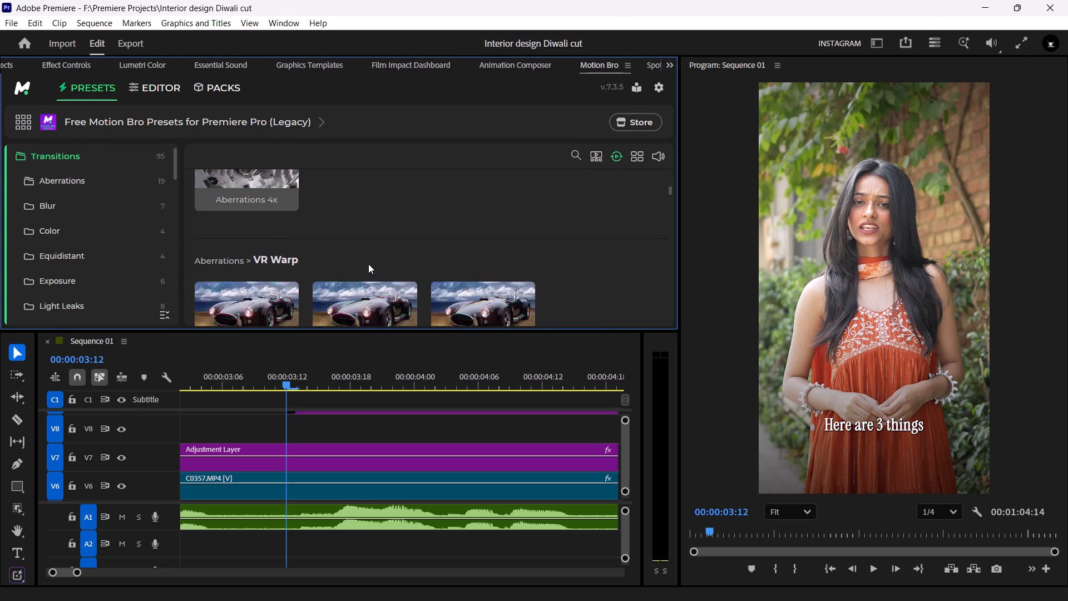
scroll(369, 260, "down", 8)
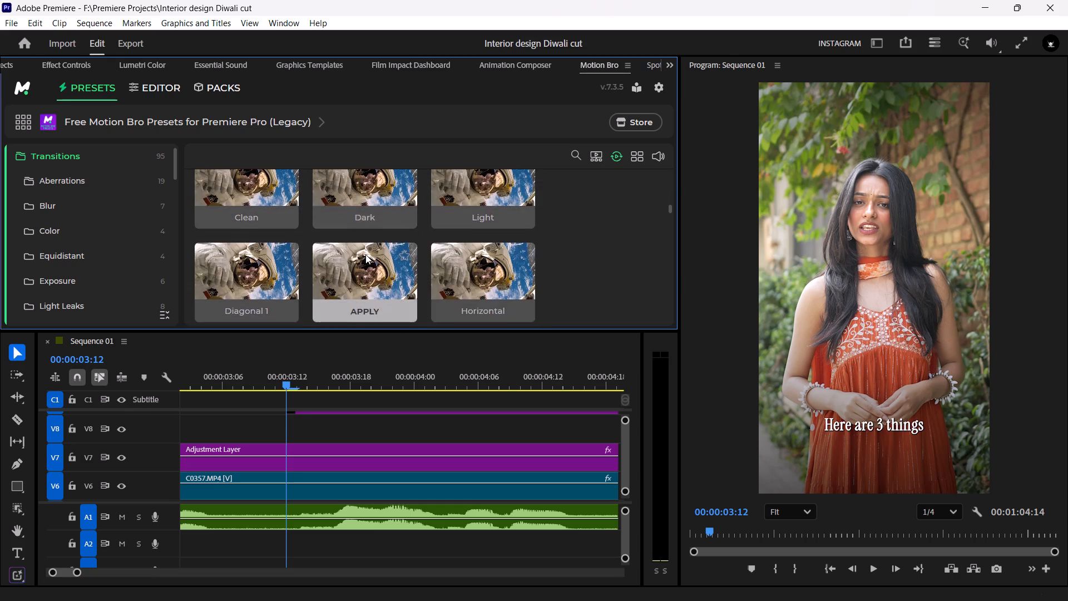
scroll(365, 254, "down", 7)
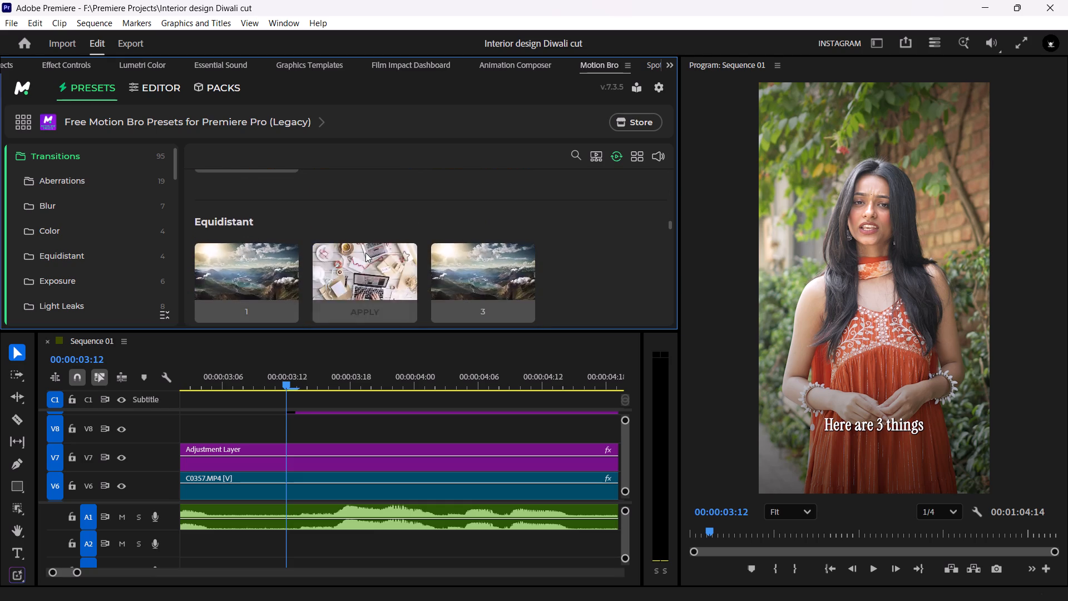
scroll(365, 253, "up", 2)
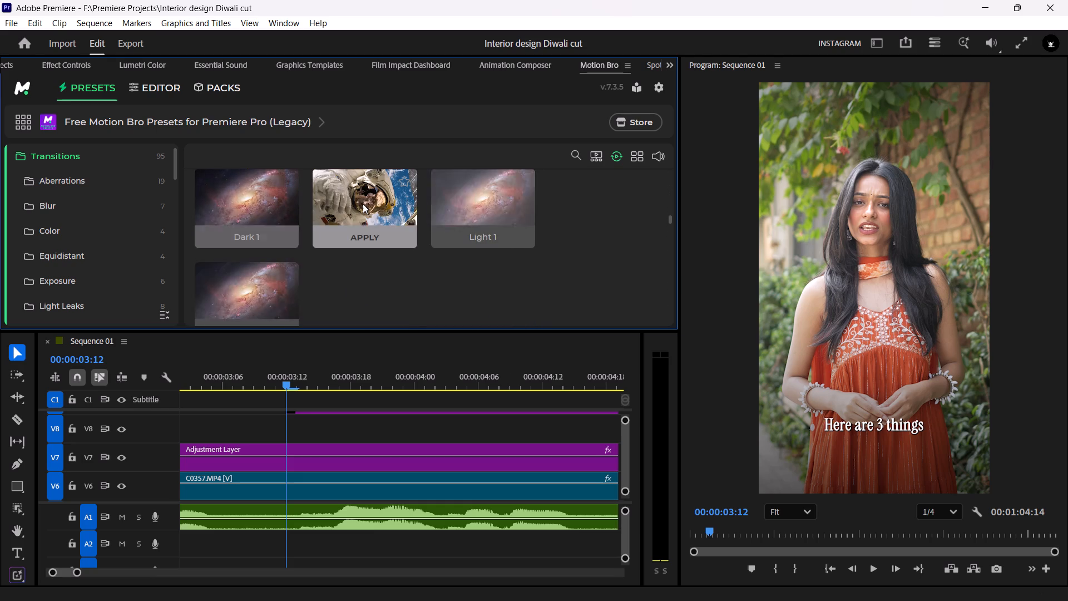
left_click(363, 204)
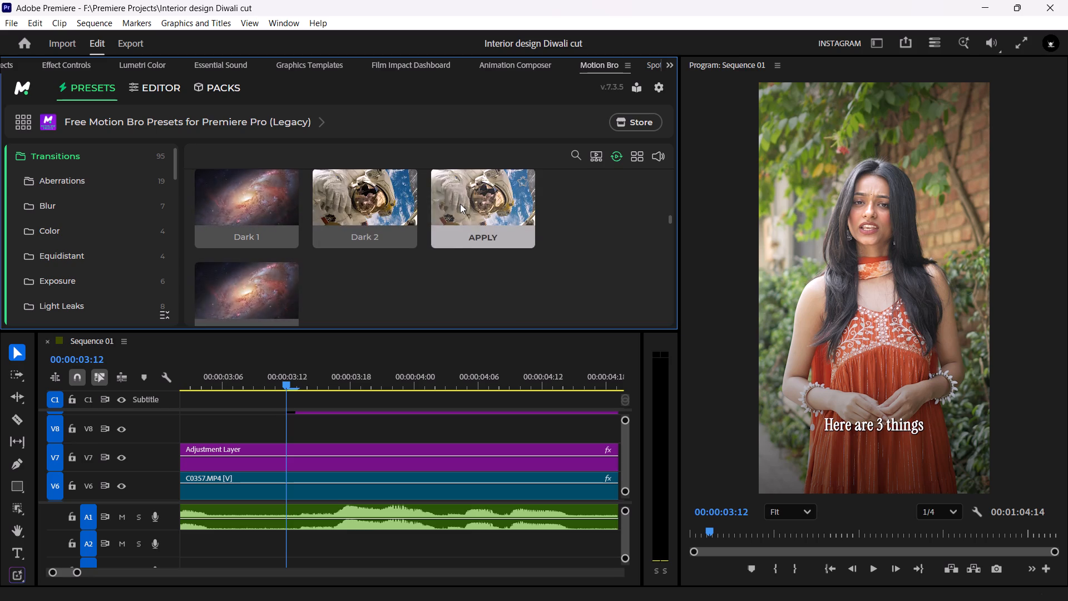
scroll(326, 251, "down", 2)
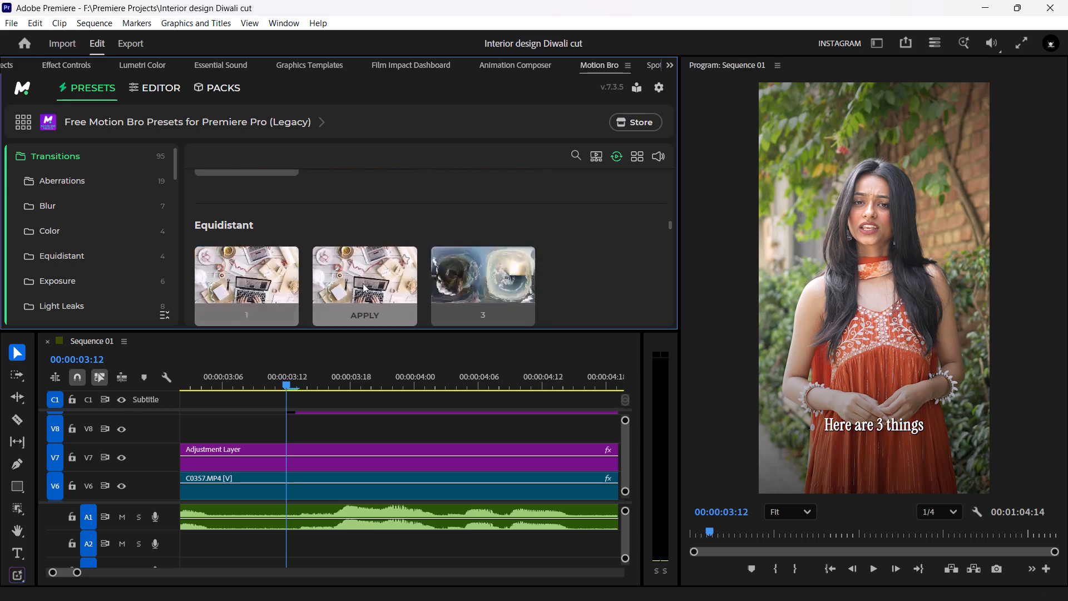
scroll(406, 272, "down", 3)
scroll(356, 264, "down", 3)
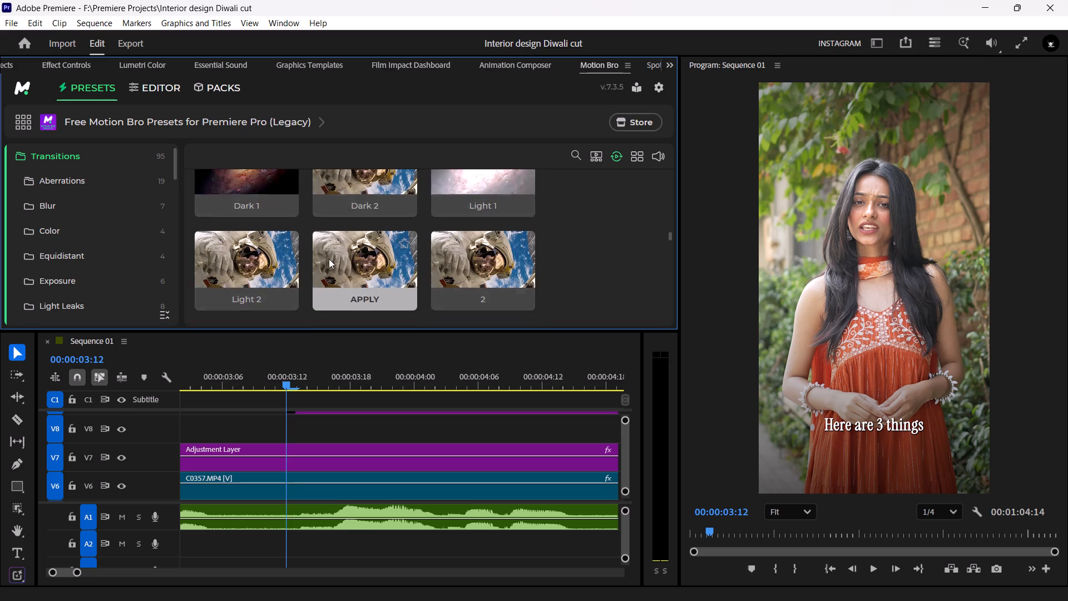
scroll(329, 259, "down", 1)
scroll(309, 251, "up", 2)
scroll(349, 259, "down", 2)
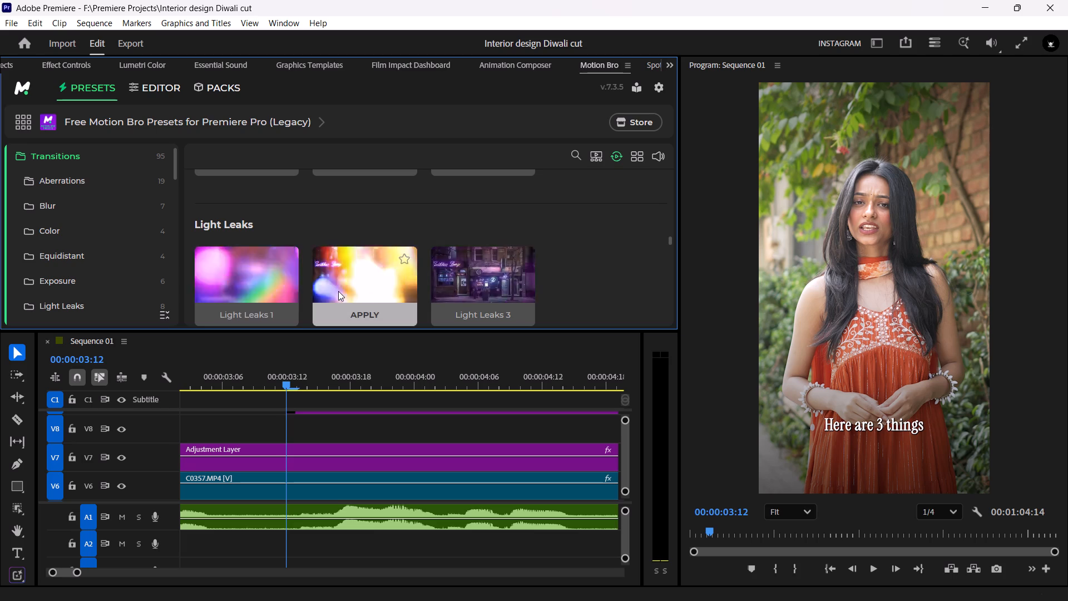
scroll(451, 297, "down", 2)
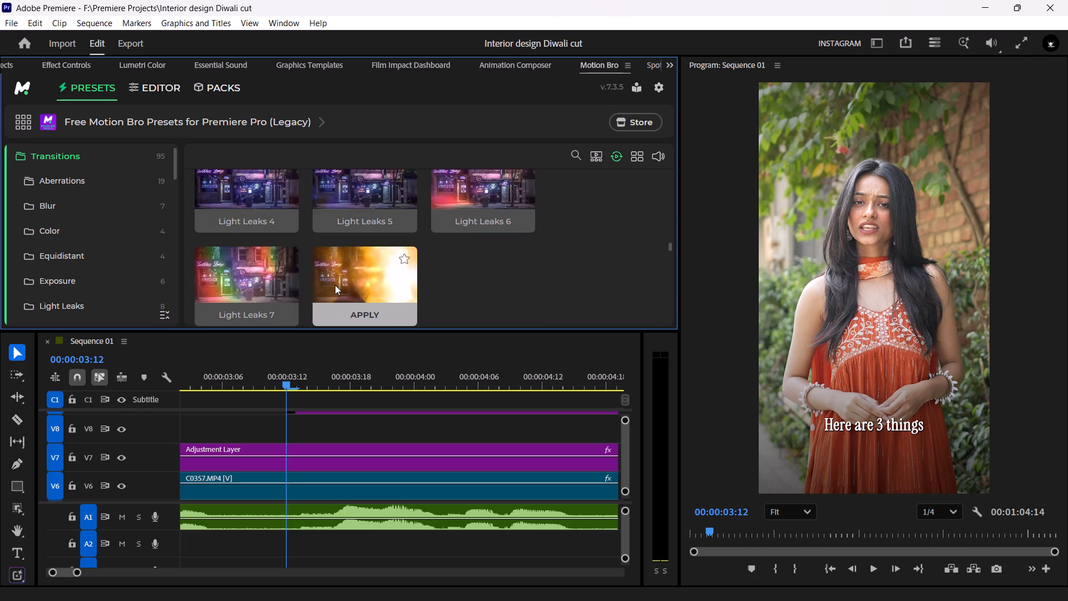
Examine the remaining Motion Bro transition previews, including Offset, Pixelation and Texture Wipe, through the end of the list.
scroll(378, 279, "down", 2)
scroll(280, 262, "down", 8)
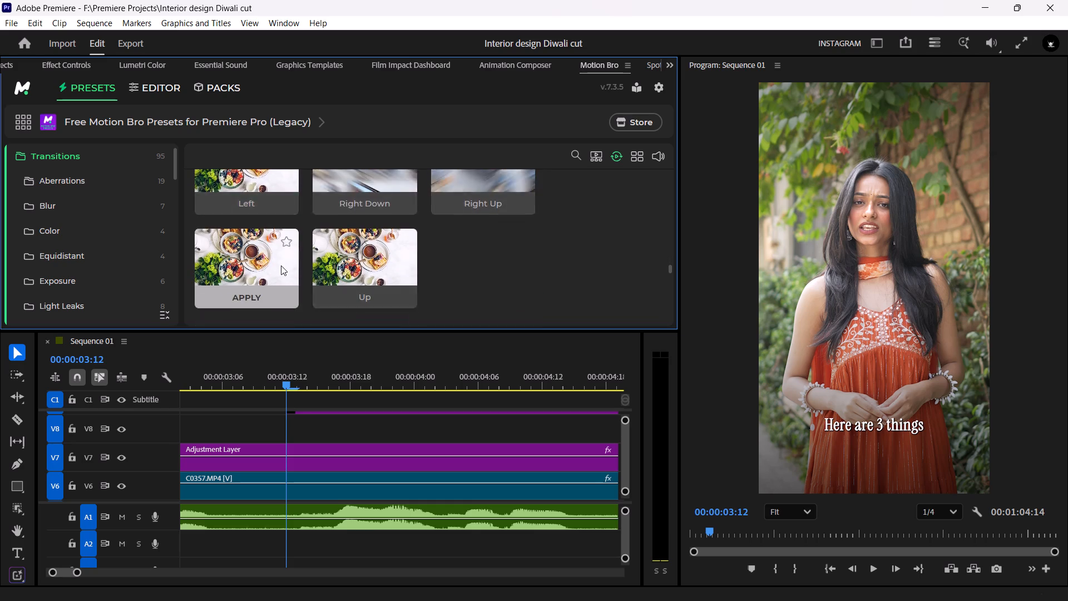
scroll(283, 262, "down", 7)
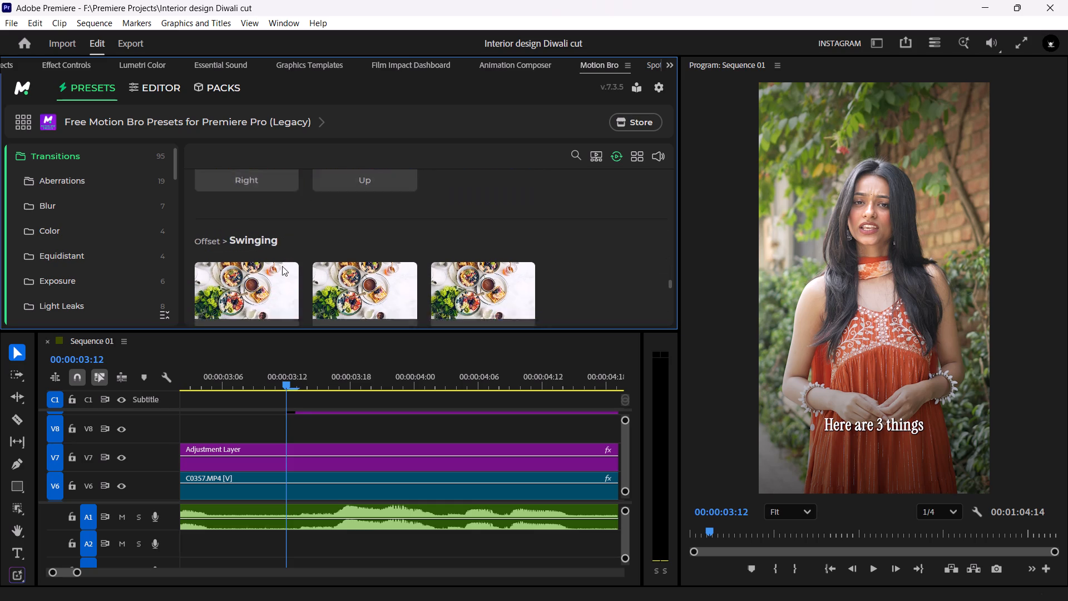
scroll(282, 266, "down", 4)
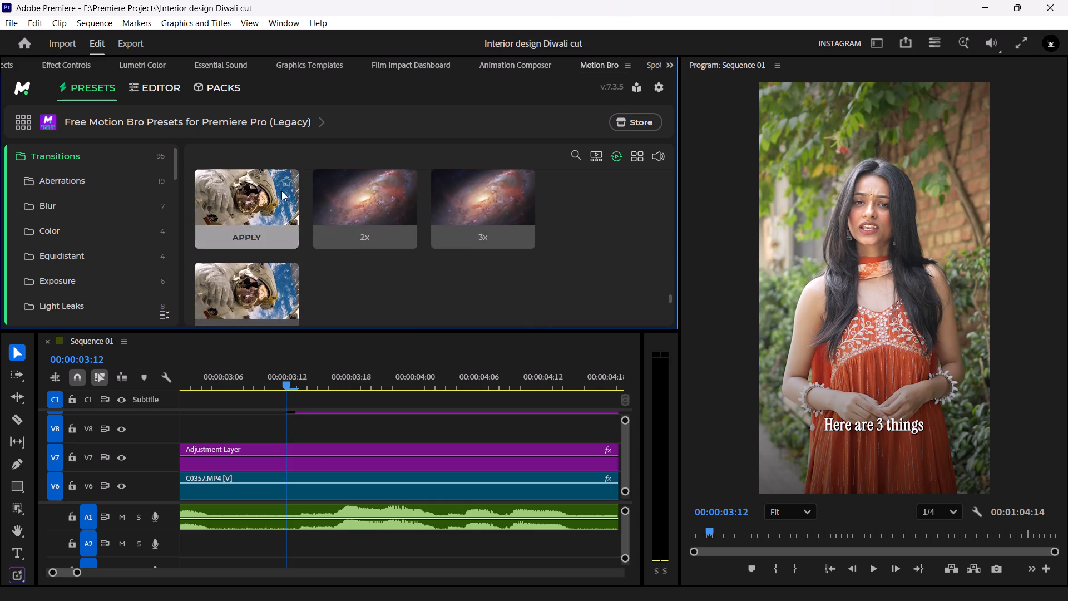
scroll(284, 193, "up", 4)
scroll(308, 260, "up", 2)
scroll(277, 263, "down", 3)
scroll(277, 263, "up", 3)
scroll(277, 263, "down", 4)
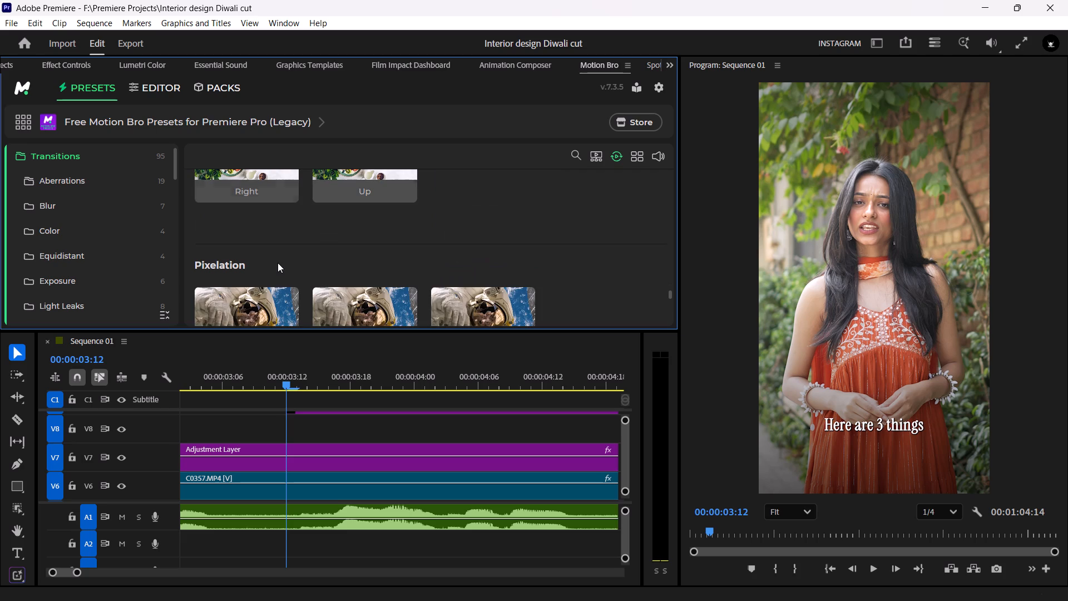
scroll(278, 260, "down", 3)
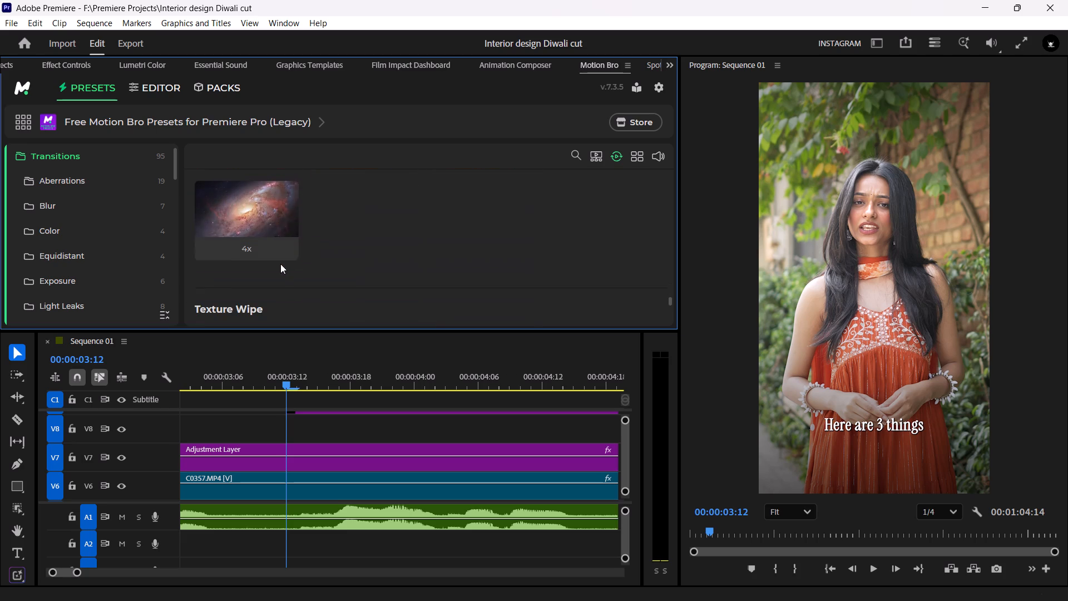
scroll(280, 264, "down", 5)
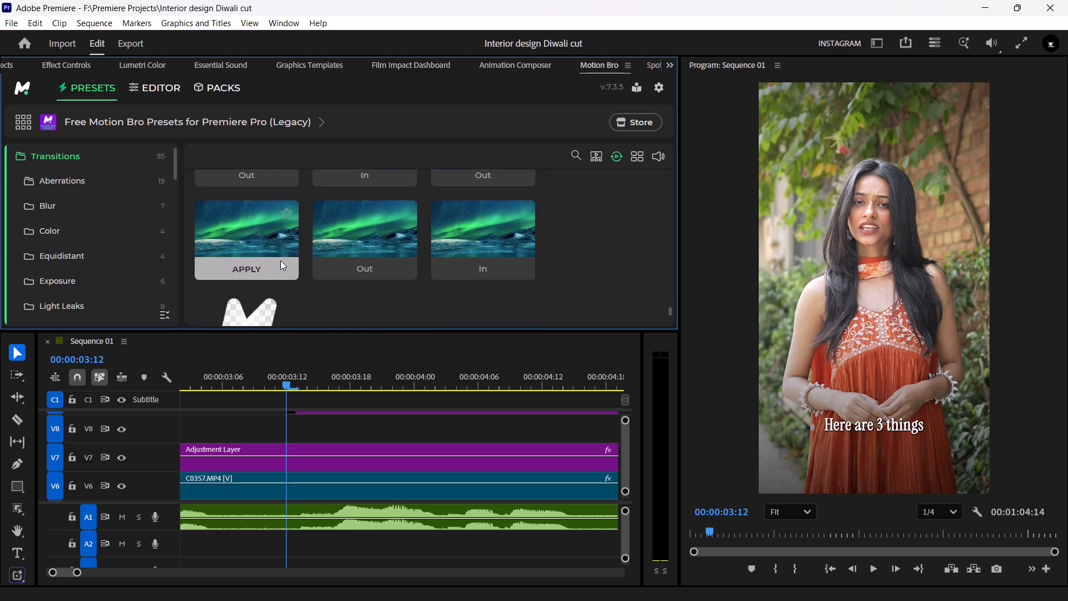
scroll(280, 260, "down", 1)
scroll(280, 260, "up", 1)
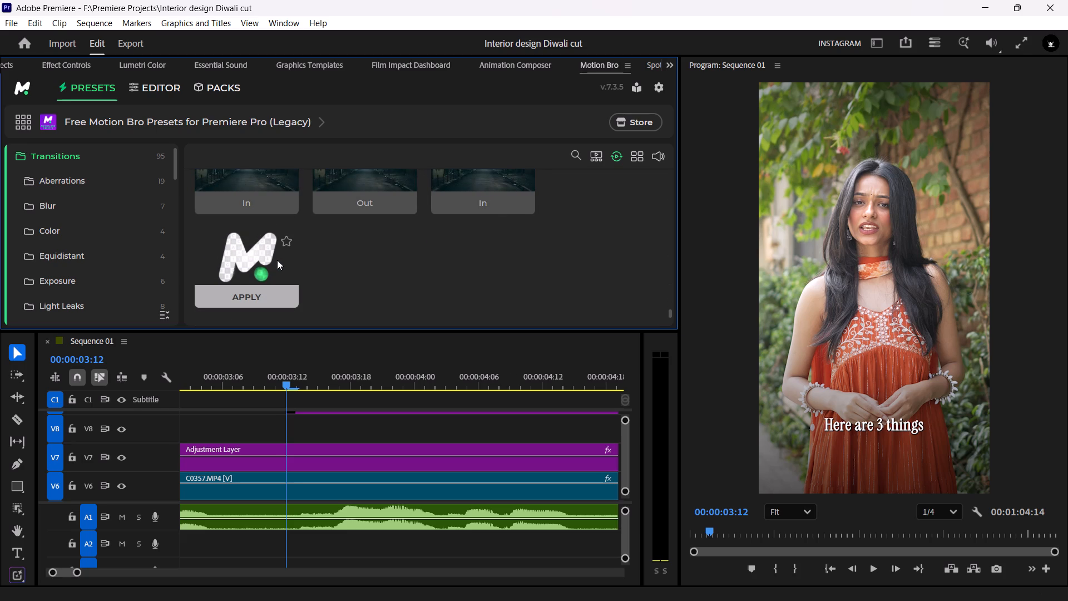
scroll(276, 260, "down", 5)
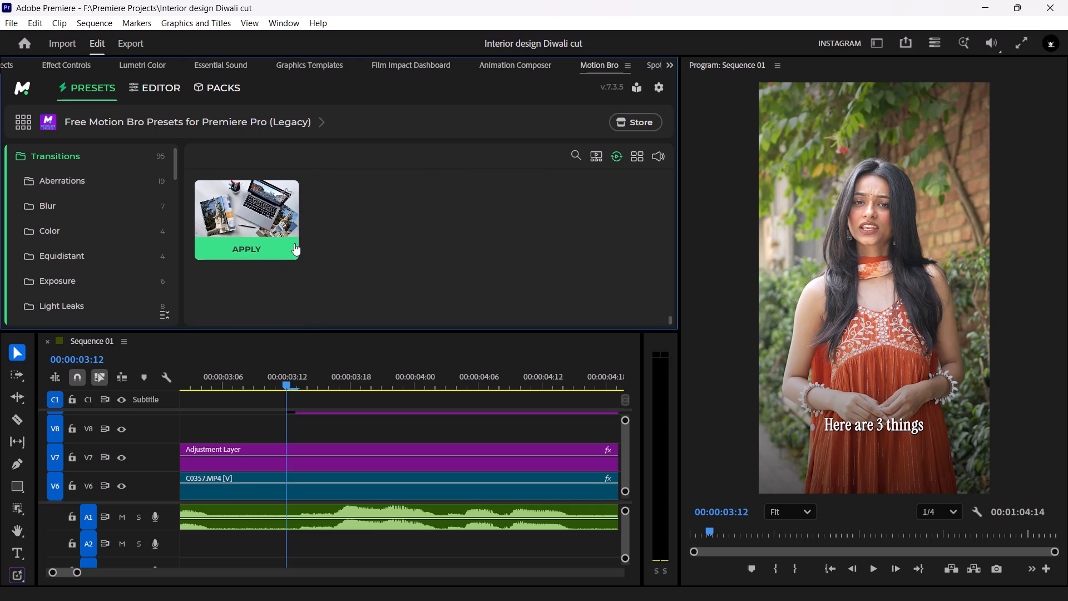
Open Spotlight FX, dismiss its Editor, and examine the Free Templates collection from Kaleidoscope - Vertical back to Recently Imported.
left_click(663, 62)
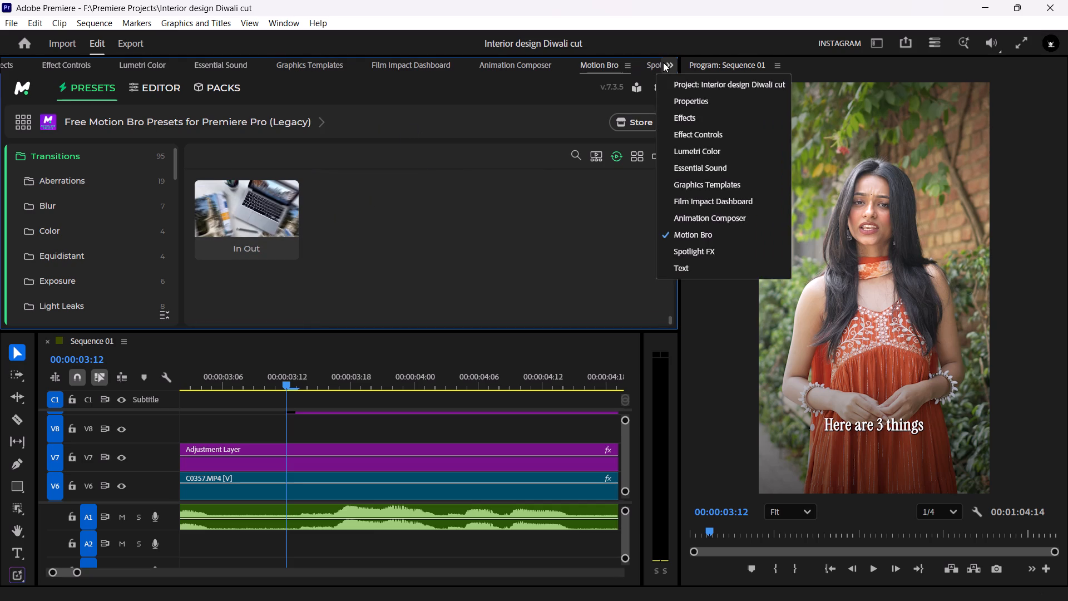
left_click(651, 62)
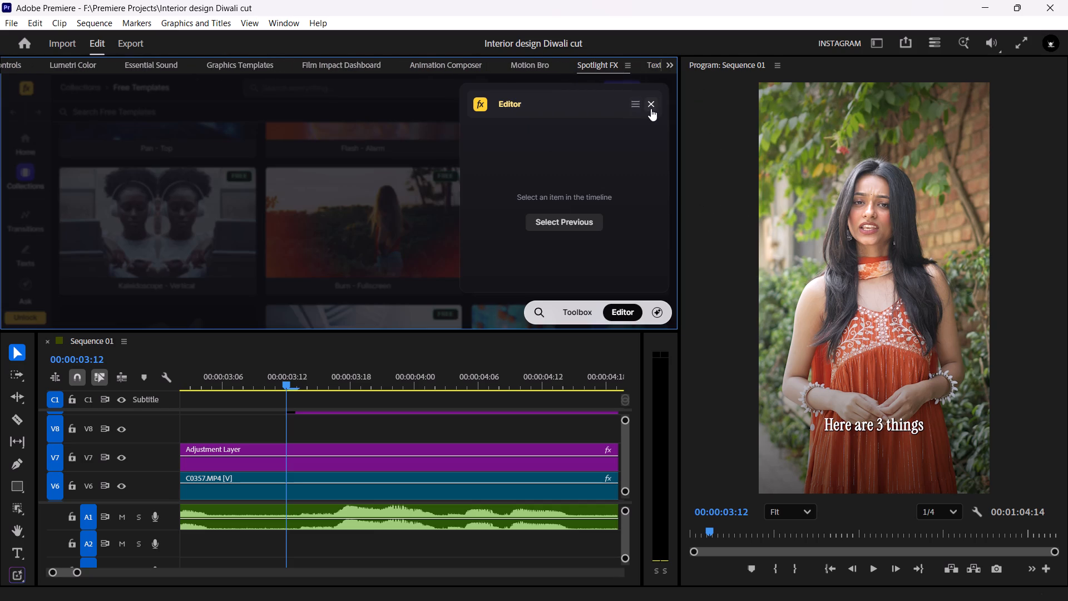
left_click(650, 108)
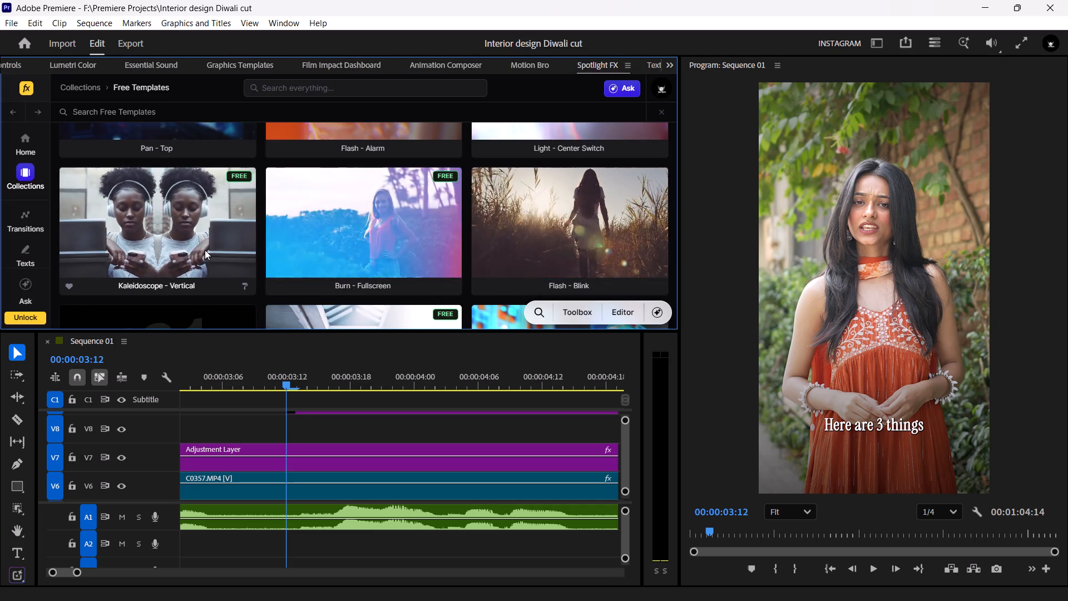
scroll(210, 238, "up", 1)
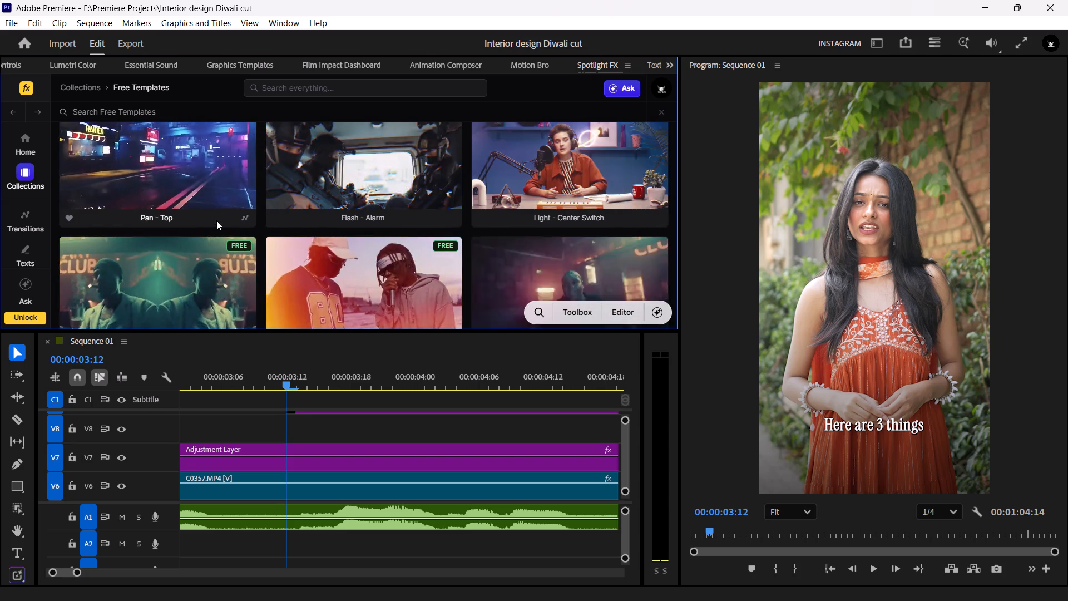
scroll(261, 252, "up", 7)
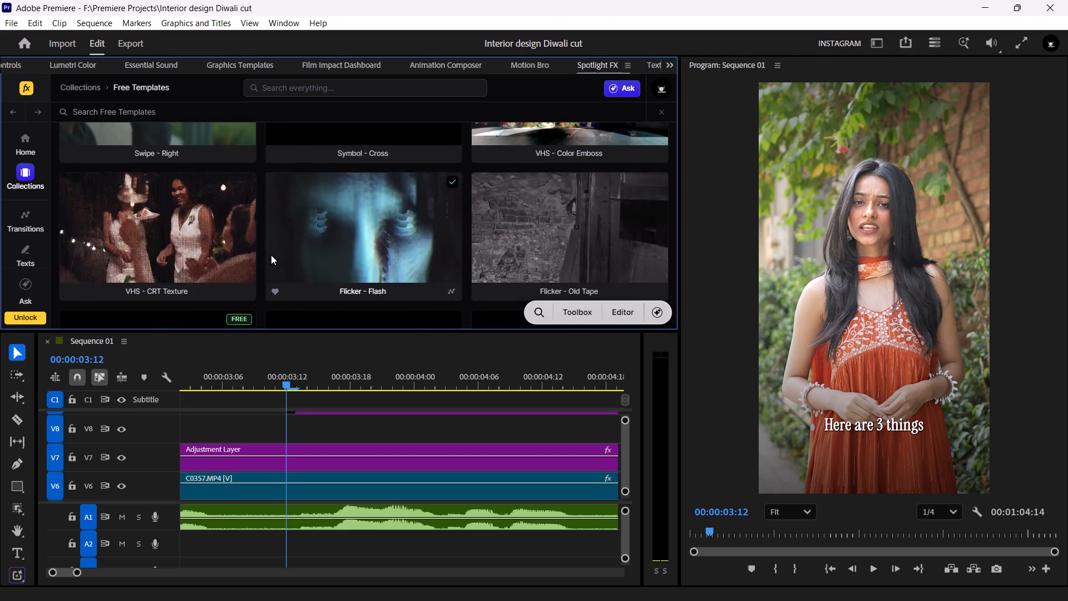
scroll(271, 255, "up", 2)
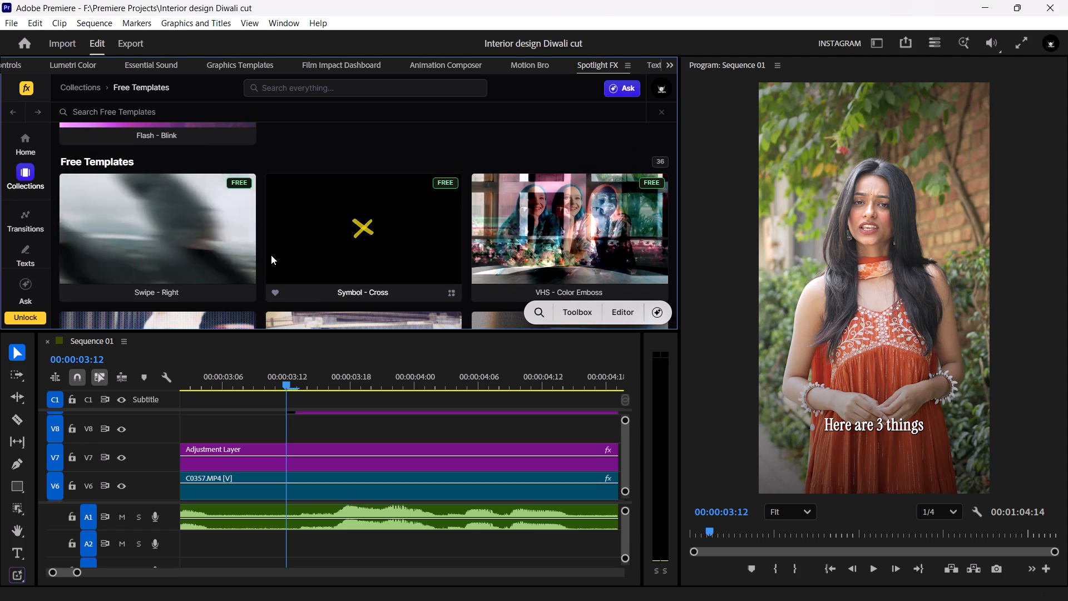
scroll(271, 255, "up", 4)
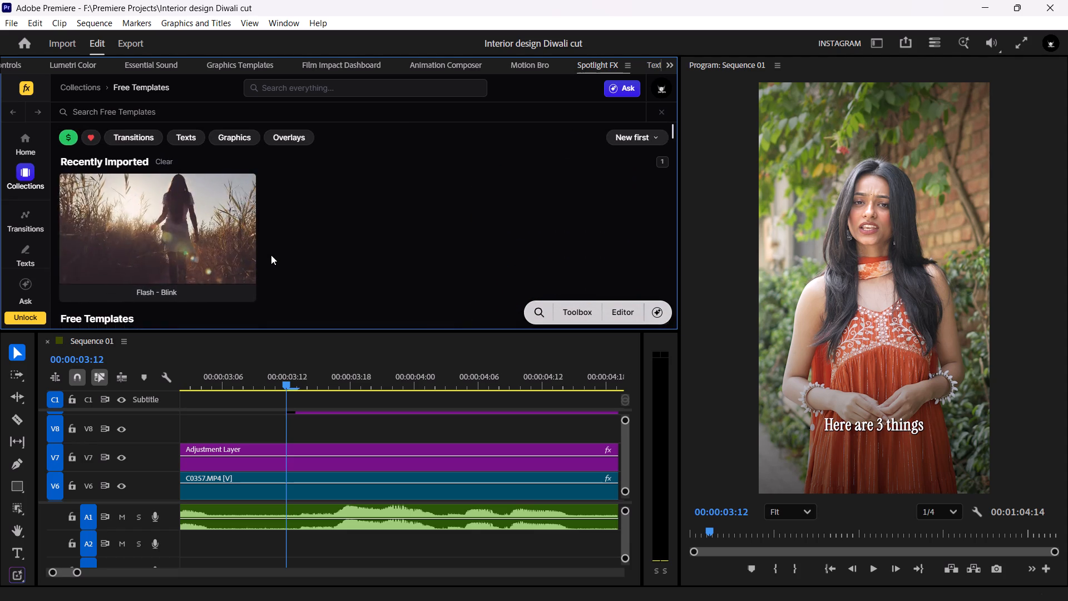
Examine the Spotlight FX free template previews, including Pan, Swipe, RGB Shake and Light, through the end of the collection.
scroll(271, 255, "down", 11)
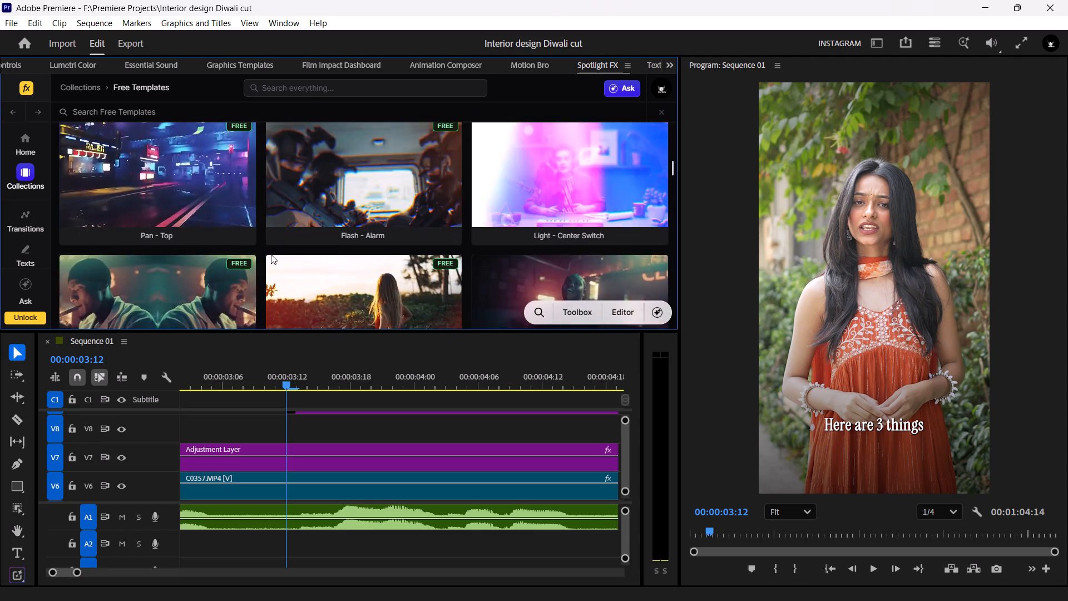
scroll(271, 254, "down", 4)
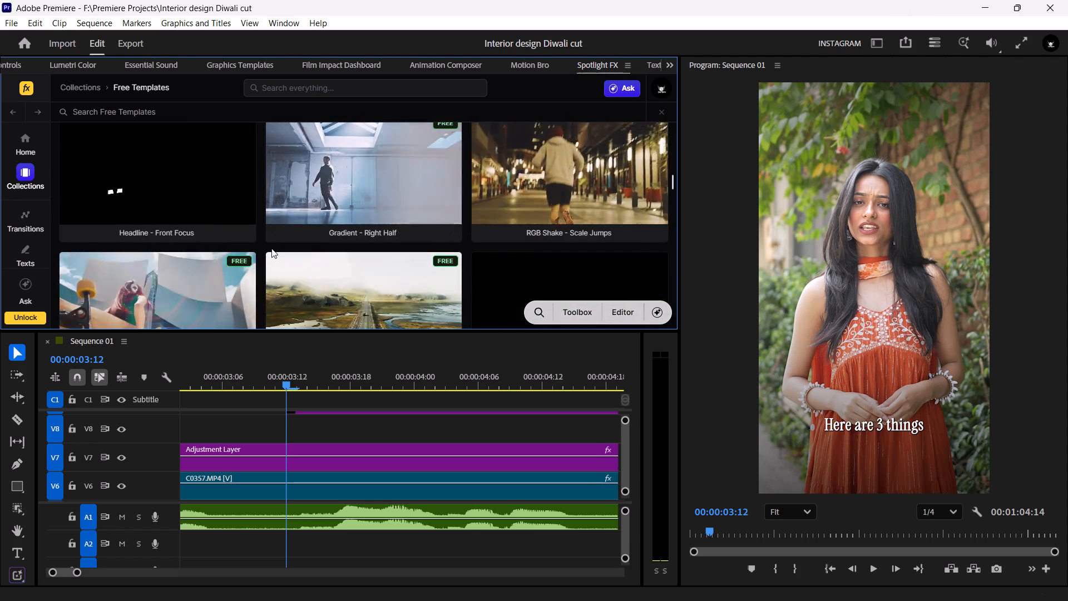
scroll(270, 244, "down", 2)
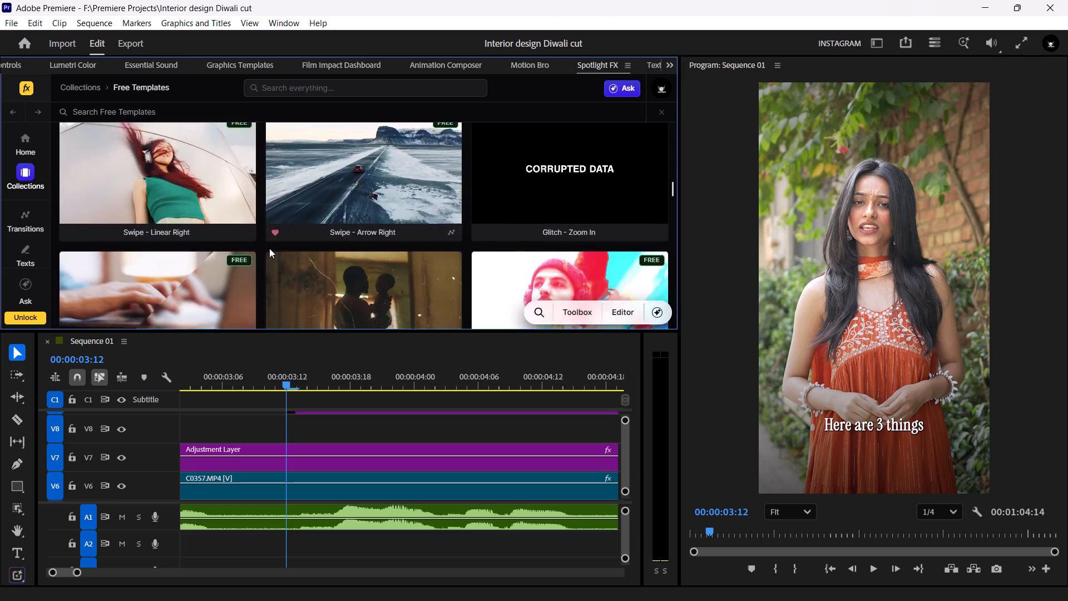
scroll(269, 249, "down", 2)
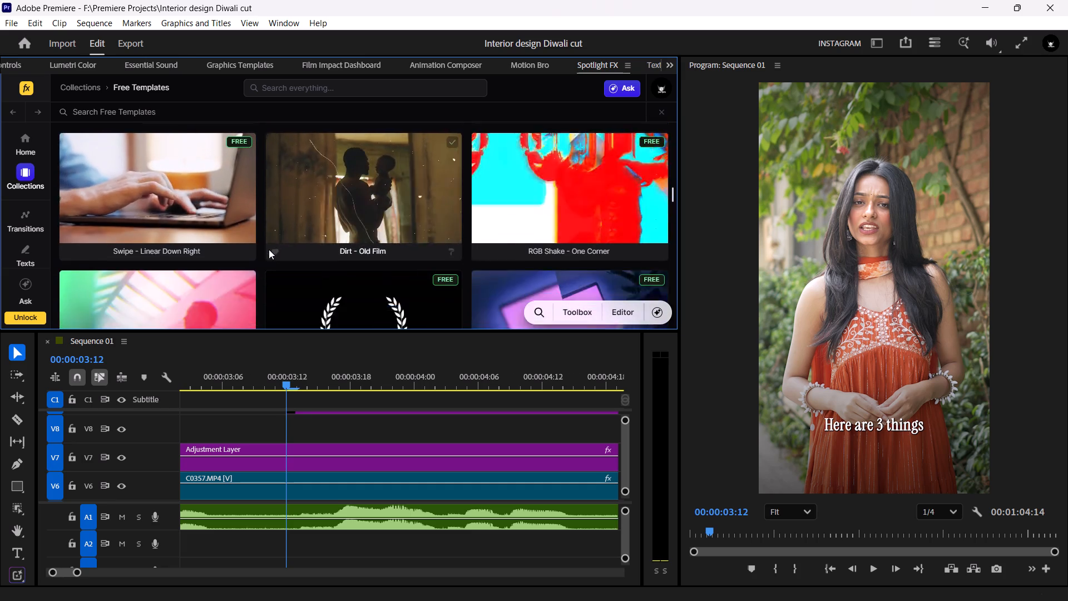
scroll(269, 249, "down", 2)
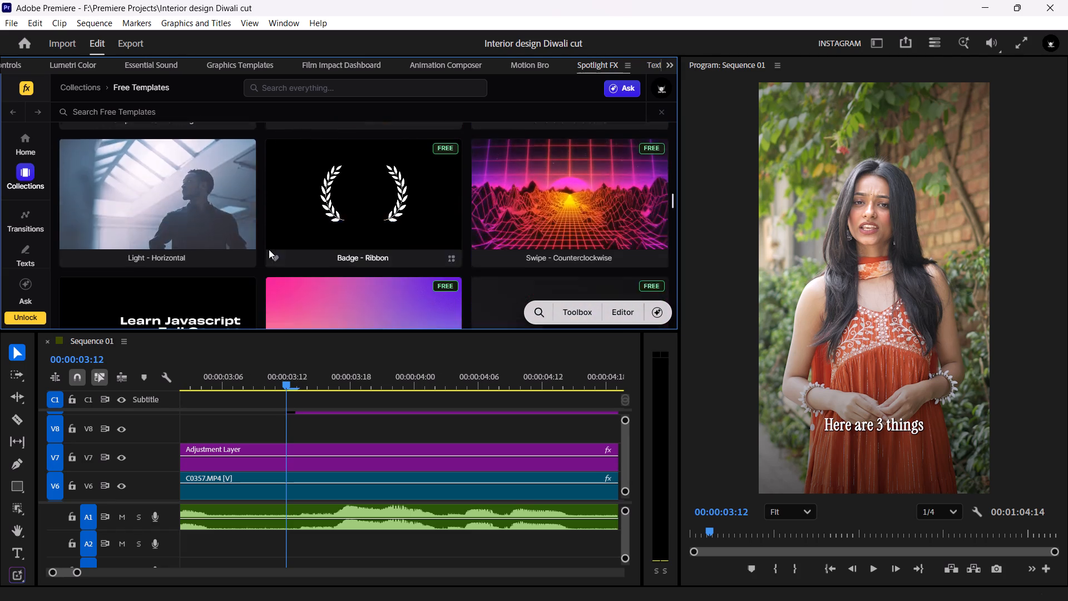
scroll(269, 249, "down", 4)
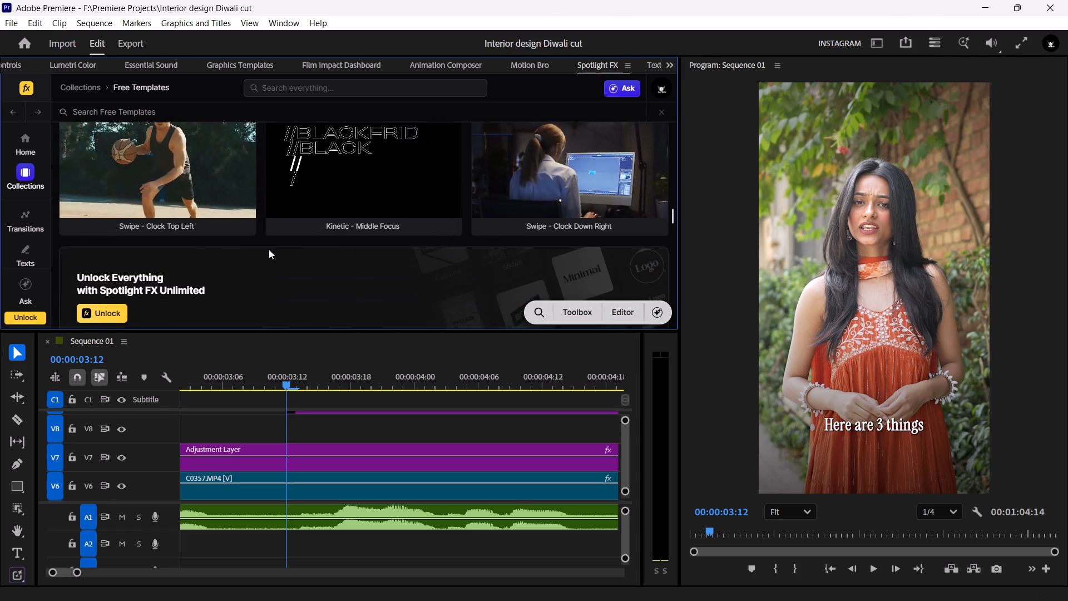
scroll(269, 249, "down", 1)
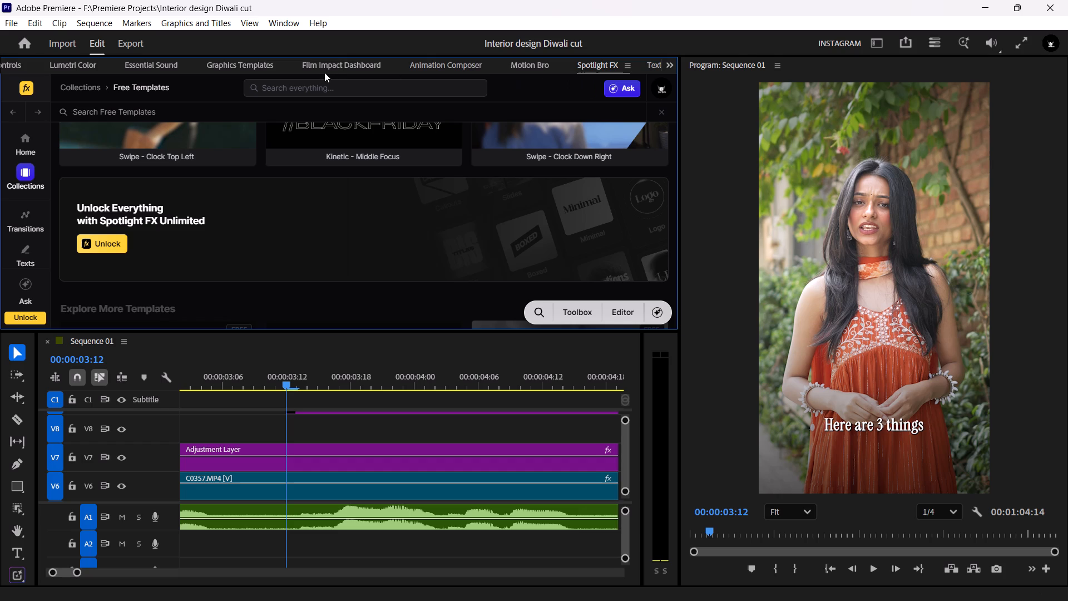
Examine the Film Impact Dashboard transitions in the Dissolve, Grunge & Distort and Lights & Blurs groups.
left_click(269, 67)
left_click(315, 63)
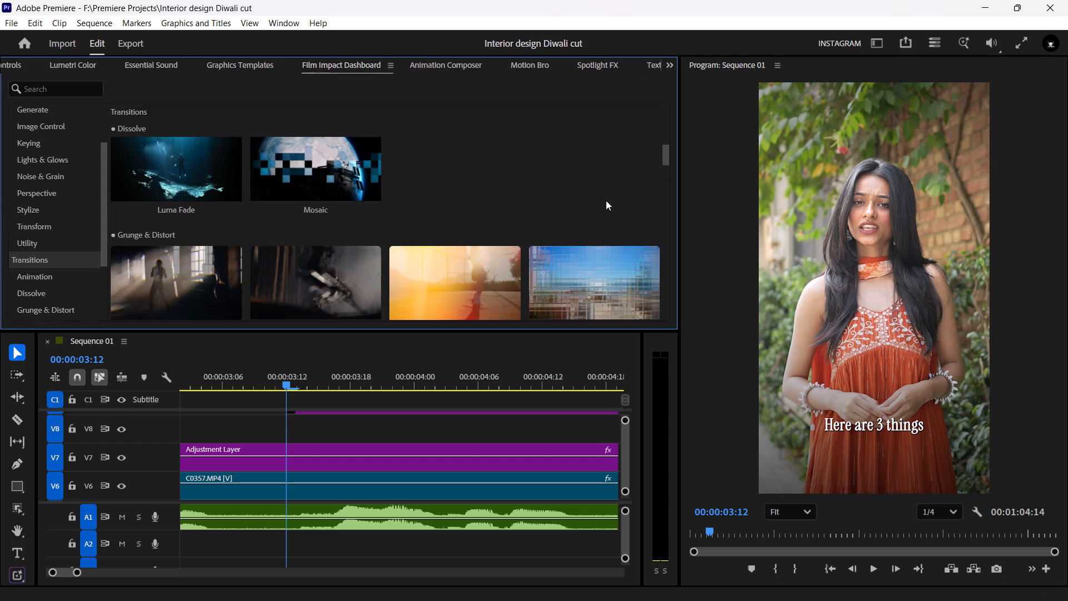
left_click_drag(667, 159, 666, 139)
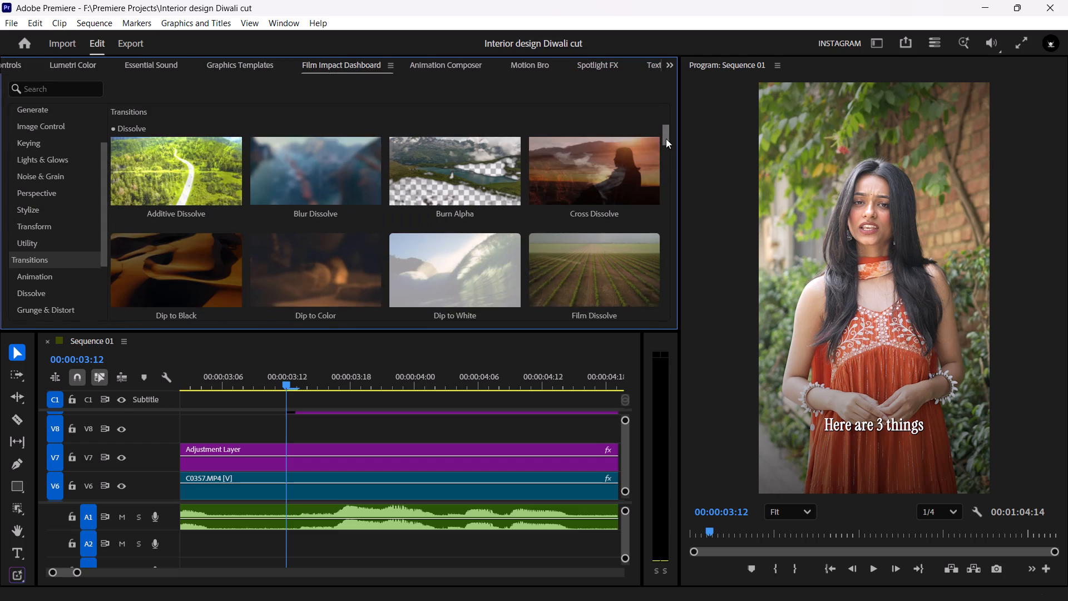
left_click_drag(666, 139, 670, 132)
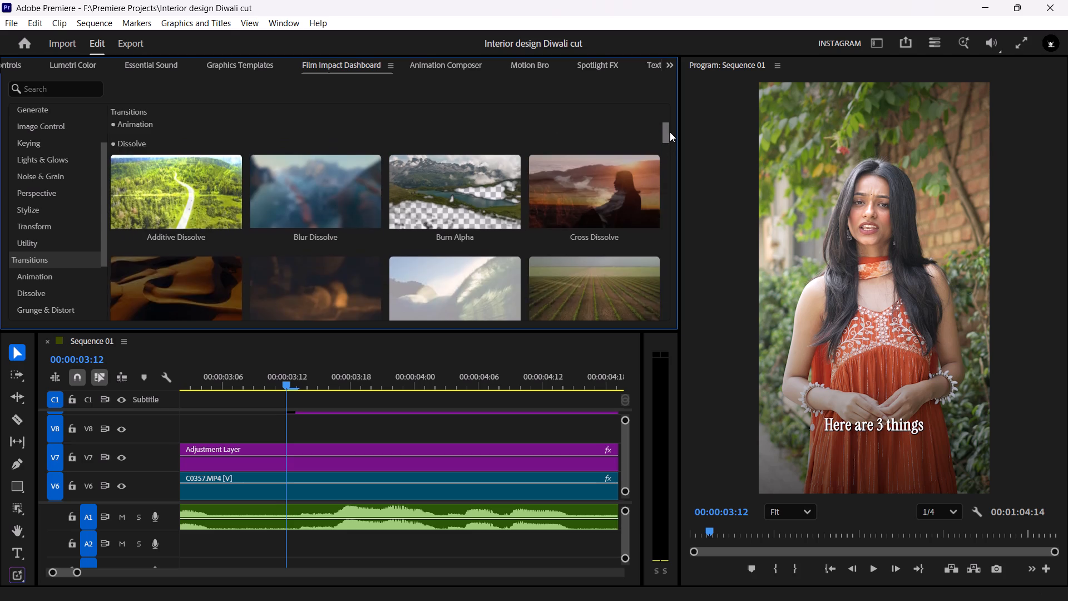
left_click_drag(670, 132, 671, 130)
scroll(334, 261, "down", 5)
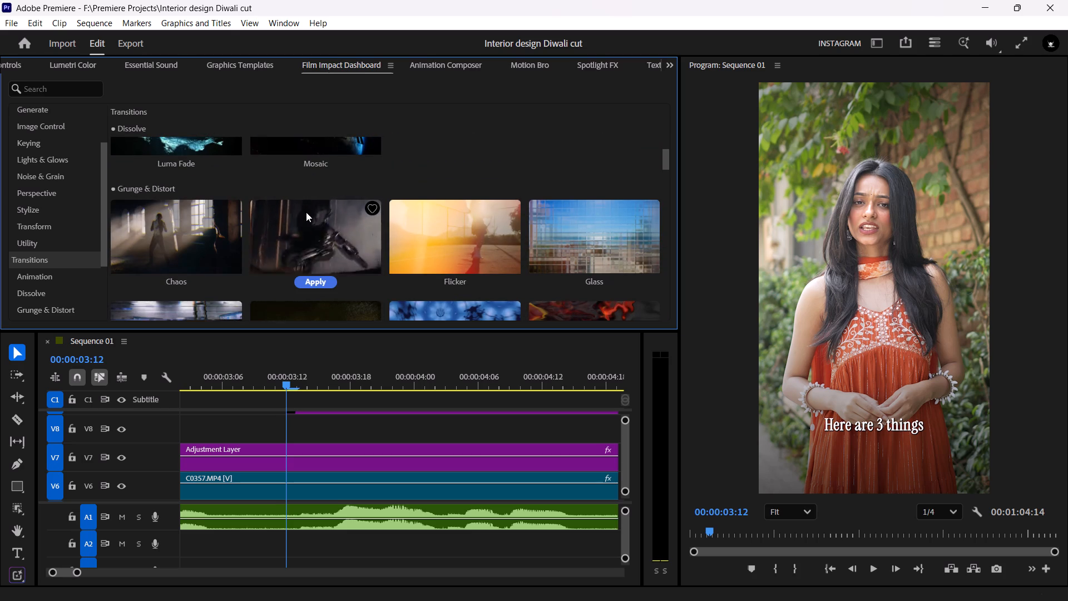
key("grave")
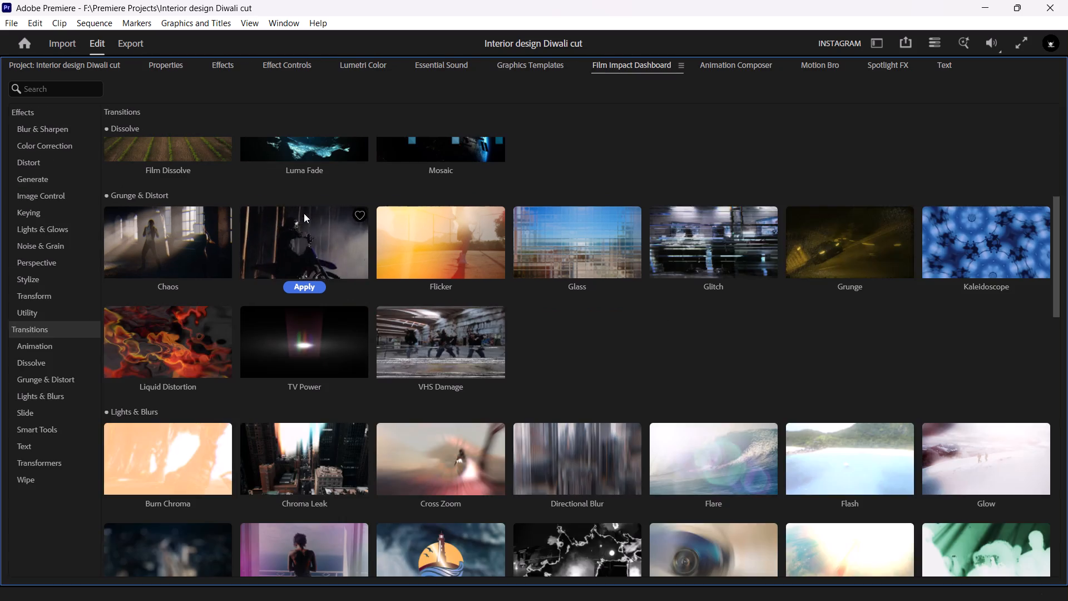
key("grave")
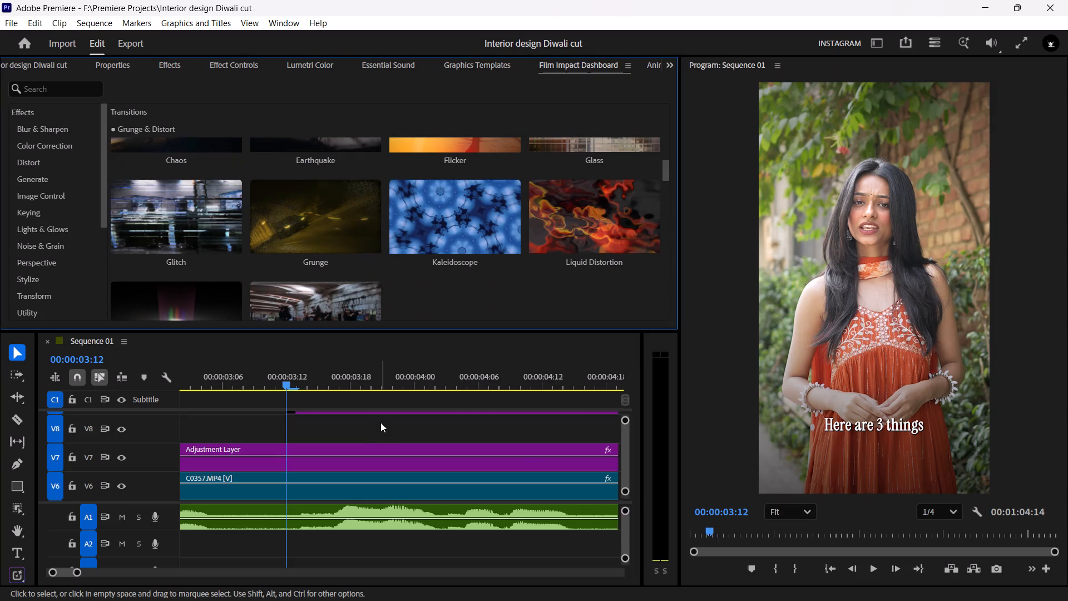
Inspect the Scale keyframes of the C0357.MP4 clip on V6, placing the playhead at 00:00:03:06, just before the zoom change.
left_click(380, 422)
key("grave")
left_click(356, 344)
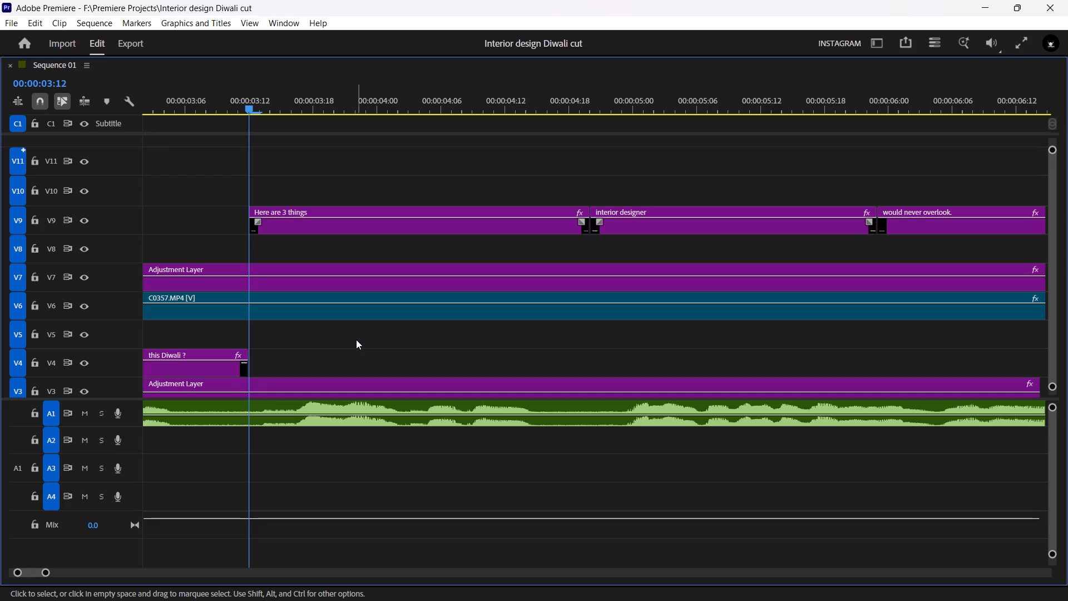
scroll(353, 345, "down", 3, "ctrl")
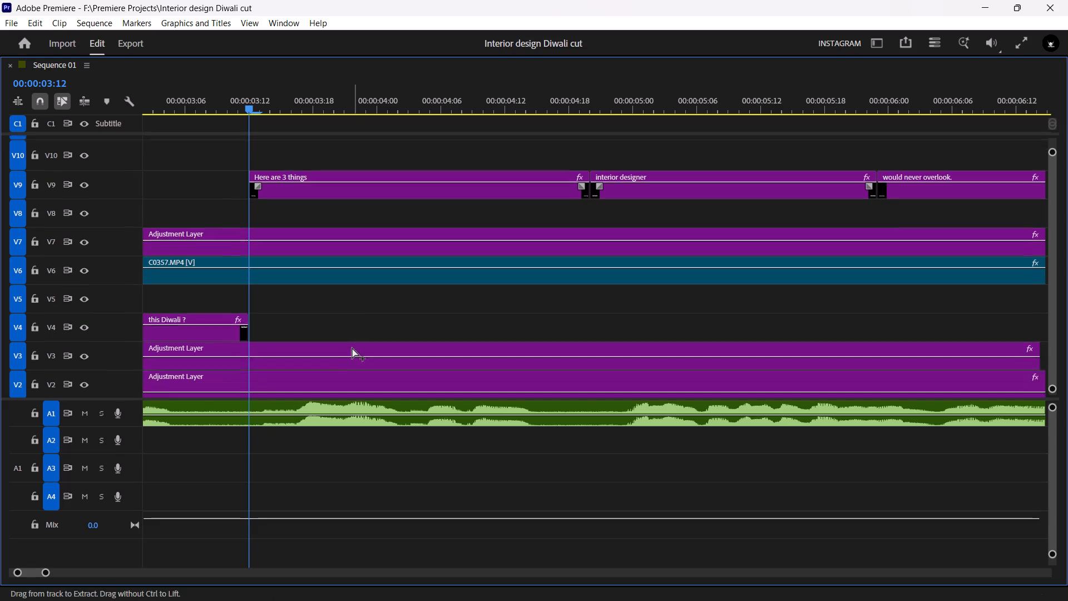
scroll(352, 348, "down", 11, "ctrl")
scroll(350, 349, "up", 4, "ctrl")
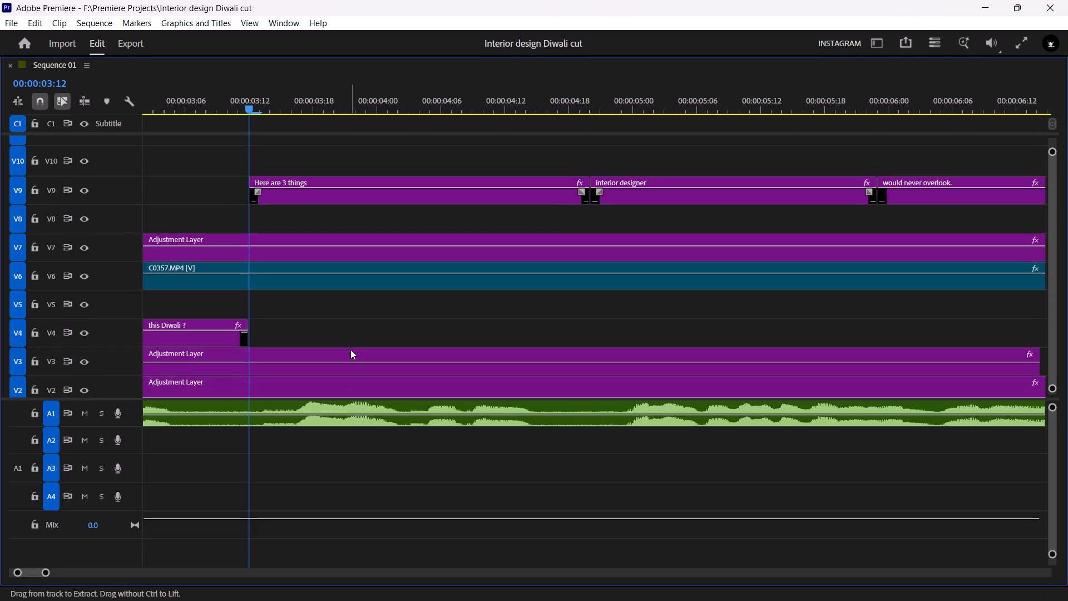
left_click(339, 302)
key("grave")
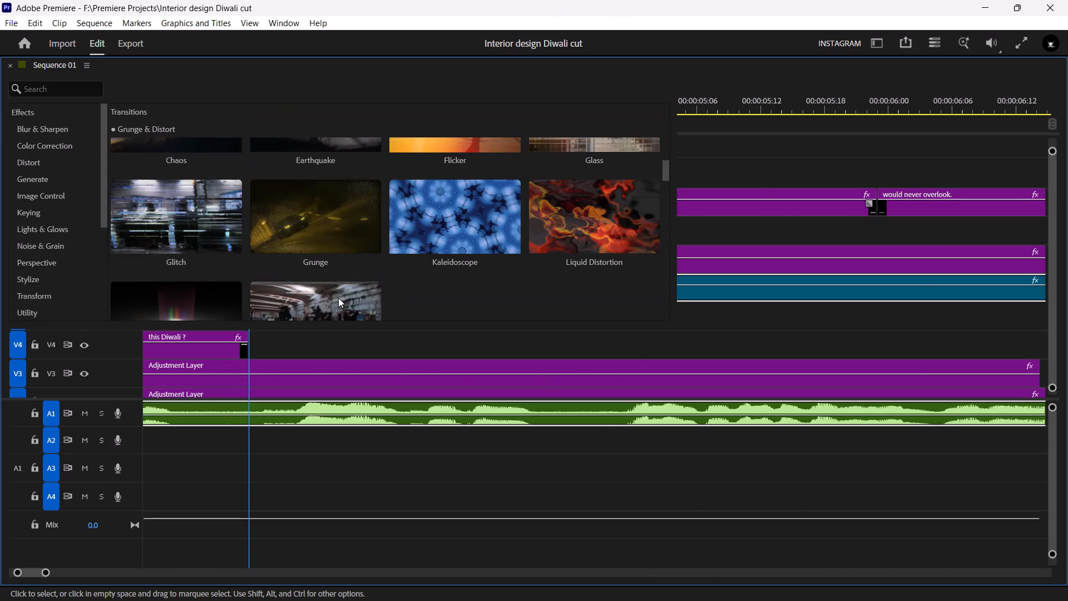
left_click(248, 60)
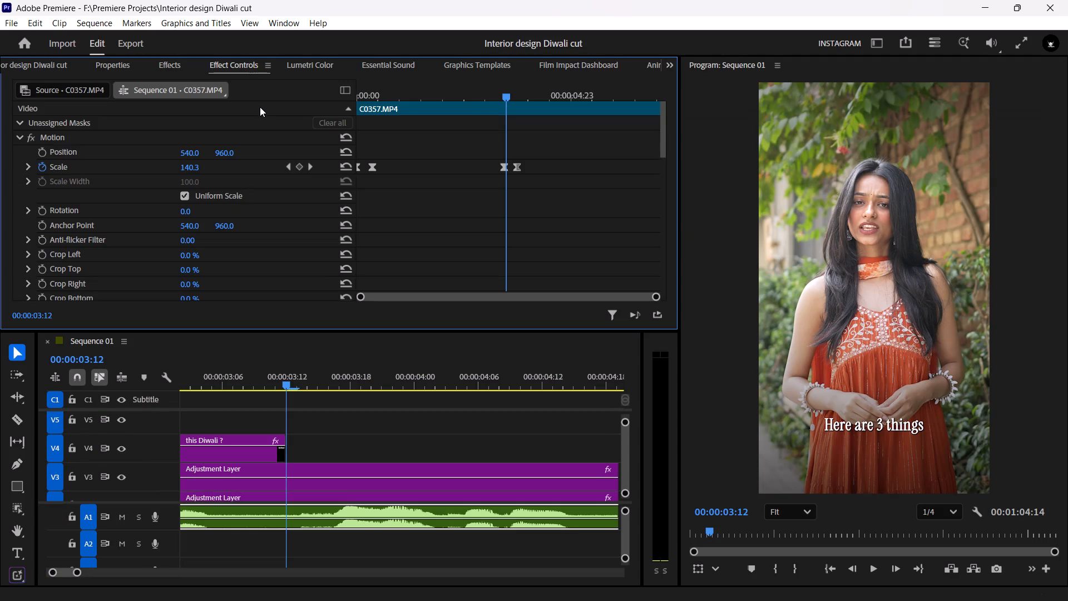
left_click(501, 91)
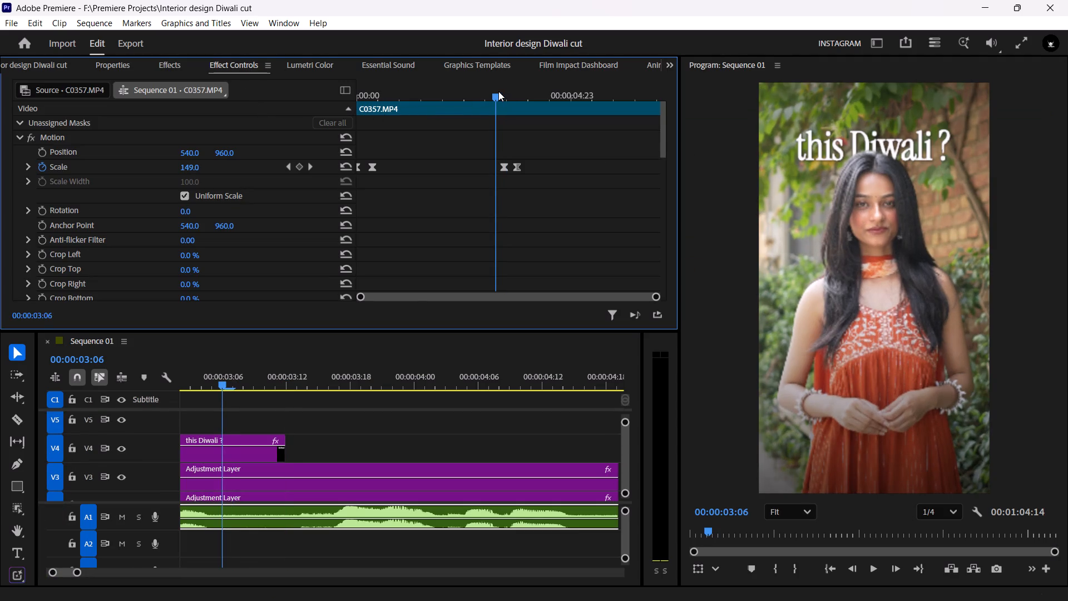
Split the C0357.MP4 clip on V6 and its linked audio at 00:00:03:07, under the "this Diwali ?" title.
key("grave")
key("grave")
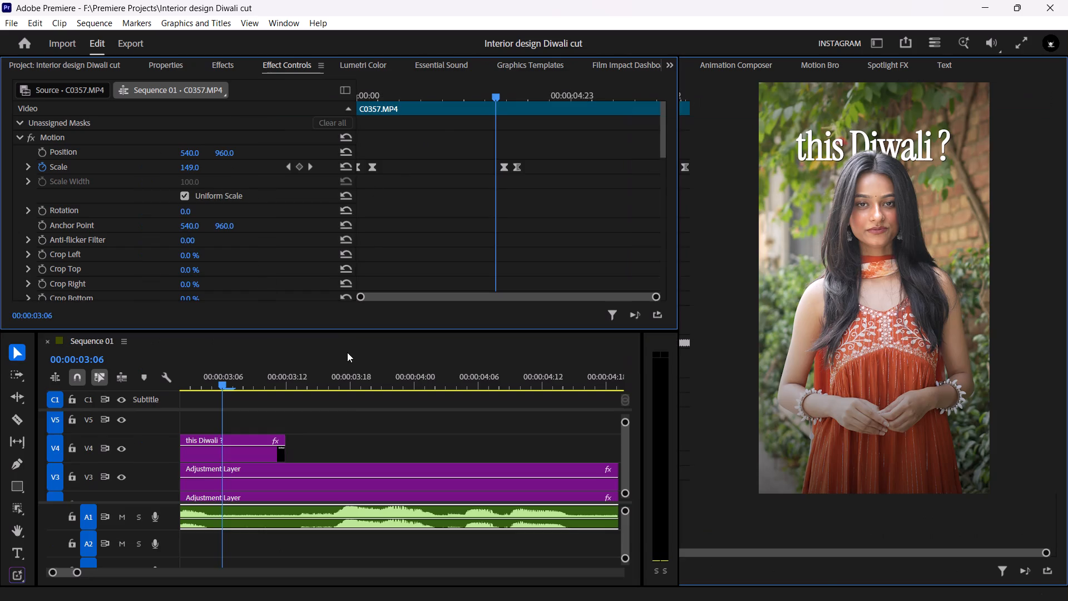
left_click(346, 417)
key("grave")
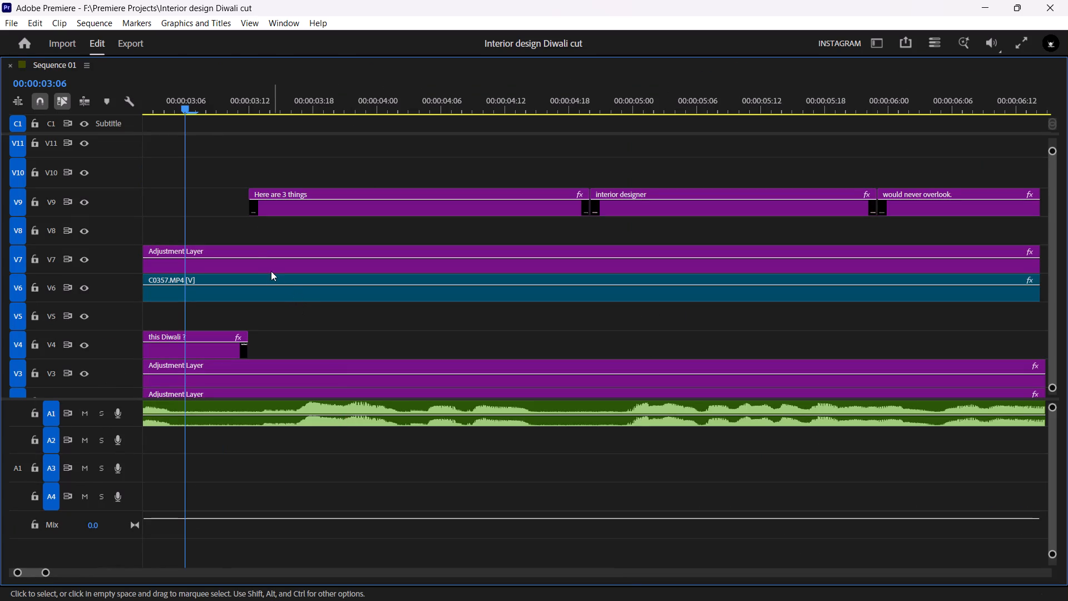
left_click_drag(191, 107, 194, 109)
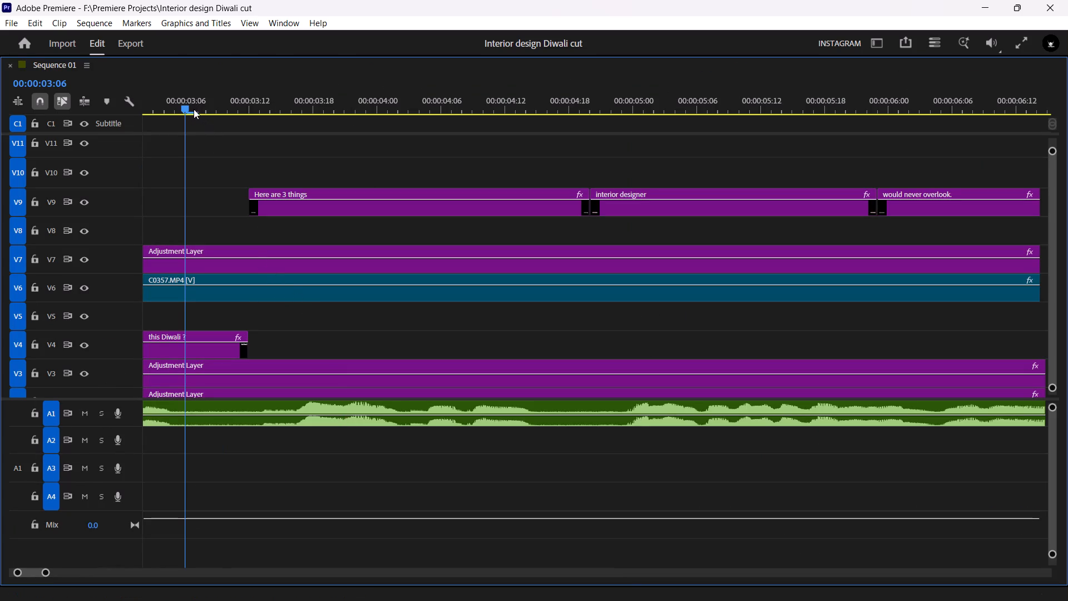
left_click_drag(194, 109, 197, 111)
left_click_drag(184, 106, 194, 109)
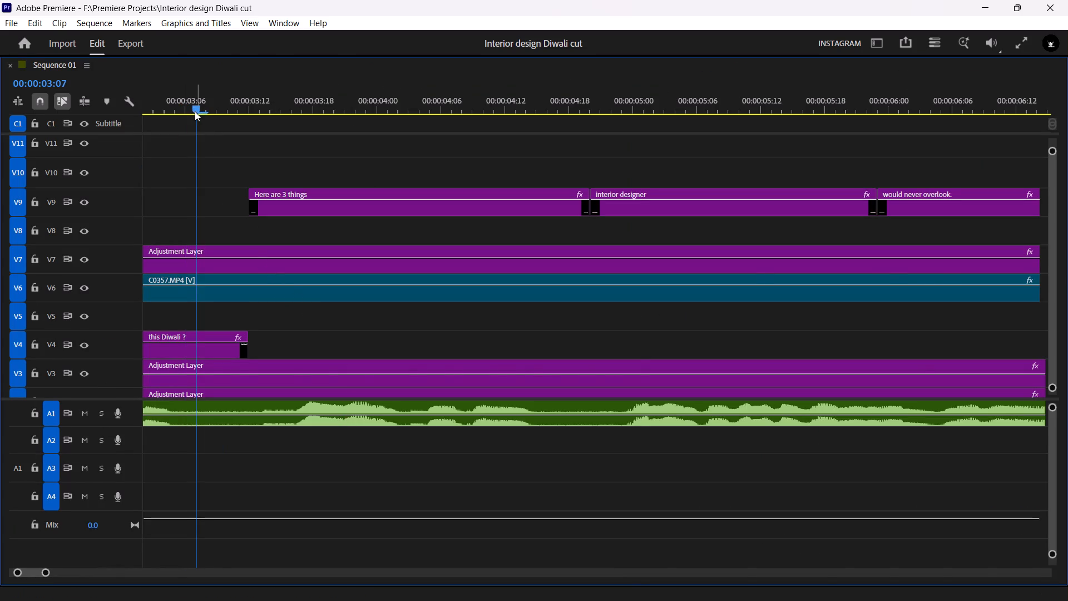
key("grave")
scroll(403, 439, "up", 2, "ctrl")
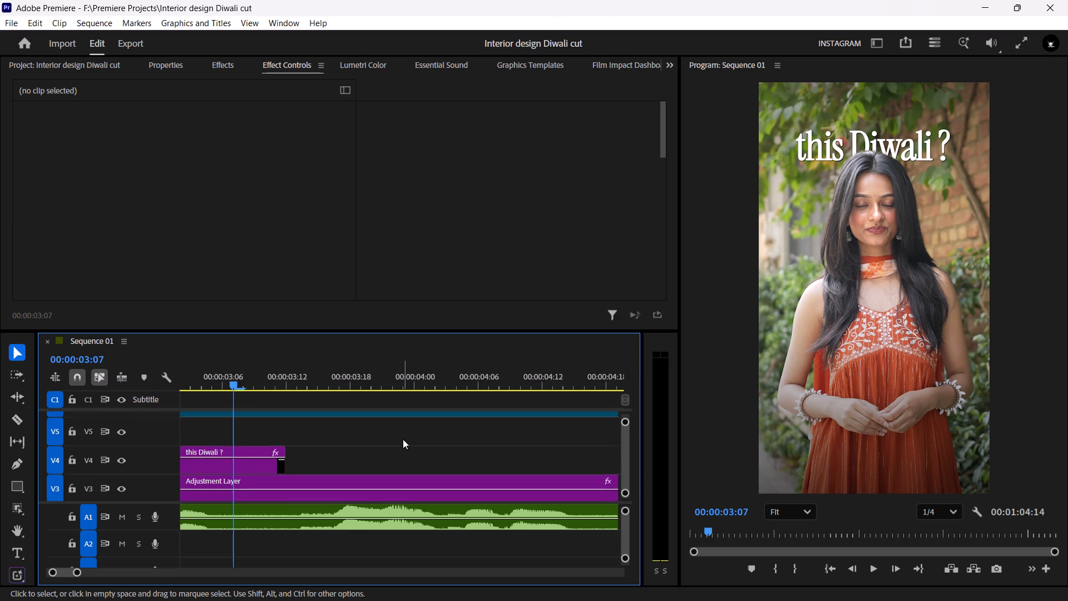
scroll(403, 439, "up", 2, "ctrl")
left_click(393, 439)
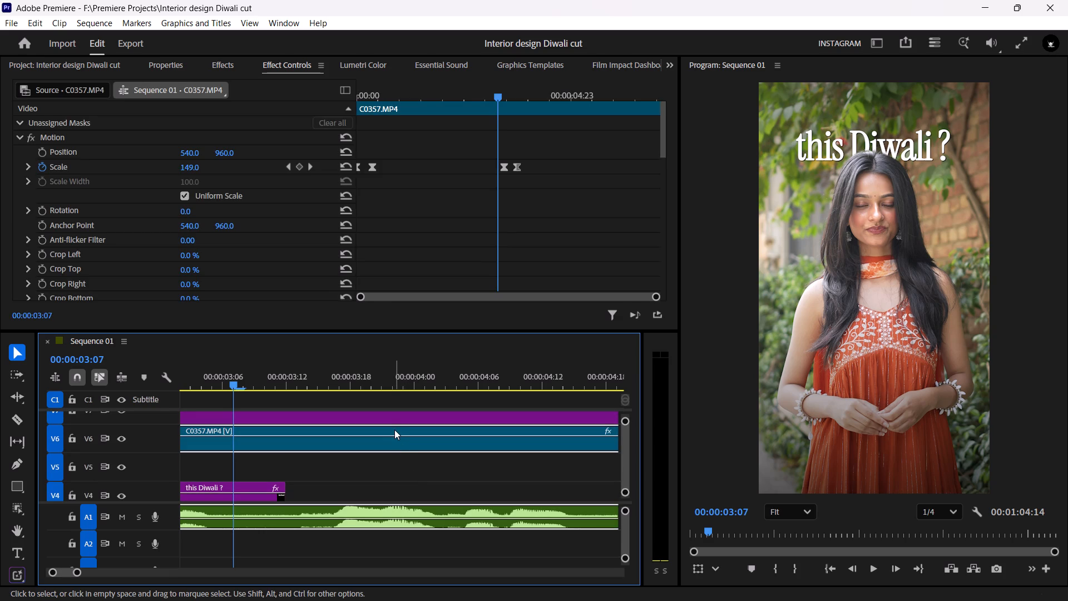
key("c")
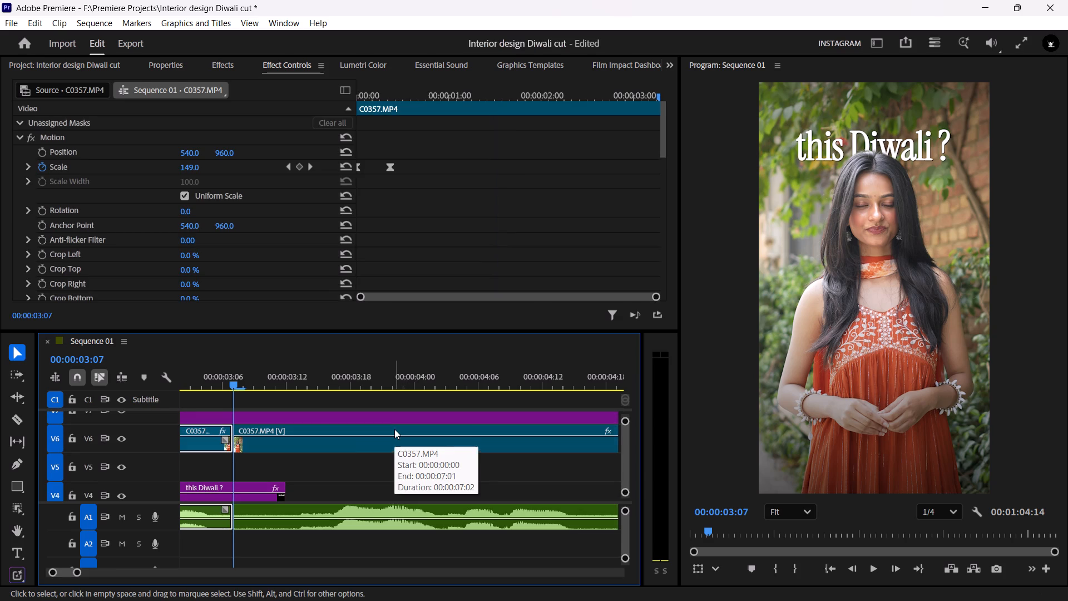
Select the part of C0357.MP4 after the cut and play back from 00:00:03:07 into the "Here are 3 things" caption.
left_click(361, 437)
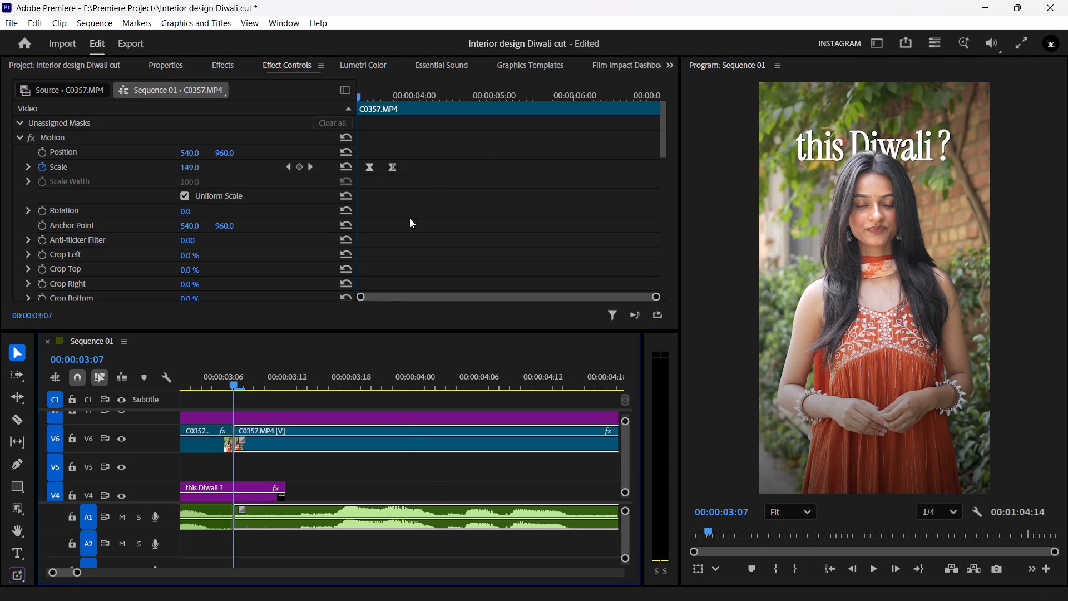
key("space")
key("space")
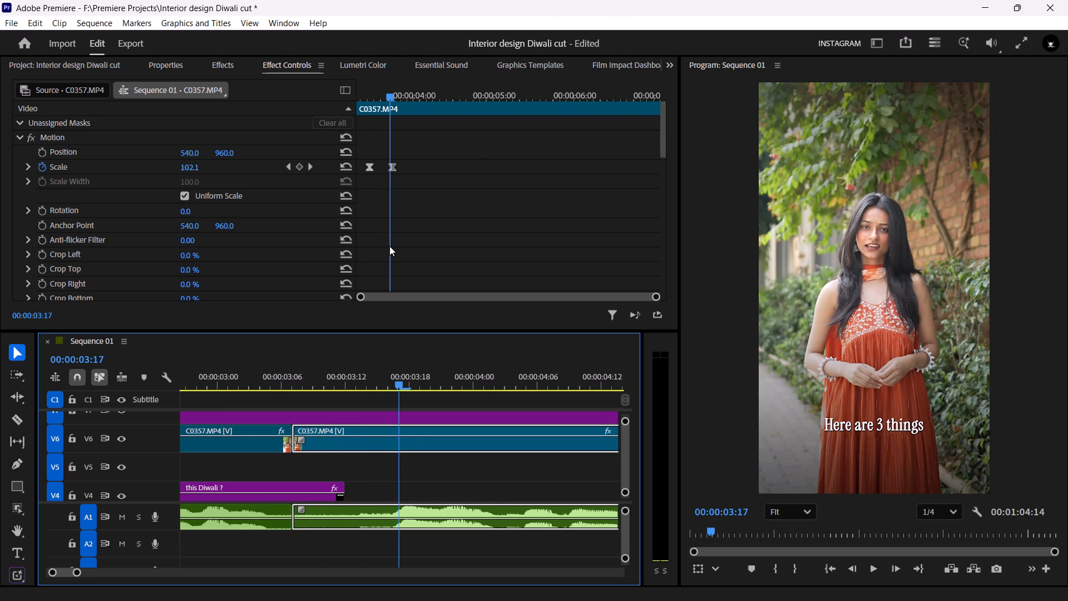
Undo the split of the C0357.MP4 clip at 00:00:03:07.
key("ctrl+z")
Review the zoom change in C0357.MP4 on V6 between the "this Diwali ?" title and the "Here are 3 things" caption.
left_click_drag(399, 382, 394, 383)
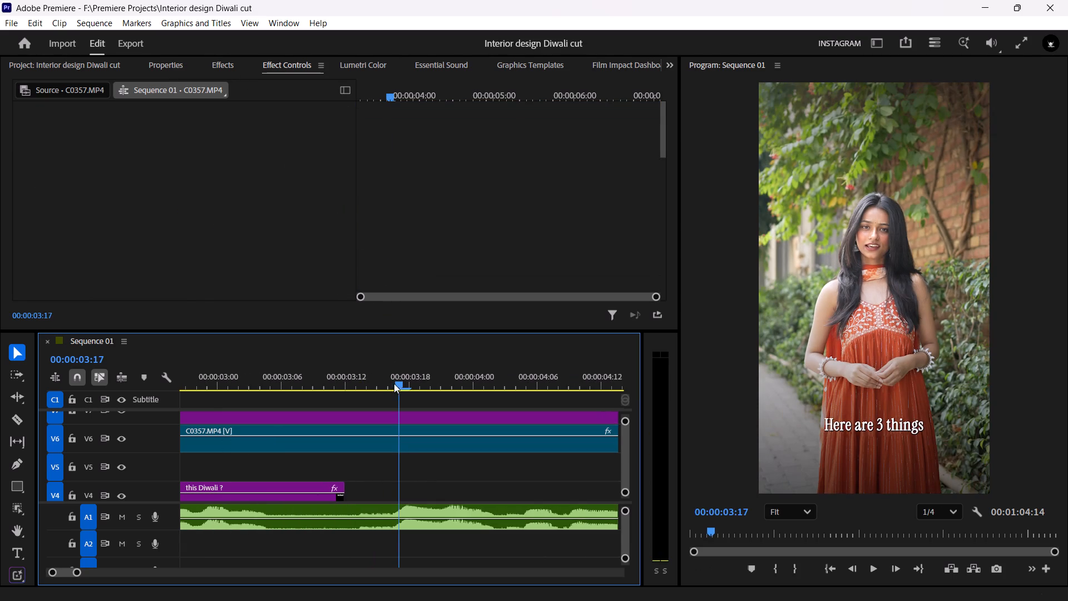
left_click_drag(394, 383, 388, 384)
left_click(388, 449)
left_click_drag(384, 383, 380, 383)
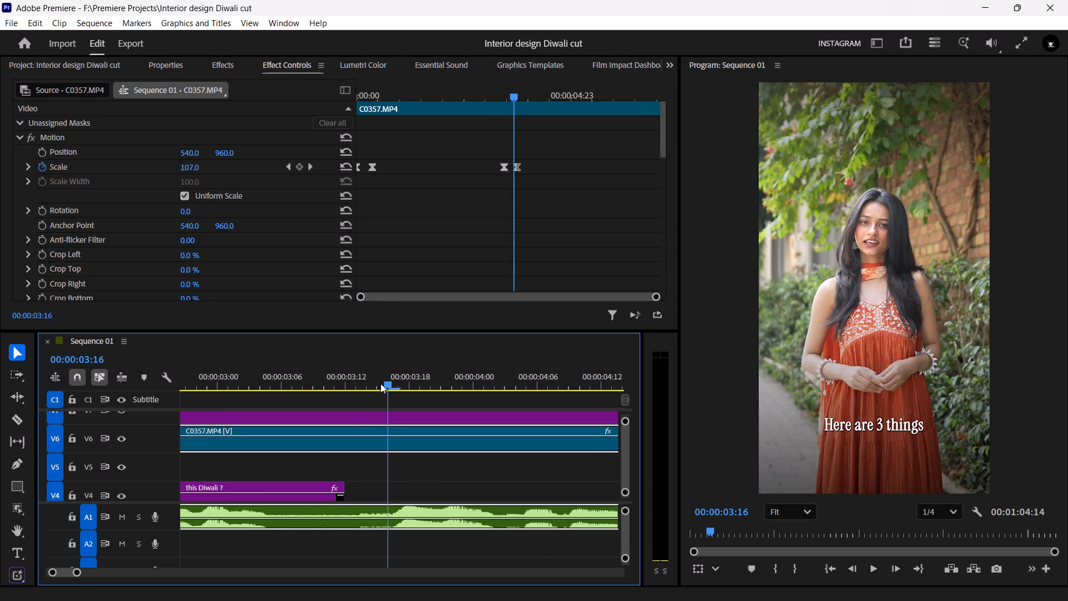
left_click_drag(380, 383, 343, 385)
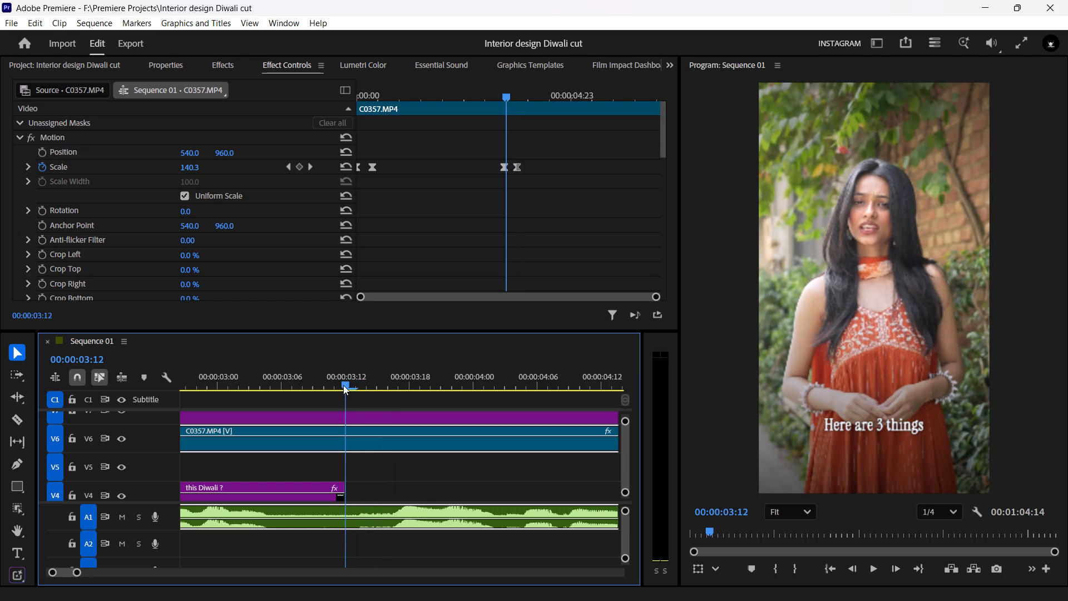
left_click_drag(343, 385, 345, 375)
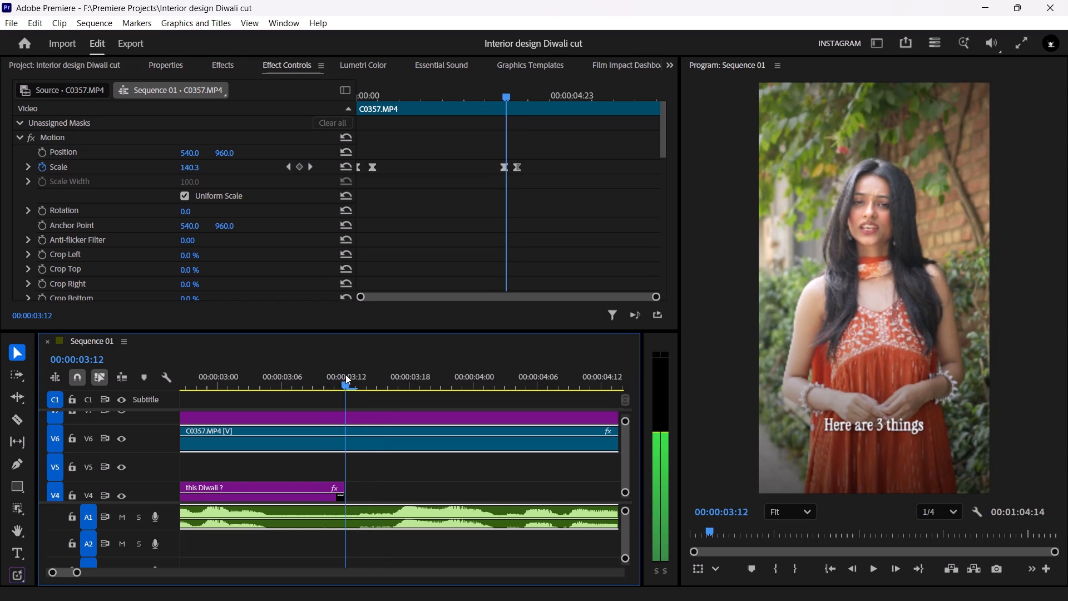
left_click_drag(345, 375, 260, 352)
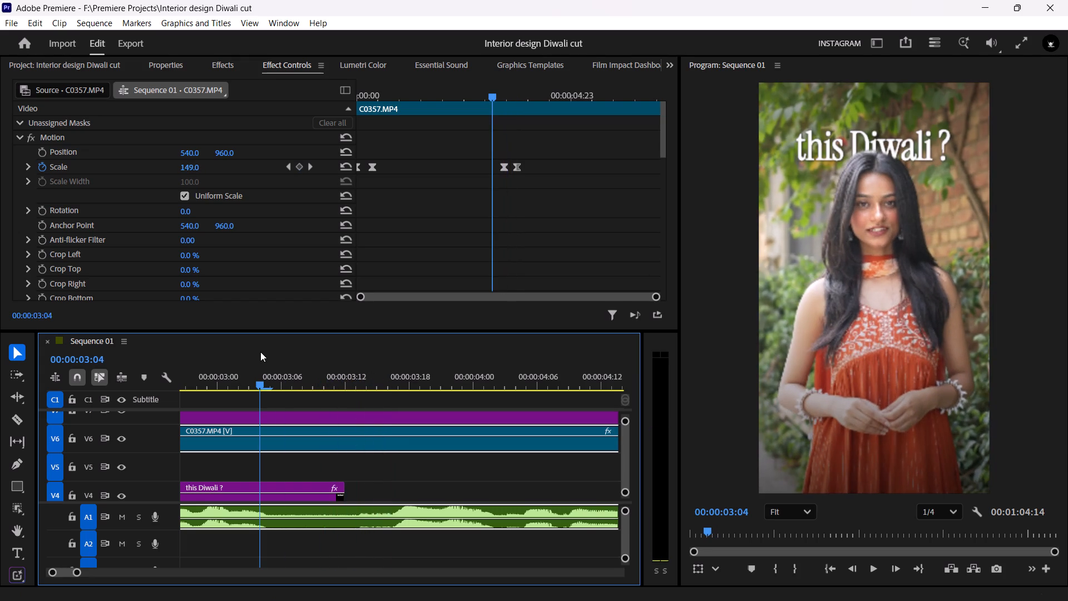
key("space")
key("space")
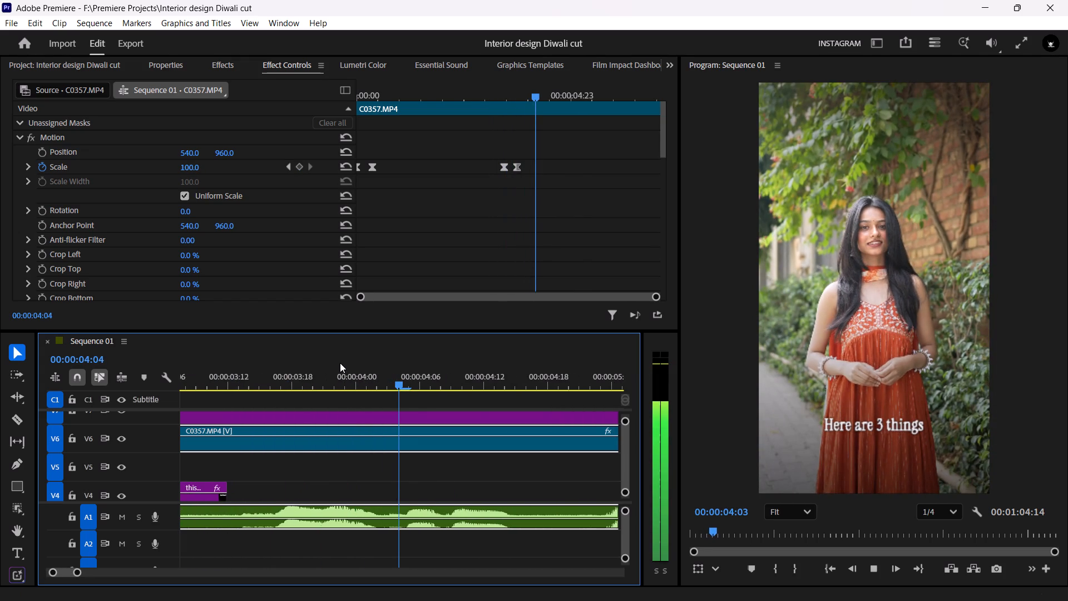
Split the C0357.MP4 clip on V6 and its linked audio at 00:00:03:12, where the "Here are 3 things" caption starts, and play it back.
left_click_drag(319, 385, 273, 387)
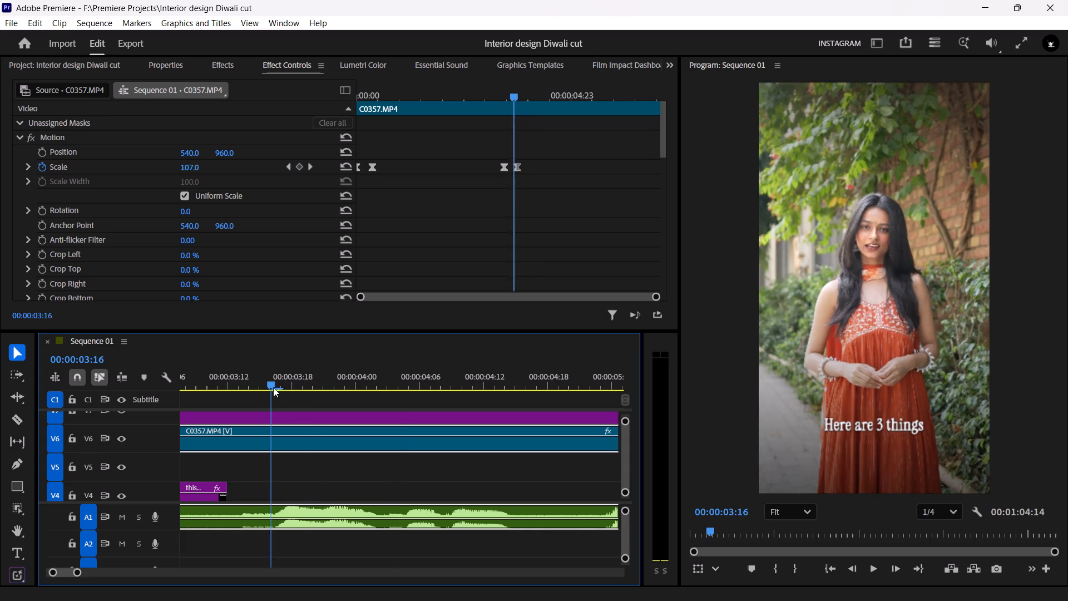
left_click_drag(273, 387, 238, 383)
key("grave")
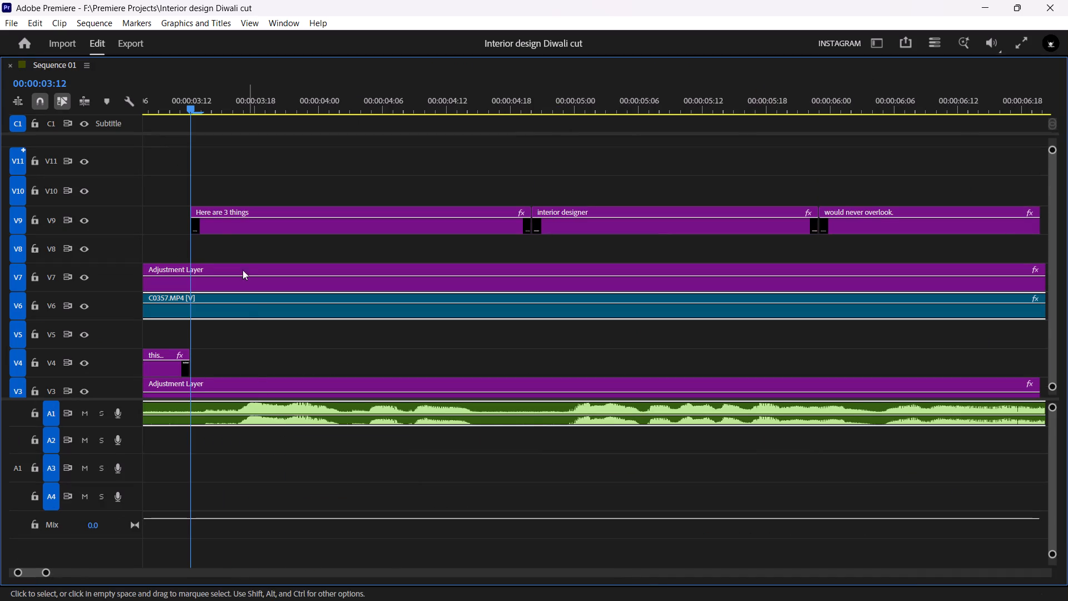
left_click_drag(190, 181, 196, 179)
key("grave")
key("c")
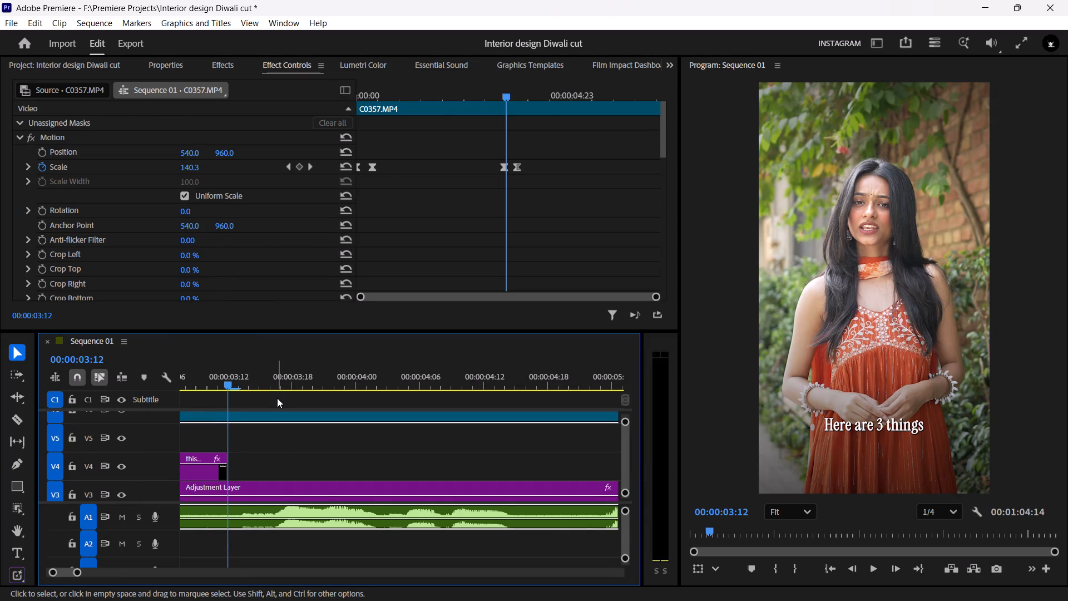
left_click_drag(234, 378, 204, 380)
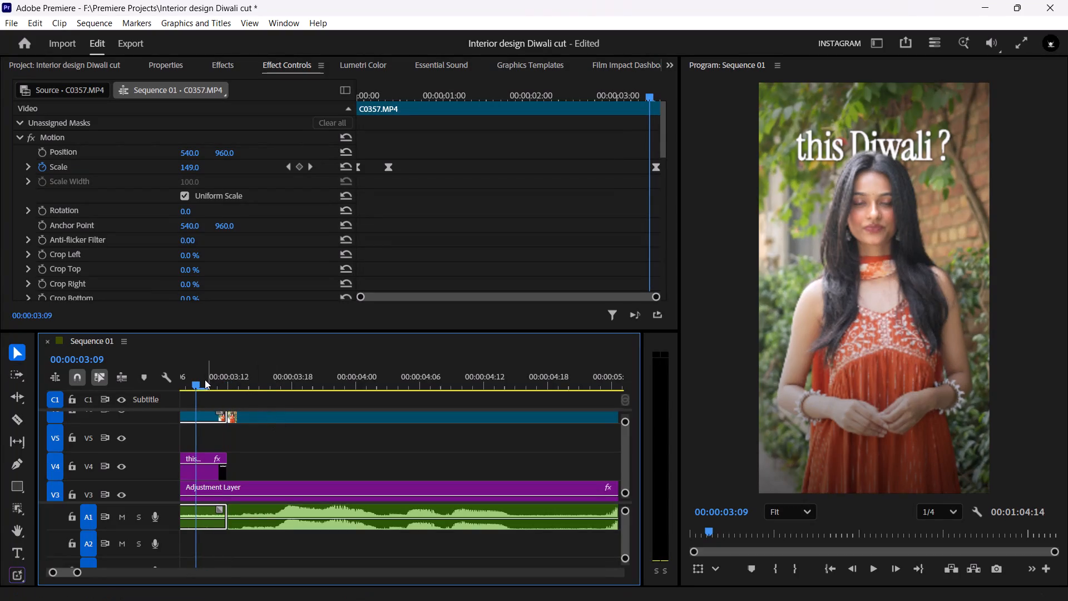
key("space")
key("space")
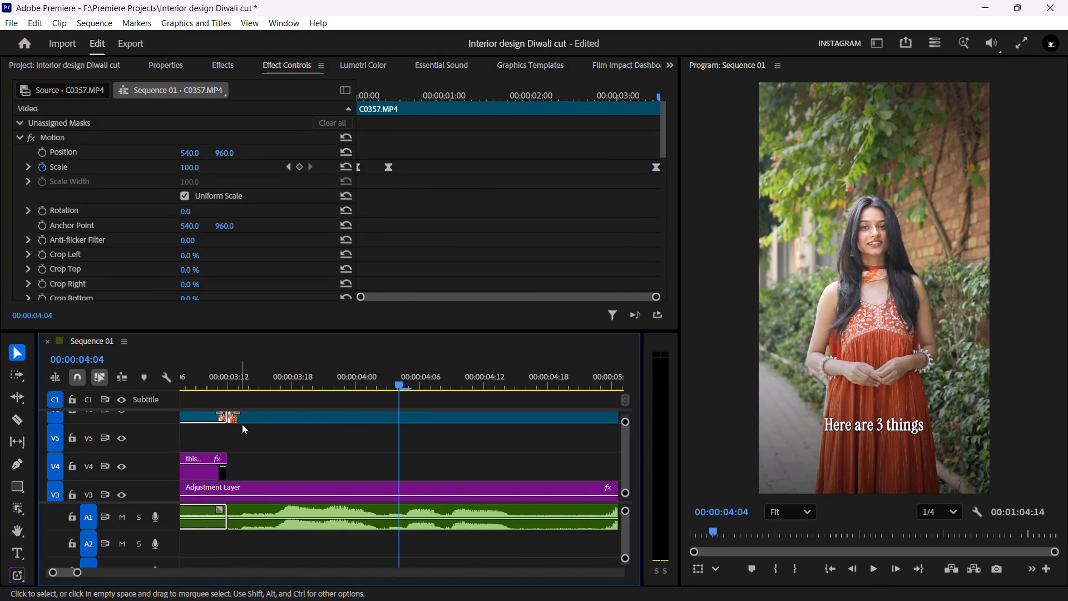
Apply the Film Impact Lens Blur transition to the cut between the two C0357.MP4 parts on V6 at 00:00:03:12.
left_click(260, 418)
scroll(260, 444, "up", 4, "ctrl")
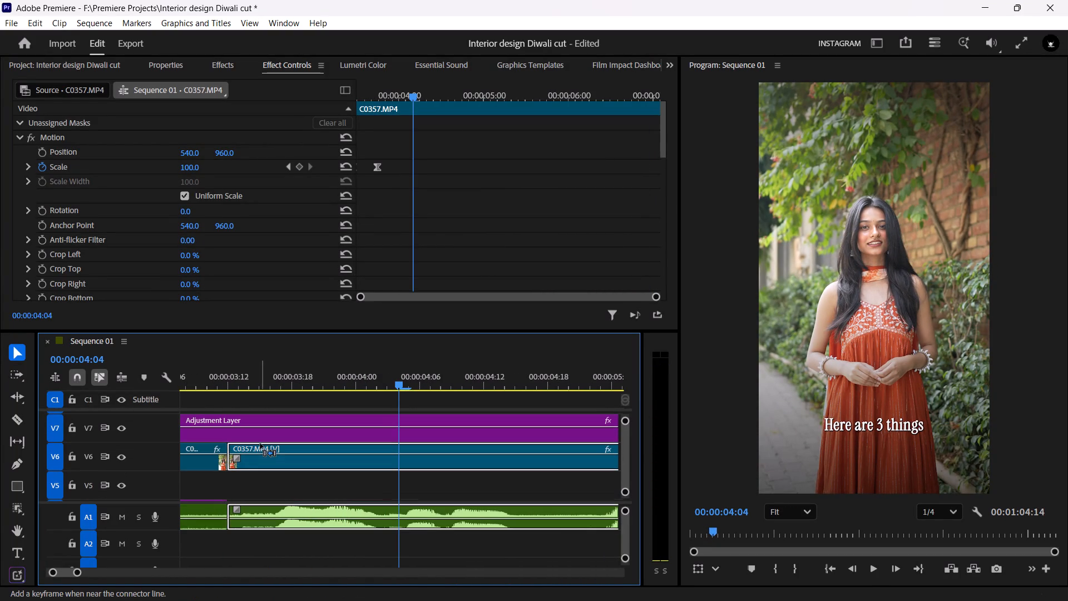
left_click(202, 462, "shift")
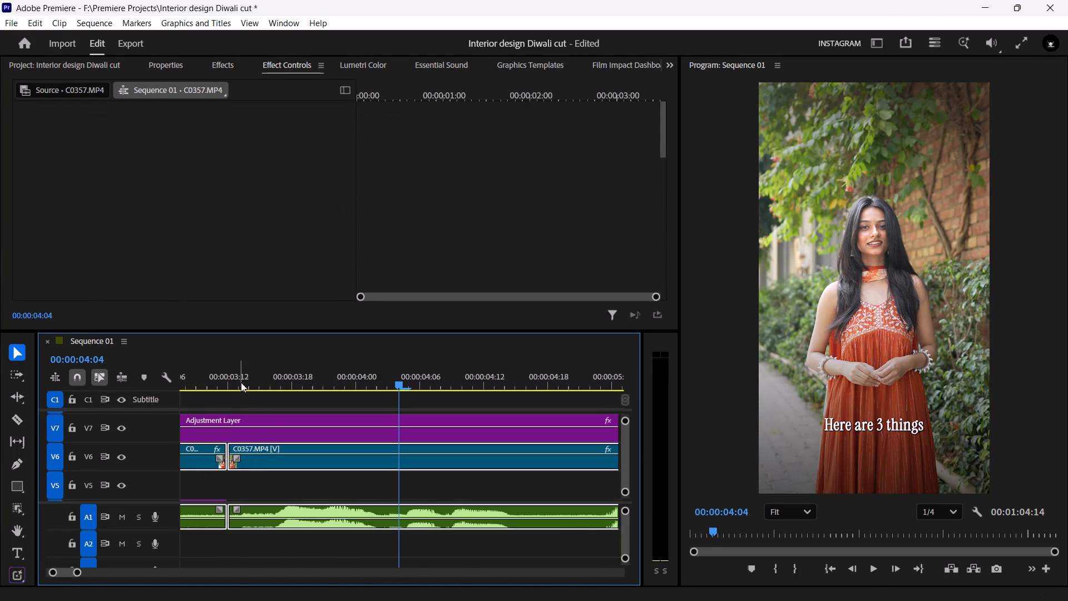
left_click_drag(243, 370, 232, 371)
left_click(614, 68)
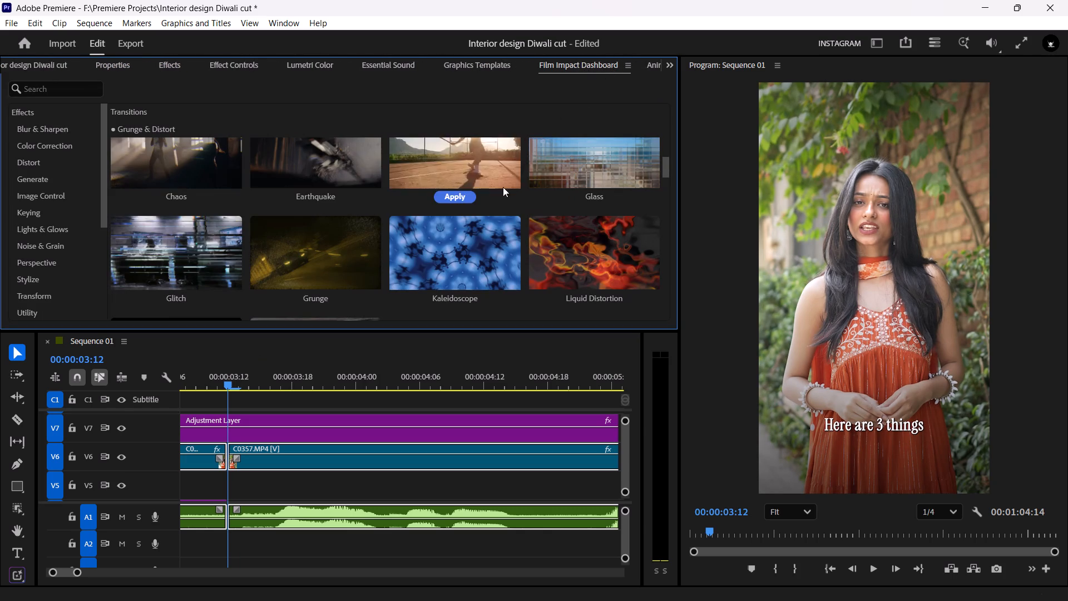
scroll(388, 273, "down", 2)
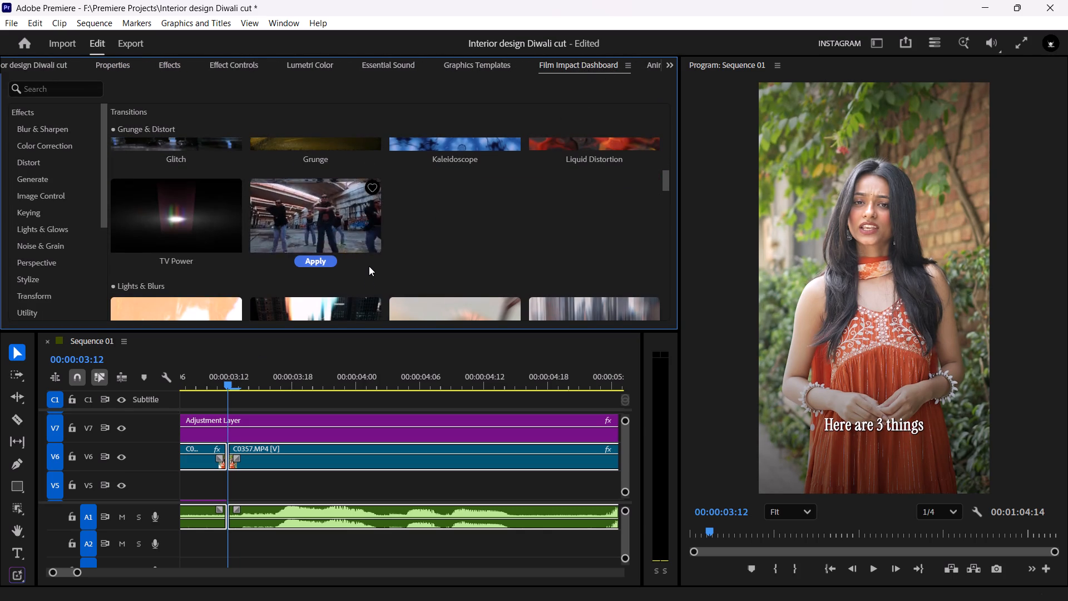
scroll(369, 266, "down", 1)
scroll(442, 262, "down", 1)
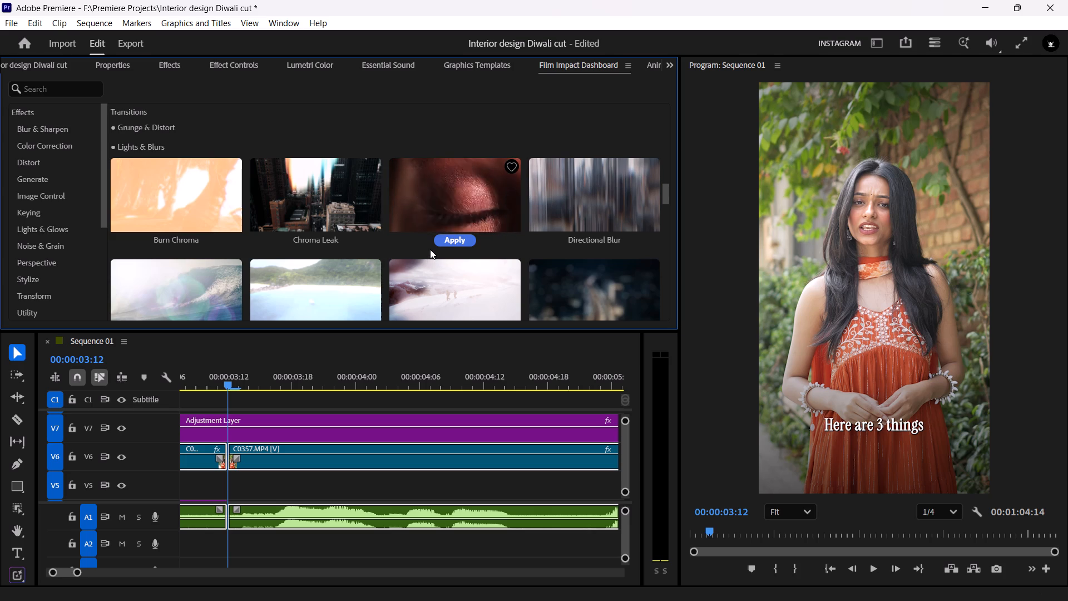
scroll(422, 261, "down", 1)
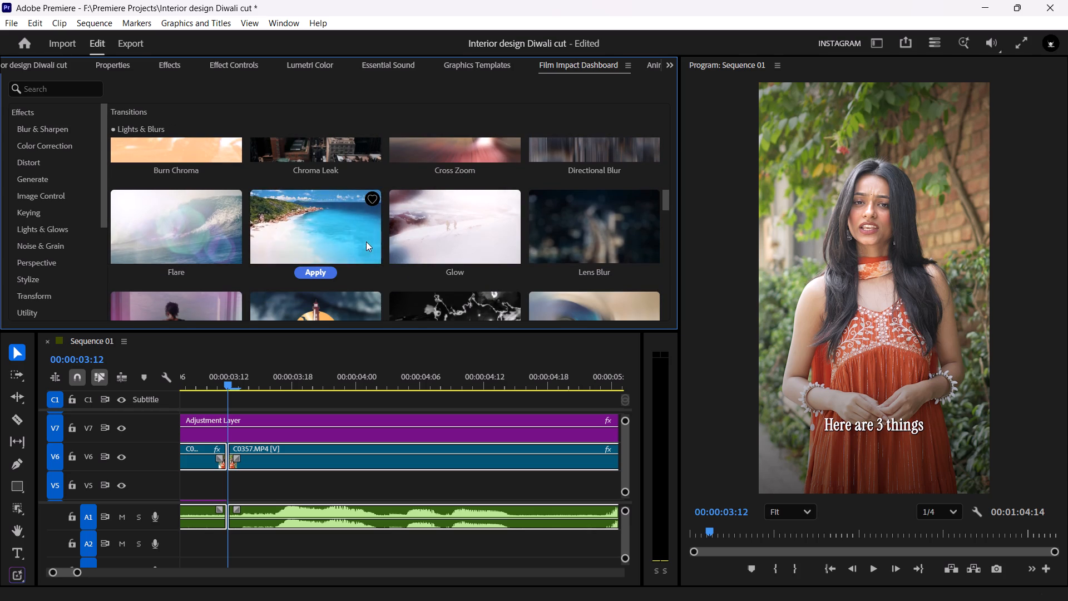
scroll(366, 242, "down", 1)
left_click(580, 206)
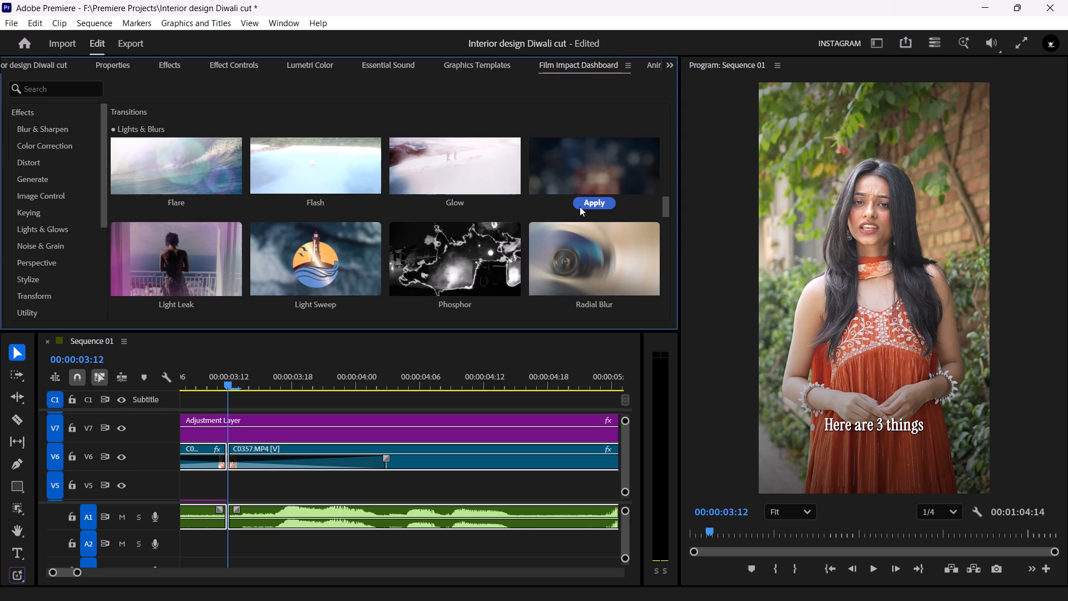
Preview the Lens Blur transition from the "this Diwali ?" title into the "Here are 3 things" caption.
left_click_drag(221, 381, 187, 382)
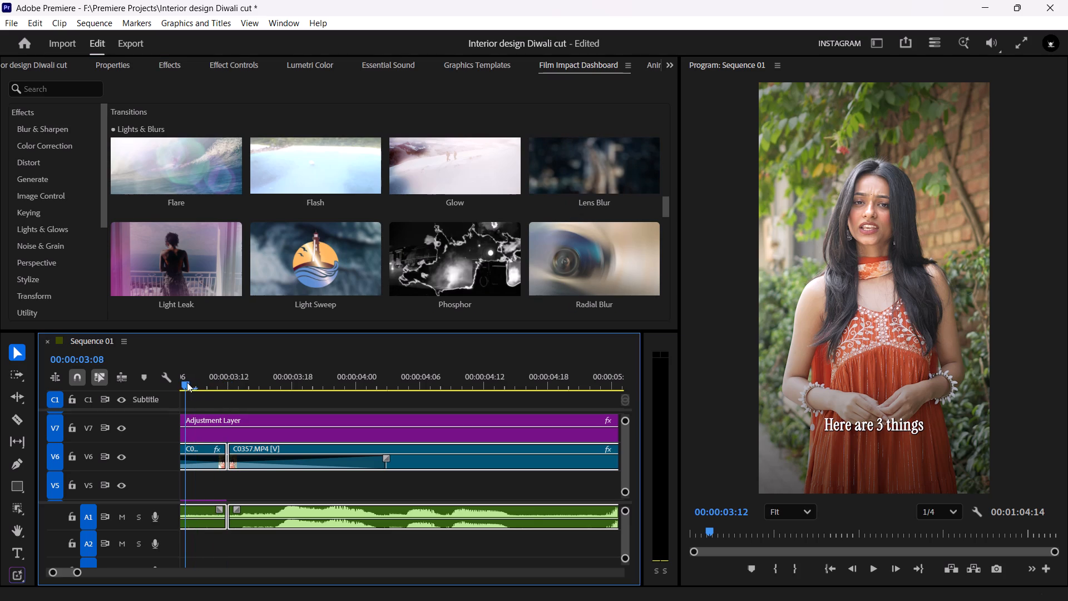
left_click_drag(187, 382, 563, 385)
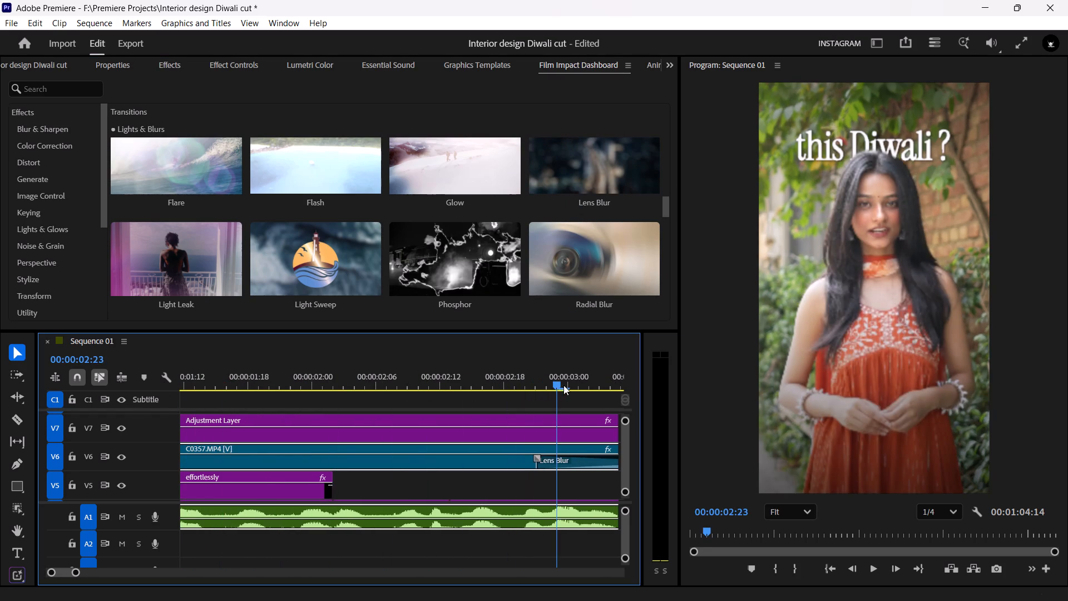
left_click_drag(563, 385, 481, 386)
key("space")
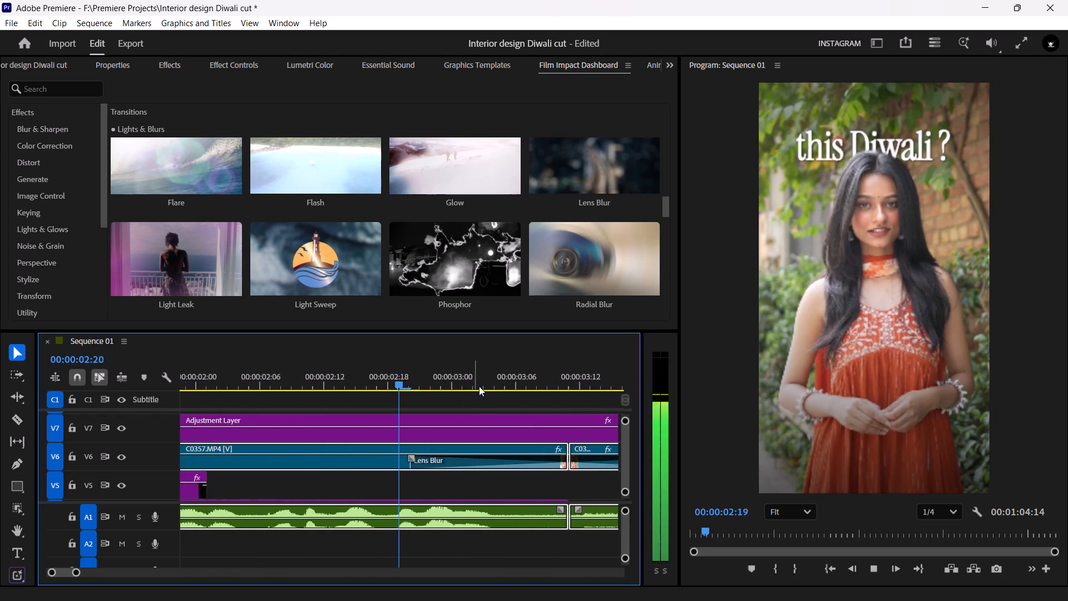
key("space")
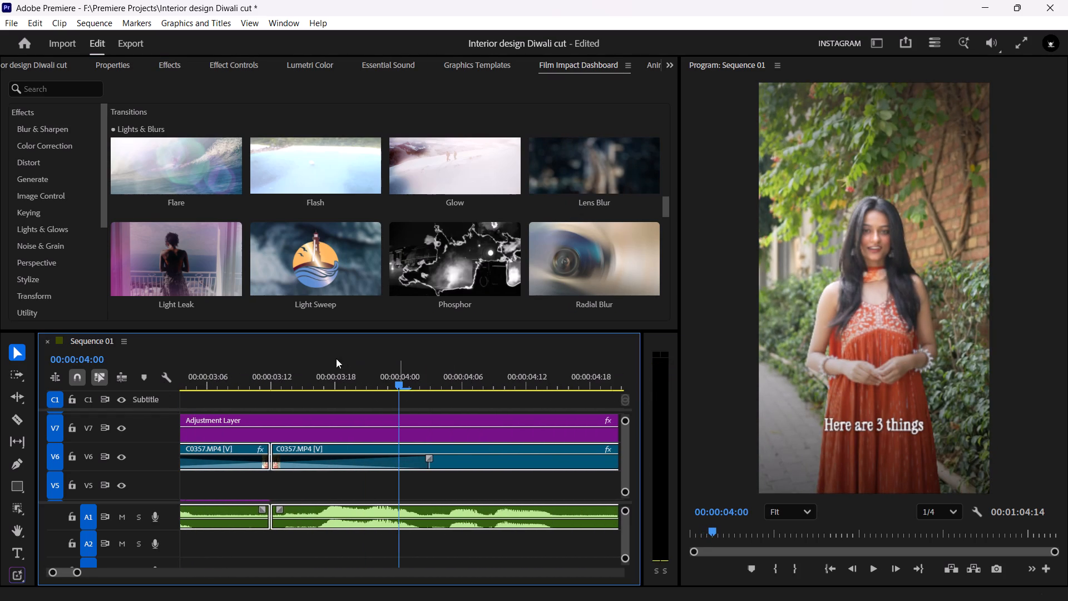
left_click_drag(310, 373, 202, 385)
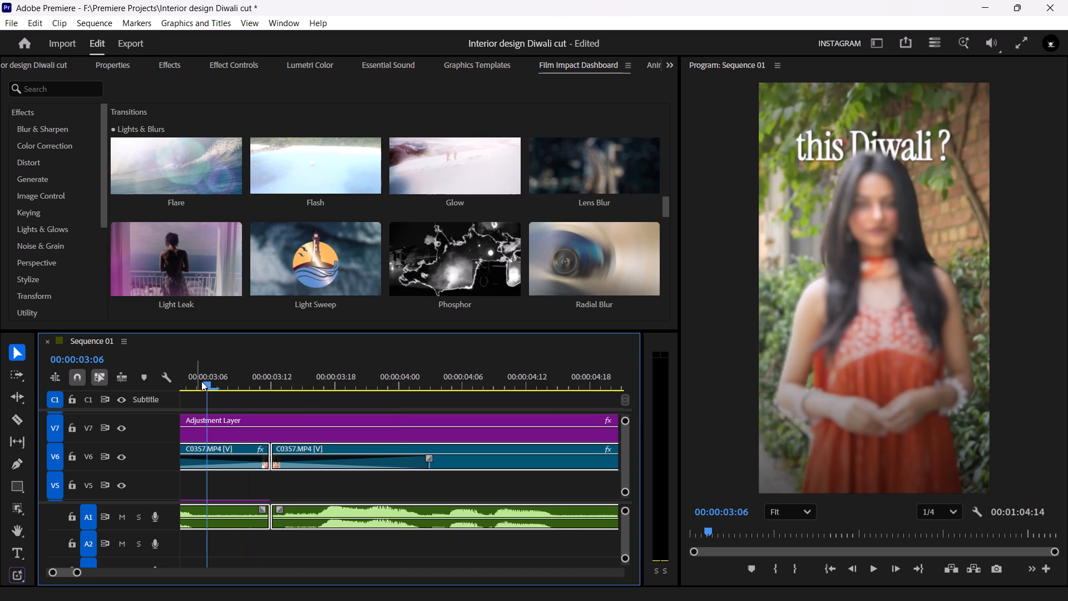
Replace the Lens Blur transition at the C0357.MP4 cut on V6 with the Film Impact Light Sweep transition.
key("ctrl+z")
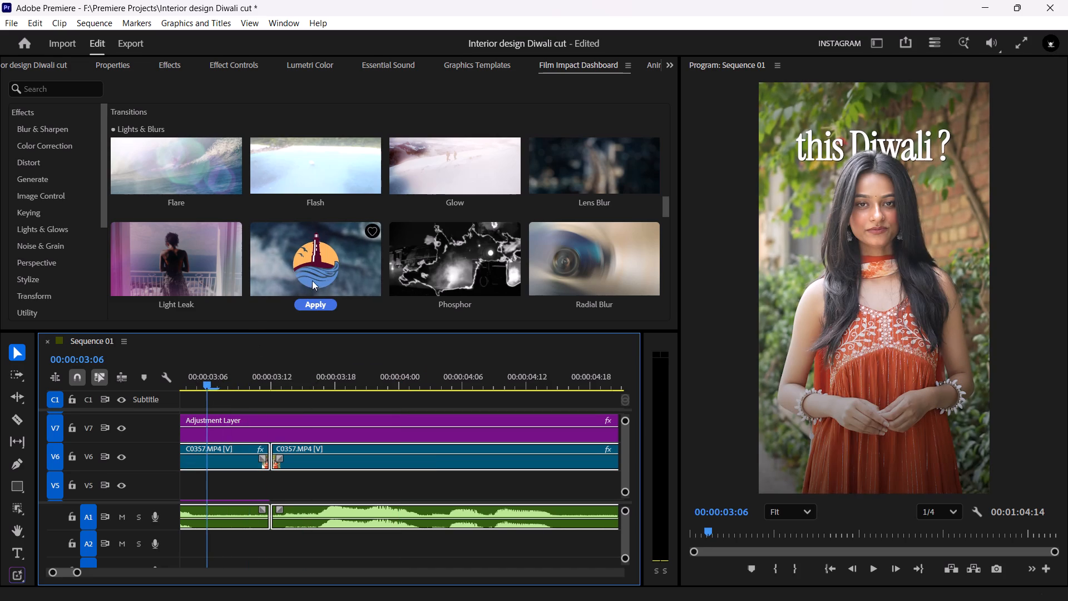
left_click(308, 302)
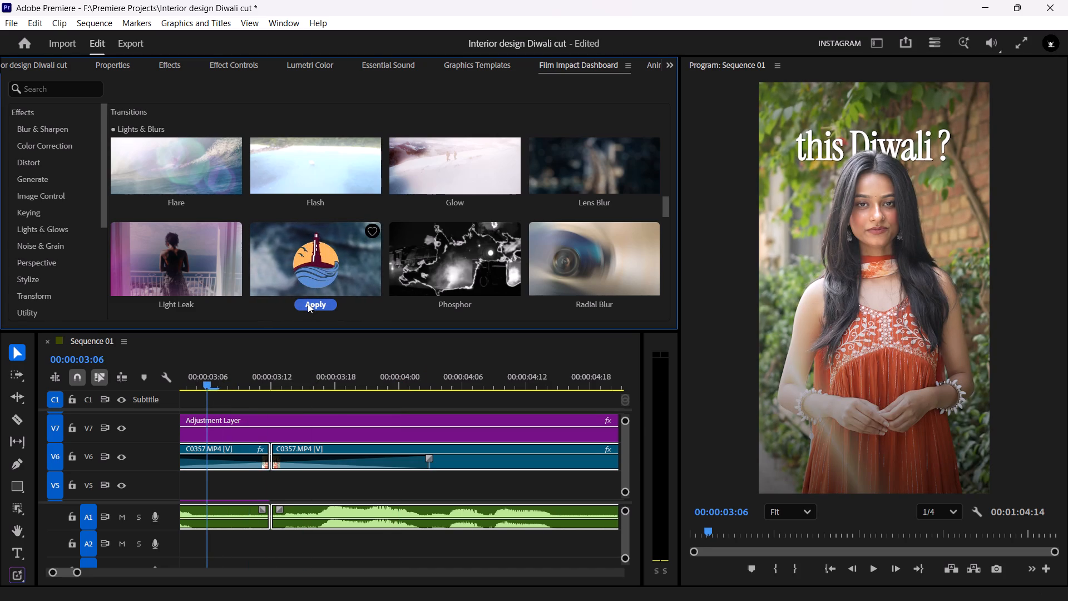
Preview the Light Sweep transition across the cut, from the "this Diwali ?" title into the "Here are 3 things" caption.
scroll(337, 403, "up", 9)
left_click_drag(329, 373, 264, 370)
key("space")
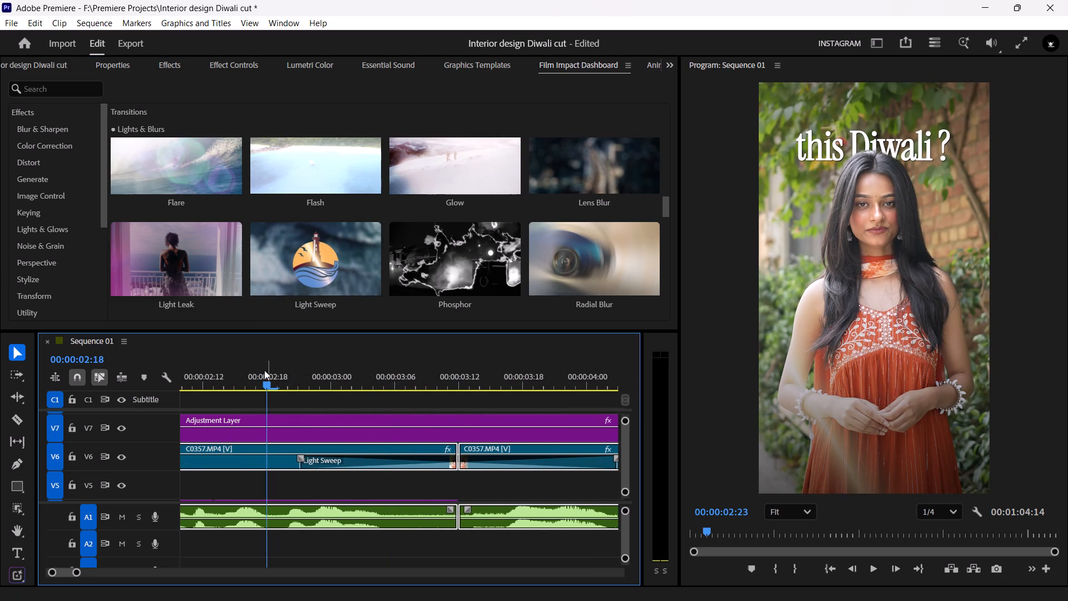
key("space")
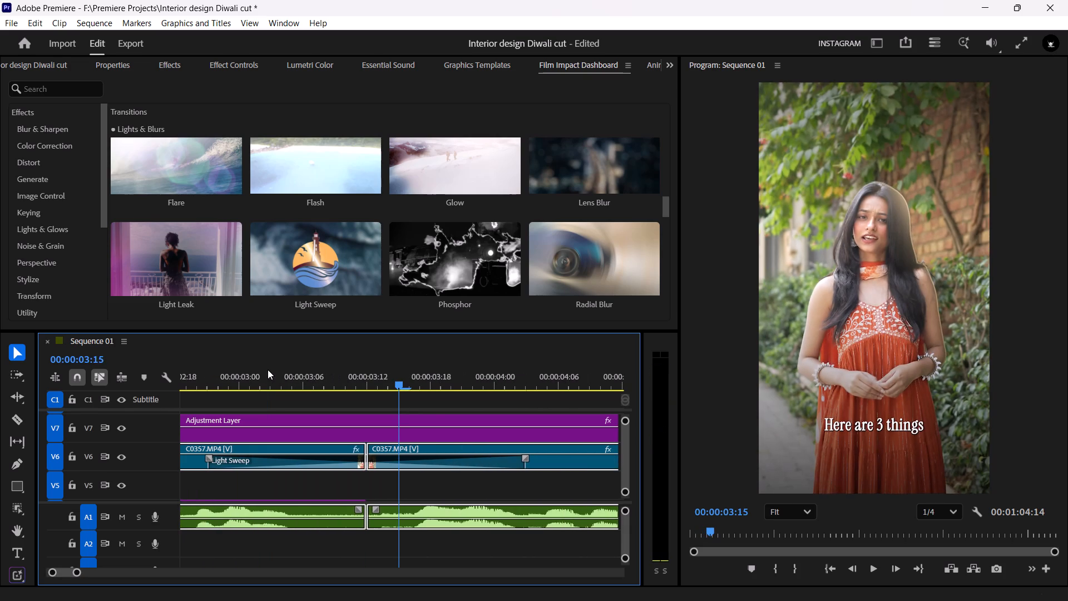
left_click_drag(313, 377, 329, 376)
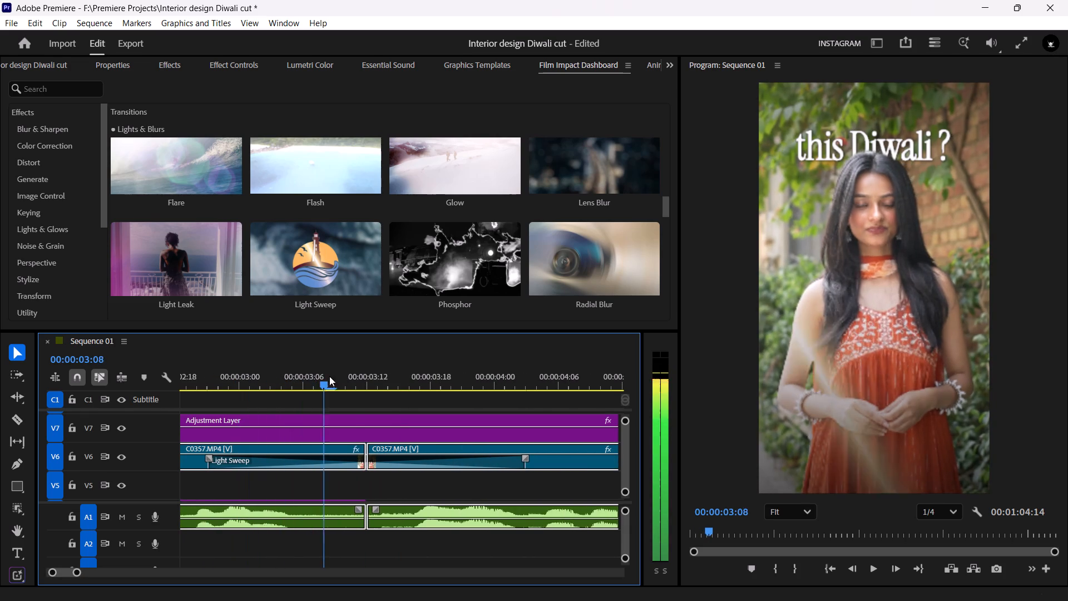
left_click_drag(329, 376, 348, 367)
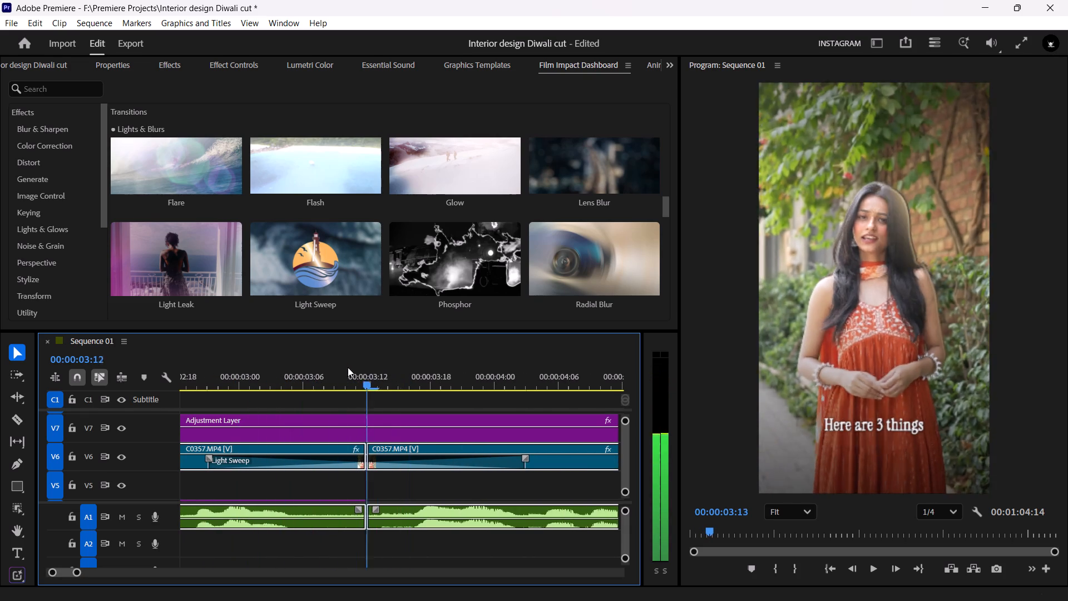
left_click_drag(348, 367, 211, 356)
key("space")
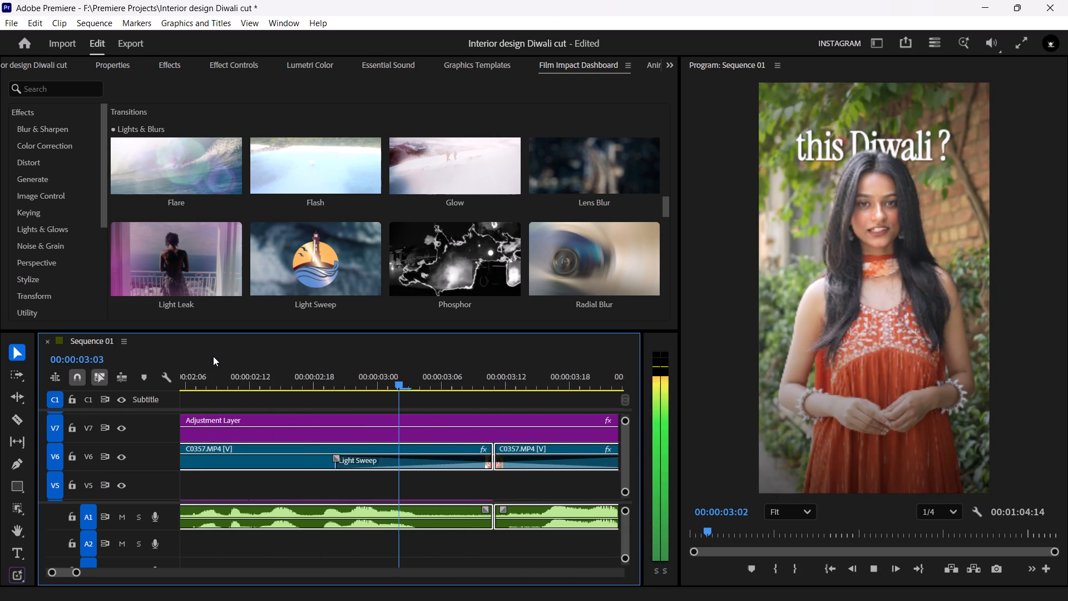
key("space")
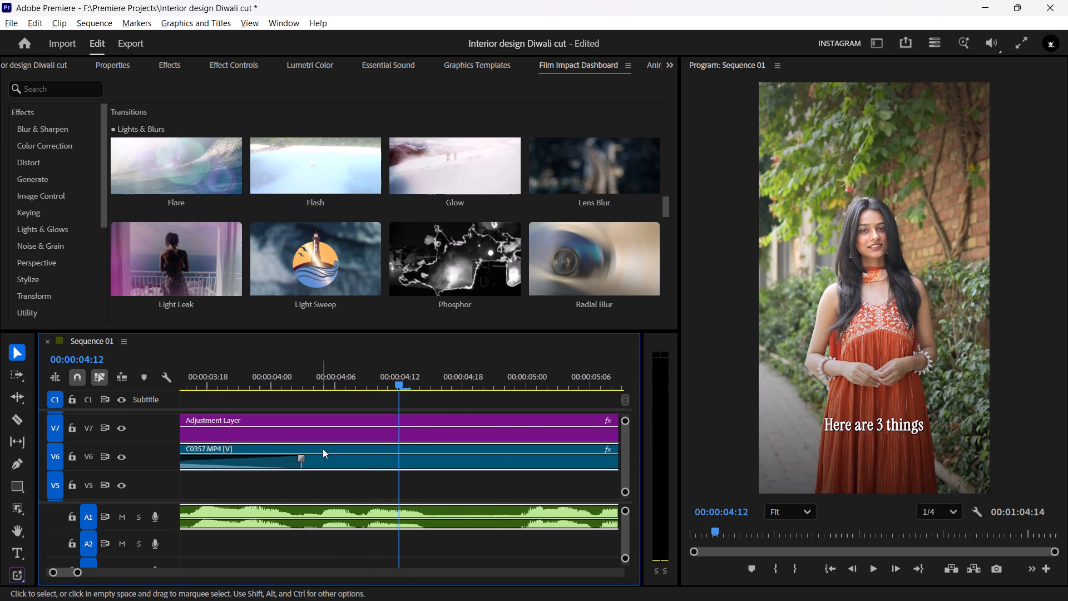
Play the sequence from its start into the "Here are 3 things" caption and scrub over the Light Sweep transition.
scroll(323, 450, "down", 19, "alt")
left_click_drag(263, 376, 130, 371)
key("space")
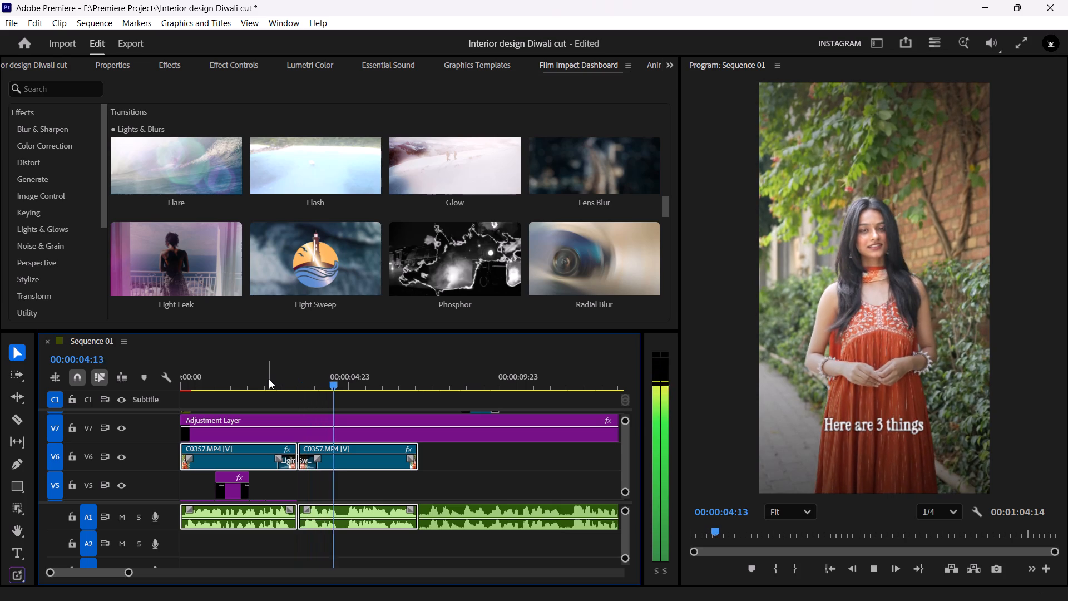
key("space")
left_click_drag(318, 388, 280, 392)
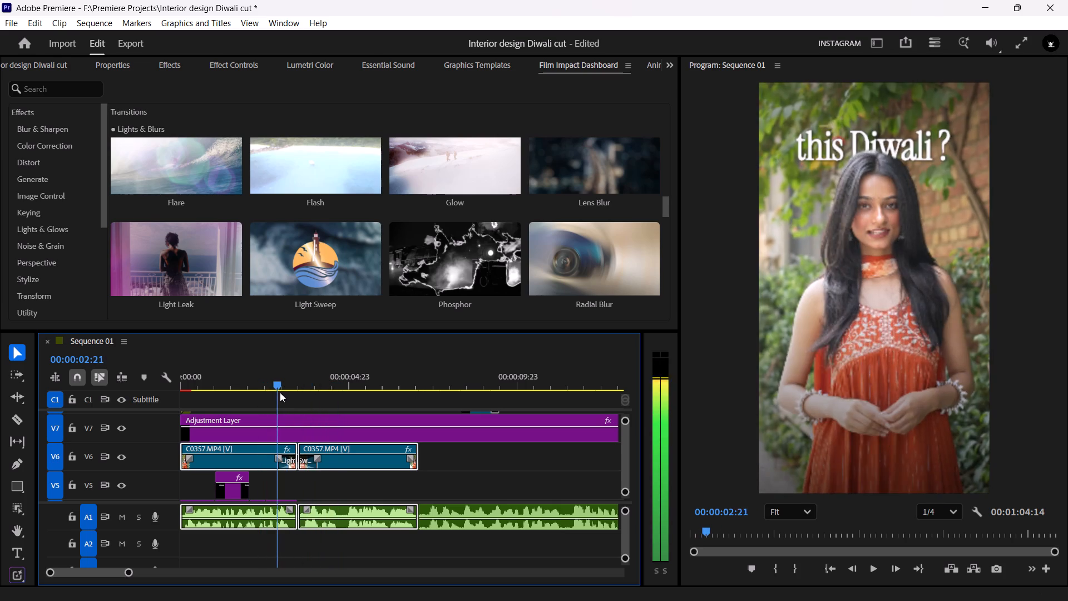
left_click_drag(280, 392, 311, 395)
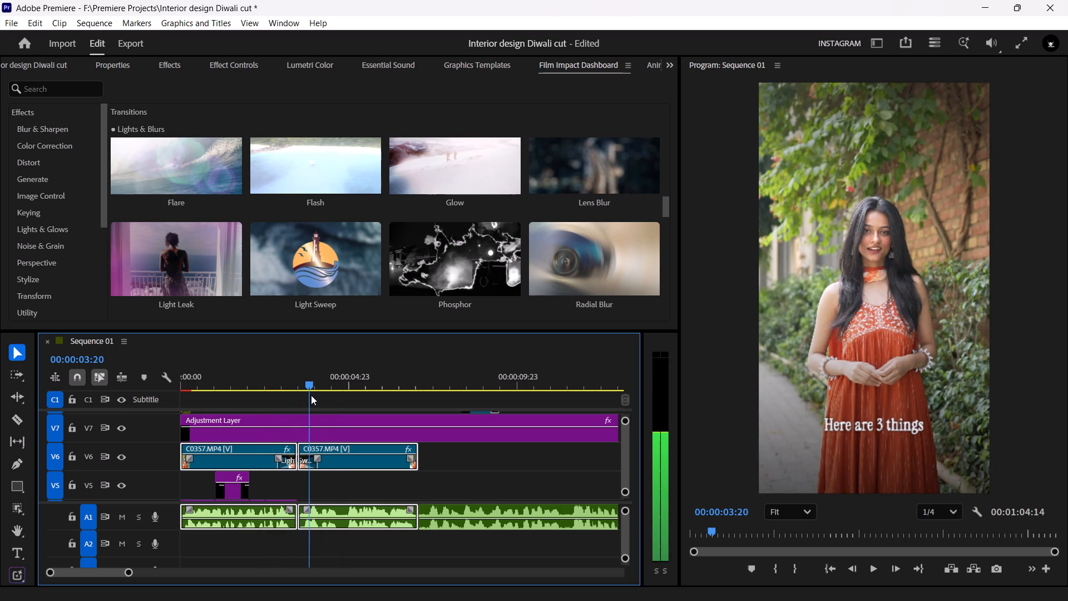
Scrub over the Light Sweep at the C0357.MP4 cut on V6 and undo adding that transition.
left_click_drag(311, 395, 299, 397)
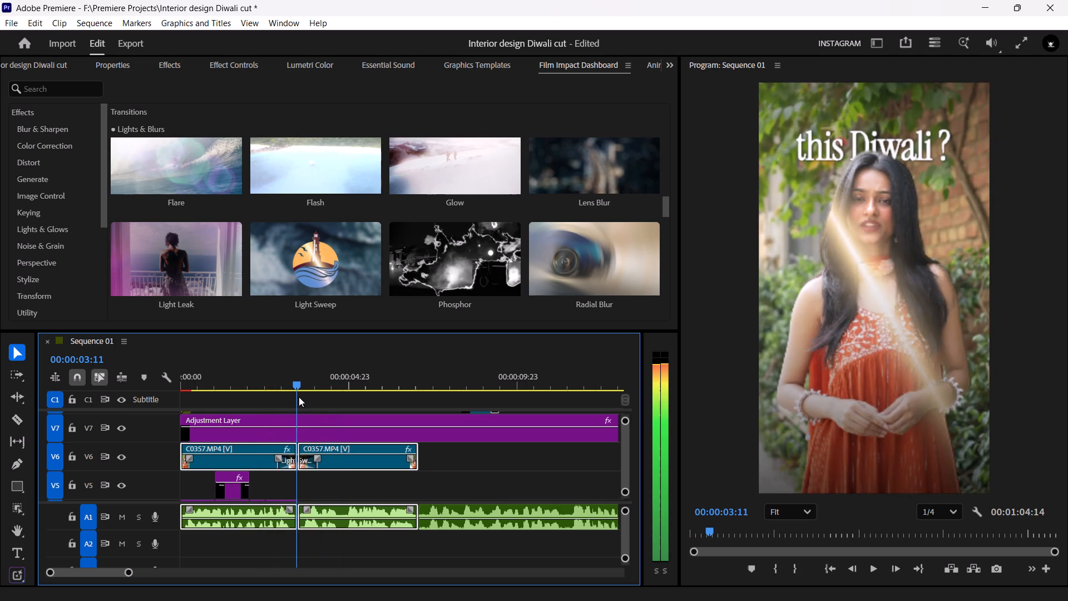
left_click_drag(299, 397, 295, 397)
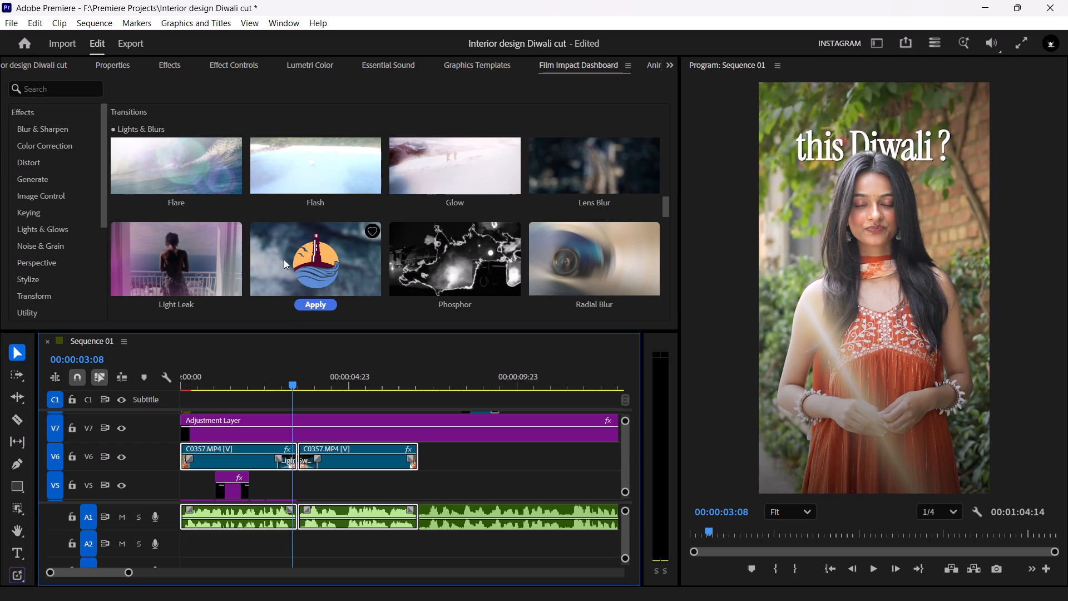
key("ctrl+z")
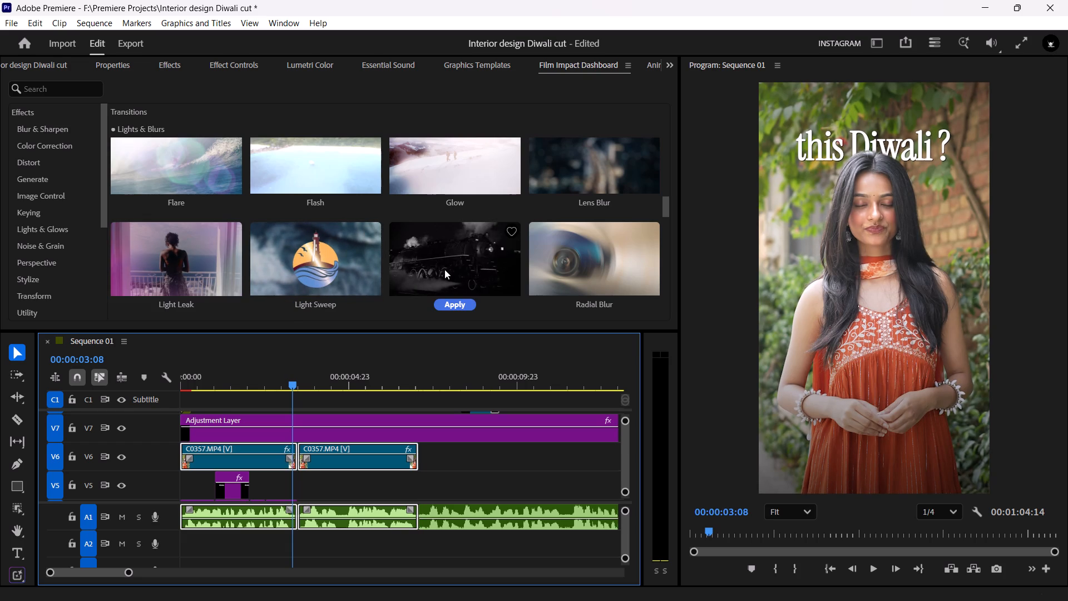
Look through the Lights & Blurs transitions and play the plain cut from "this Diwali ?" into "Here are 3 things".
scroll(558, 279, "up", 1)
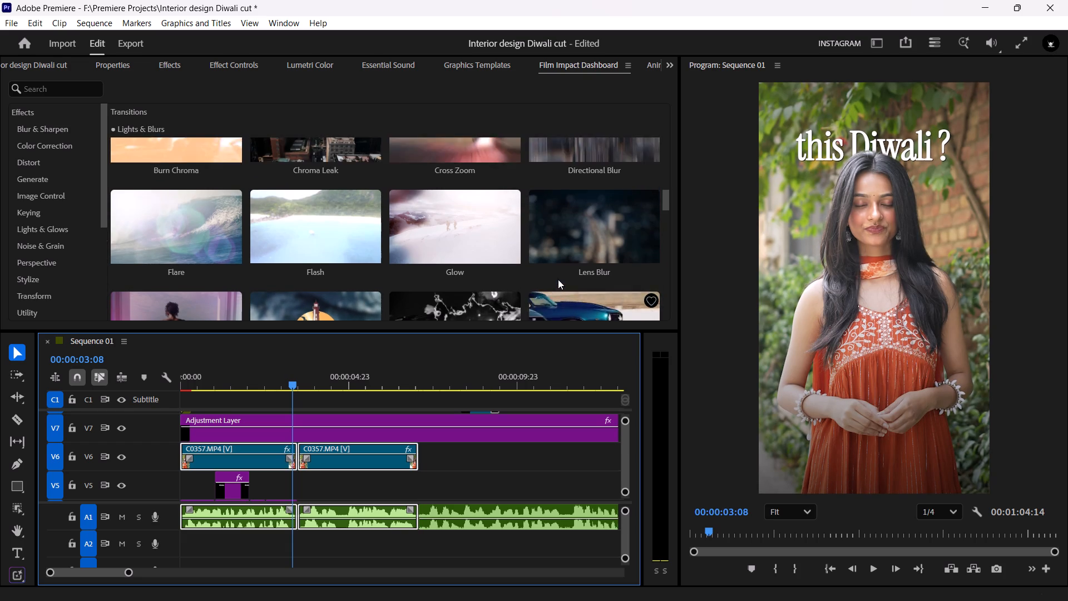
scroll(558, 279, "down", 3)
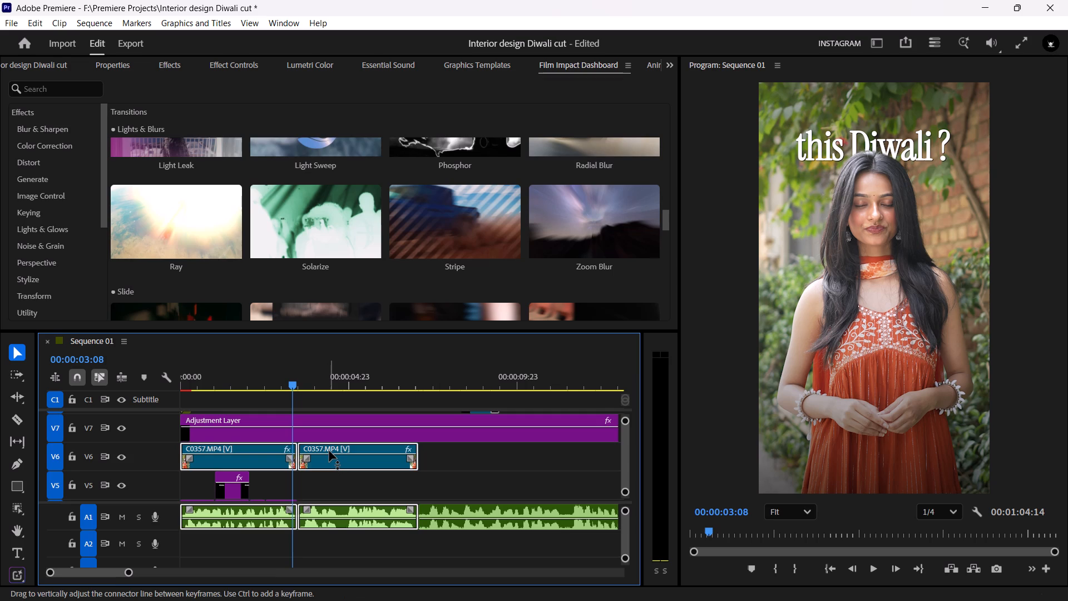
scroll(329, 451, "down", 10, "ctrl")
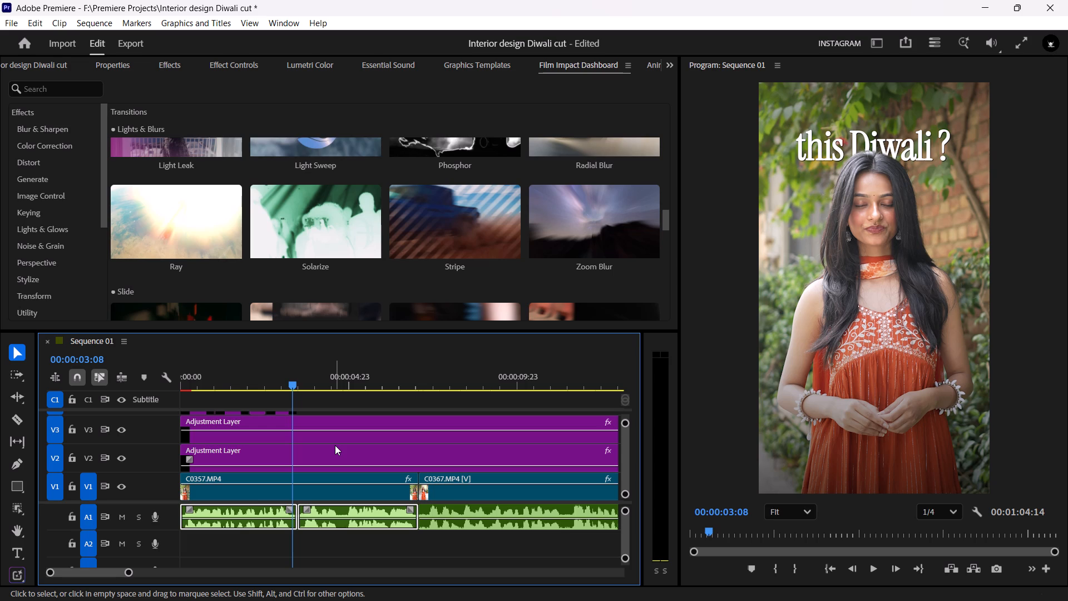
key("space")
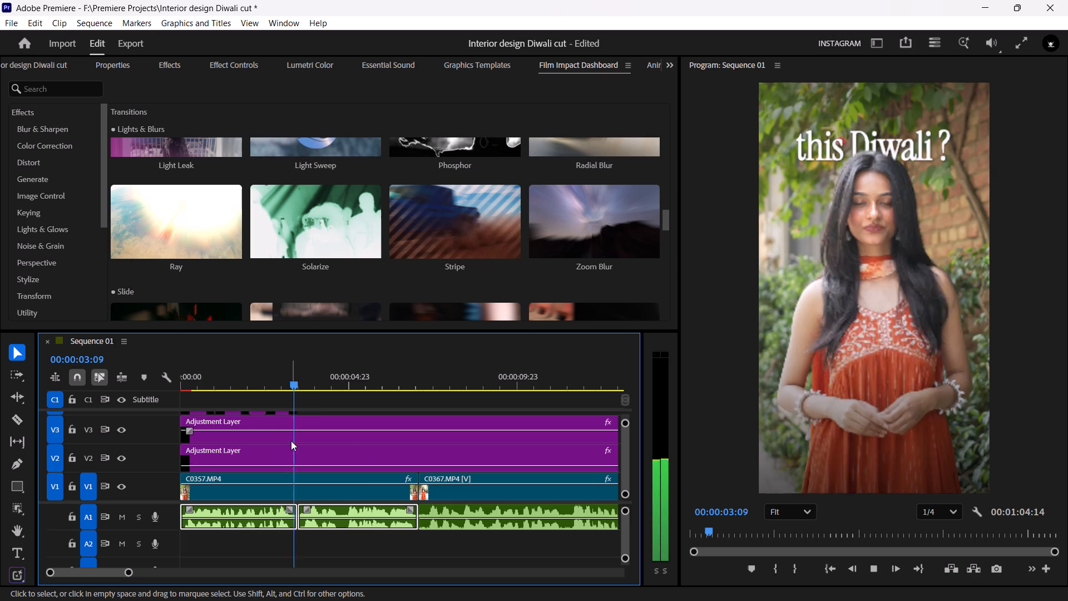
key("space")
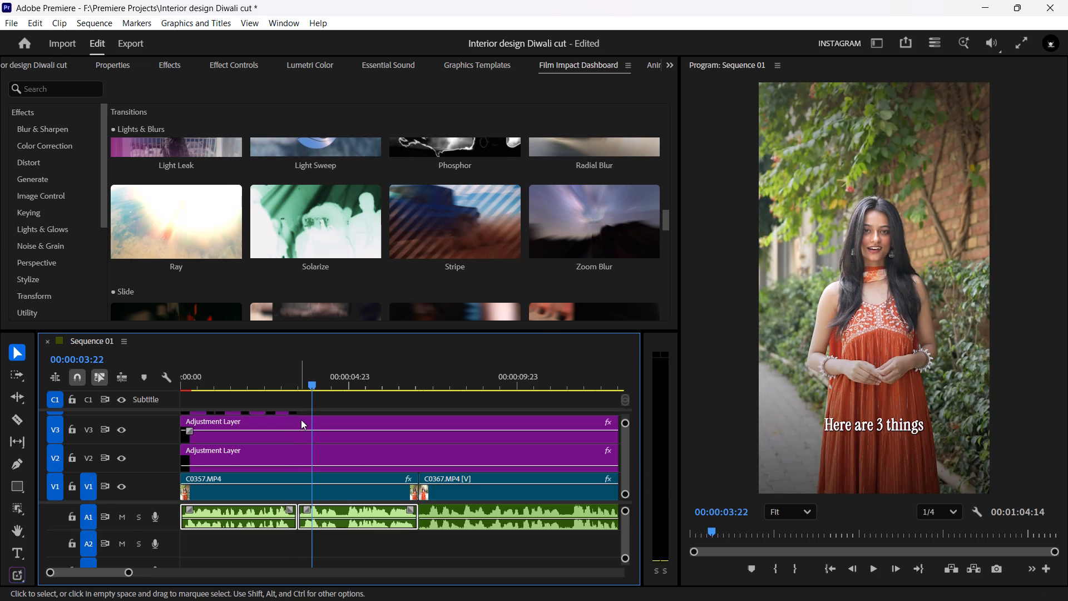
Undo the cut that splits the C0357.MP4 clip on V6 and its audio, and save the project.
key("grave")
left_click(338, 279)
key("ctrl+z")
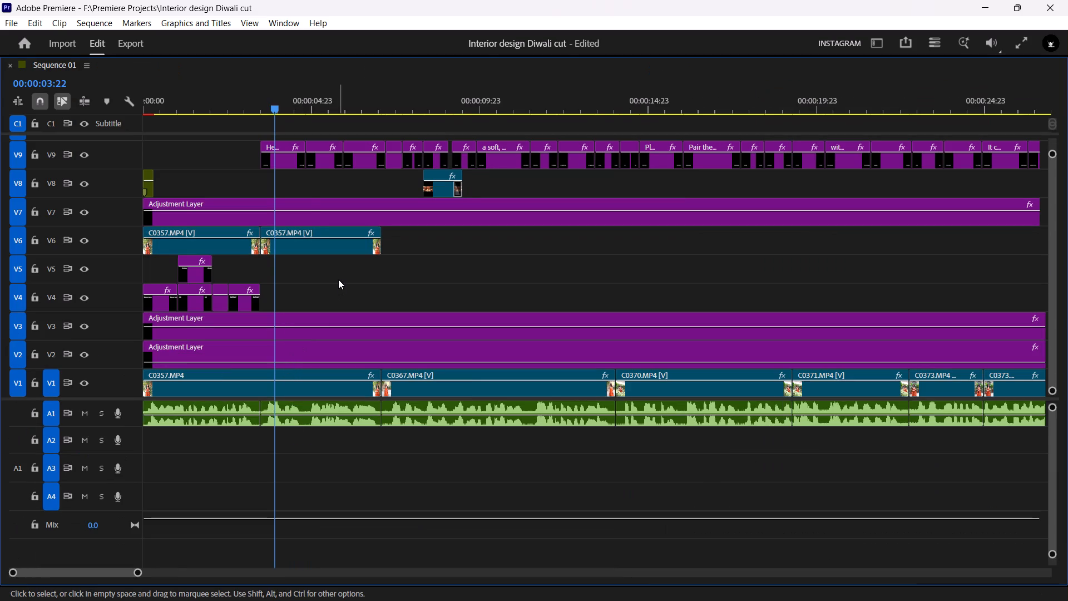
key("ctrl+s")
key("grave")
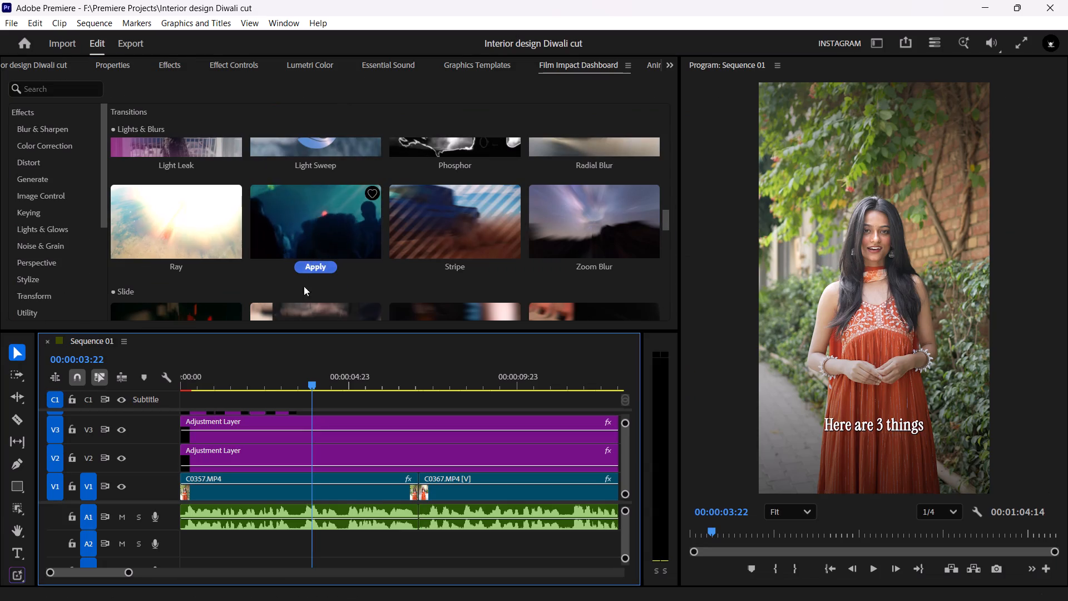
Play the sequence from the "Here are 3 things" caption through to the "1st" caption.
key("space")
scroll(406, 483, "down", 8, "alt")
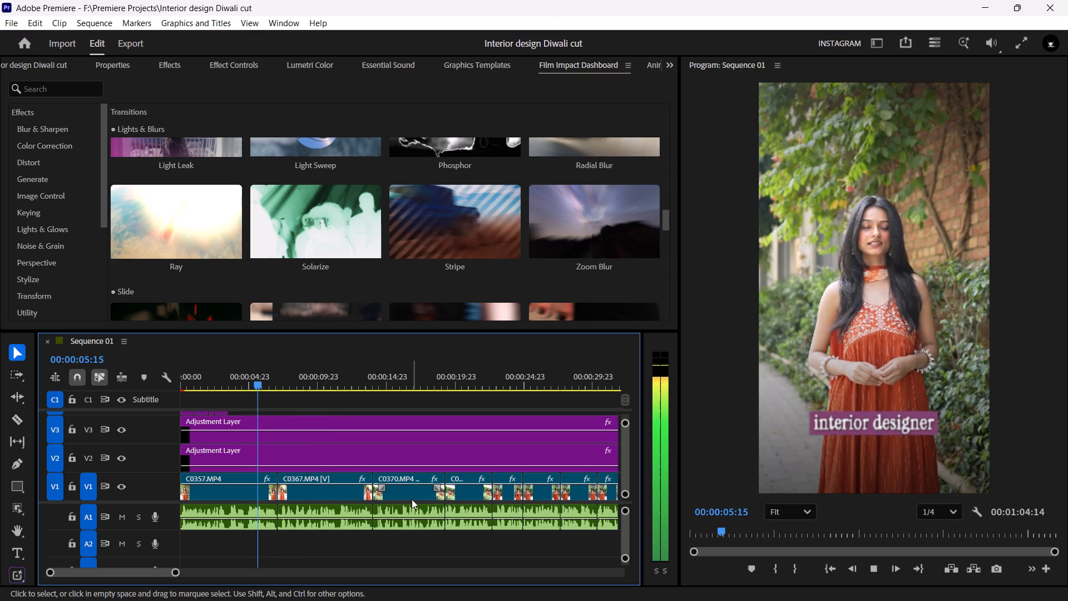
key("space")
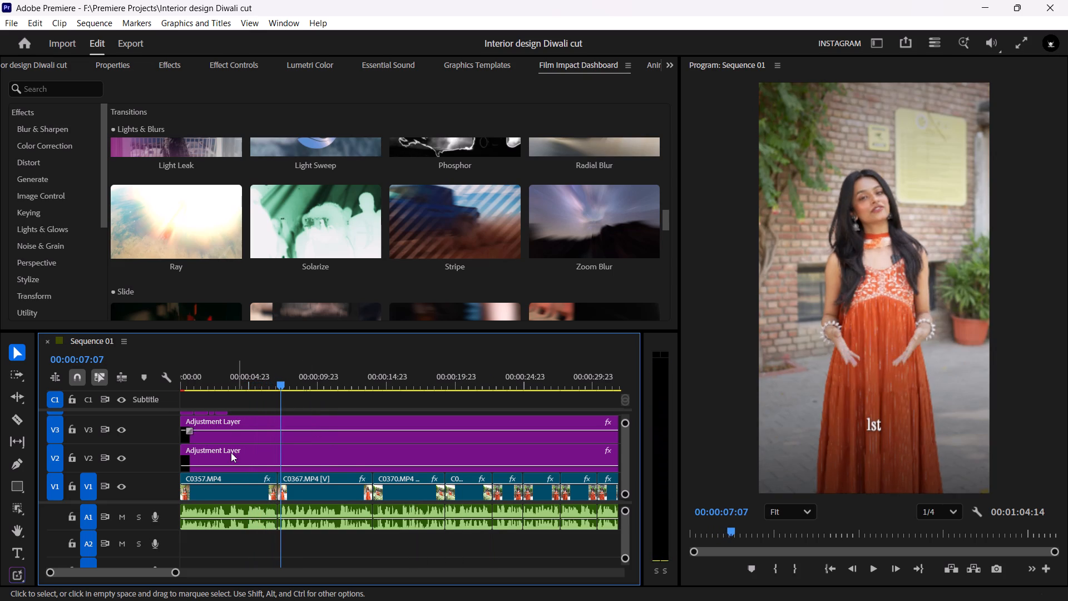
Apply the Film Impact Light Sweep transition between the "Here are 3 things" and "interior designer" captions on V9.
scroll(249, 446, "up", 11, "ctrl")
scroll(258, 456, "down", 3, "ctrl")
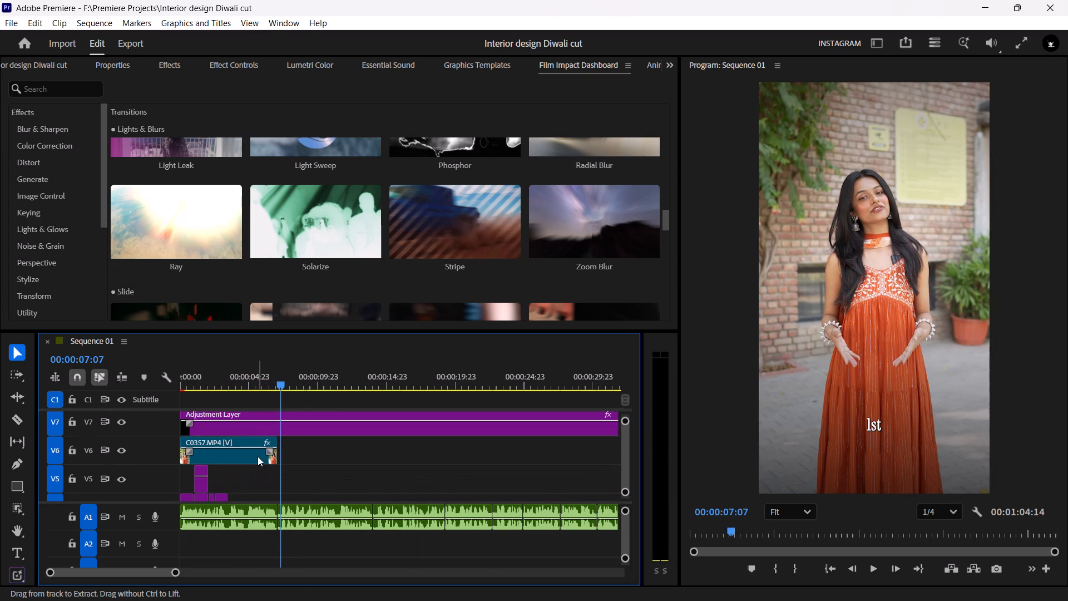
scroll(258, 456, "up", 7, "alt")
scroll(260, 457, "up", 11, "ctrl")
scroll(269, 463, "up", 6, "alt")
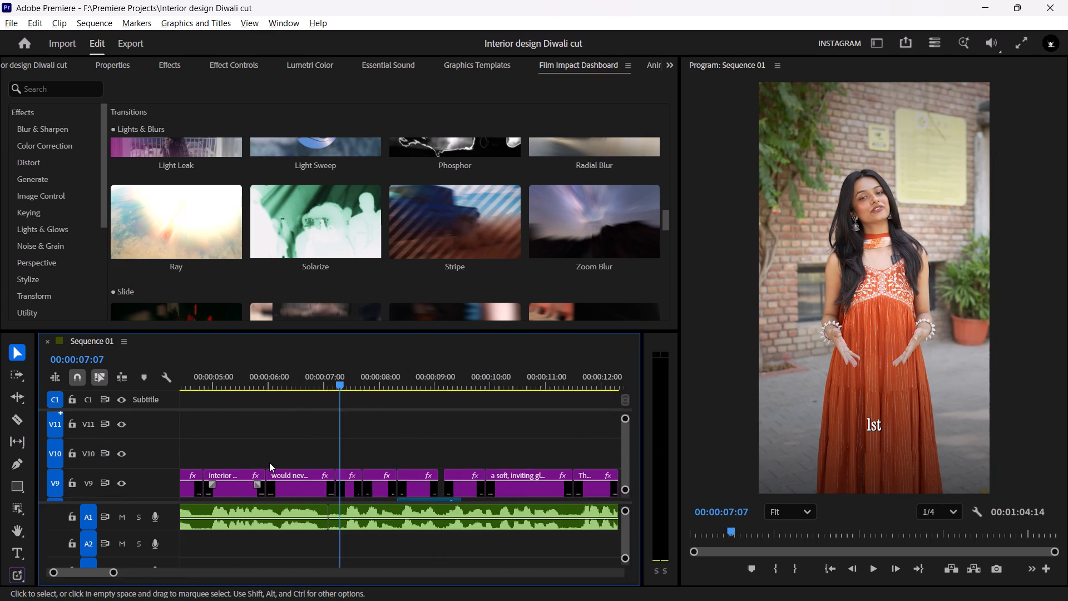
scroll(269, 462, "up", 4, "alt")
scroll(271, 460, "up", 5)
left_click_drag(302, 364, 299, 372)
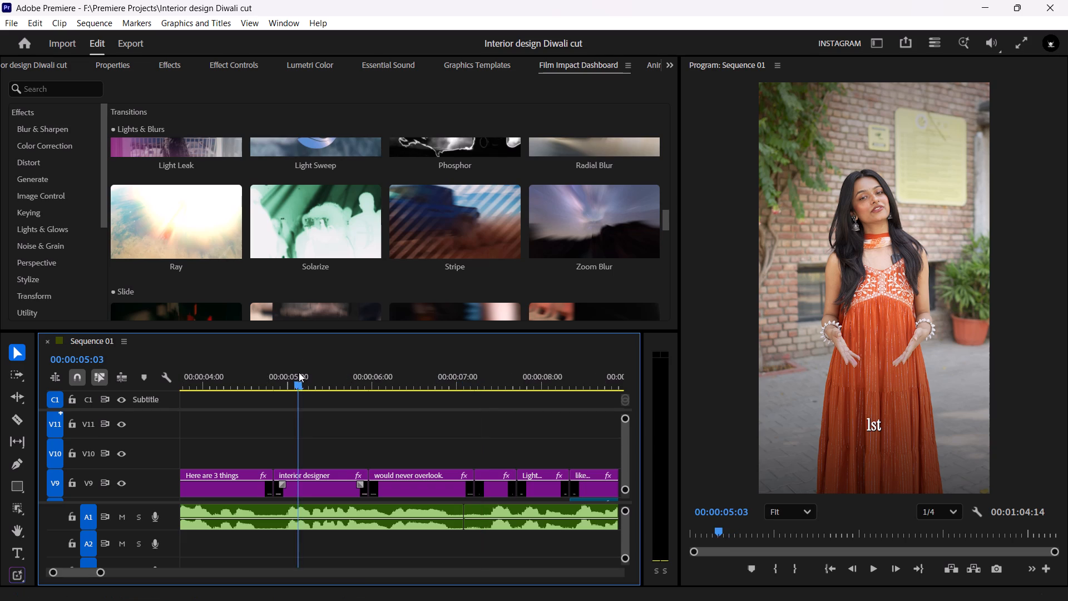
left_click_drag(299, 372, 299, 372)
left_click_drag(298, 374, 264, 381)
left_click(251, 482)
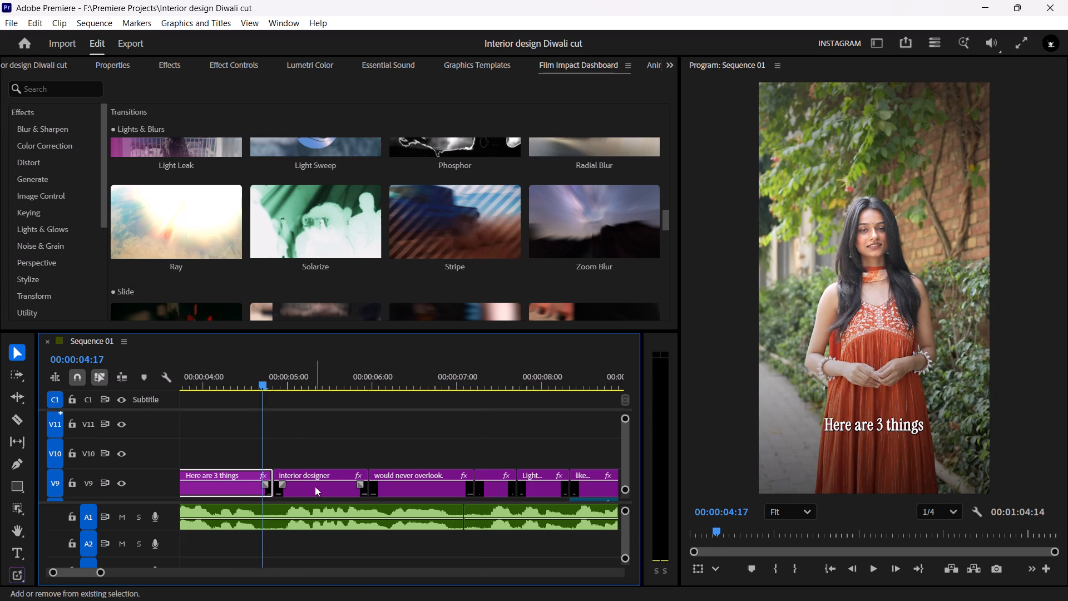
left_click(315, 486, "shift")
scroll(370, 235, "down", 1)
scroll(366, 234, "up", 2)
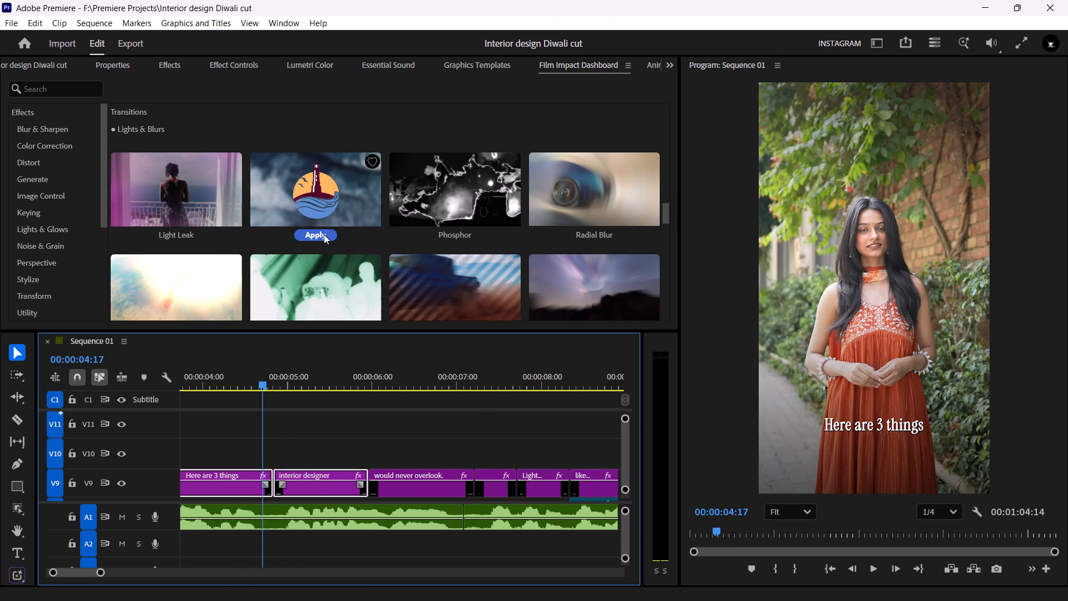
left_click(322, 234)
Play twice through the Light Sweep between the captions, continuing to "would never overlook.".
left_click_drag(241, 380, 222, 378)
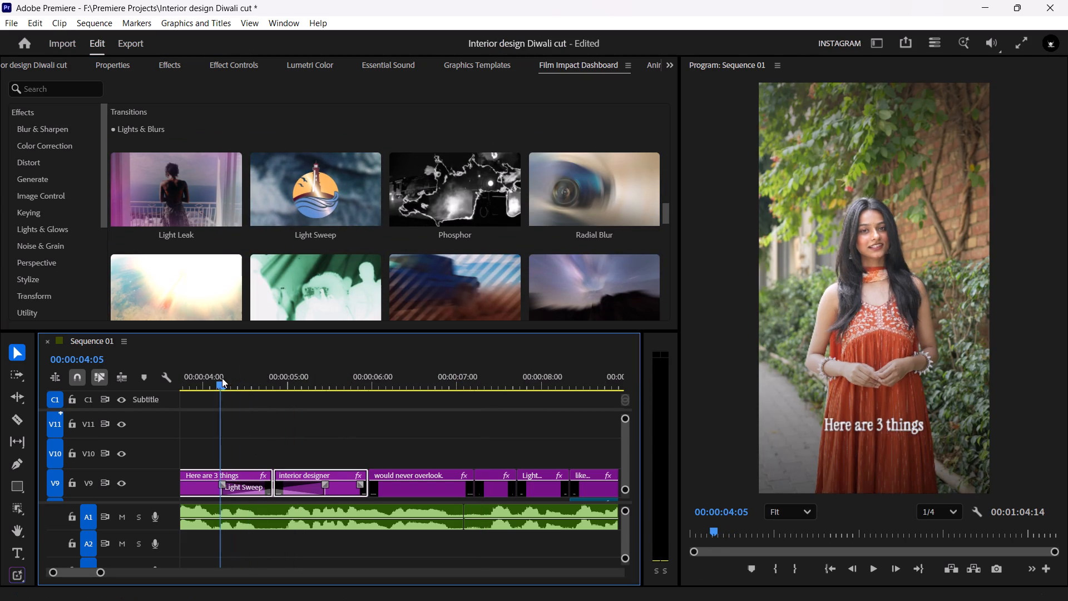
left_click_drag(222, 378, 183, 376)
key("space")
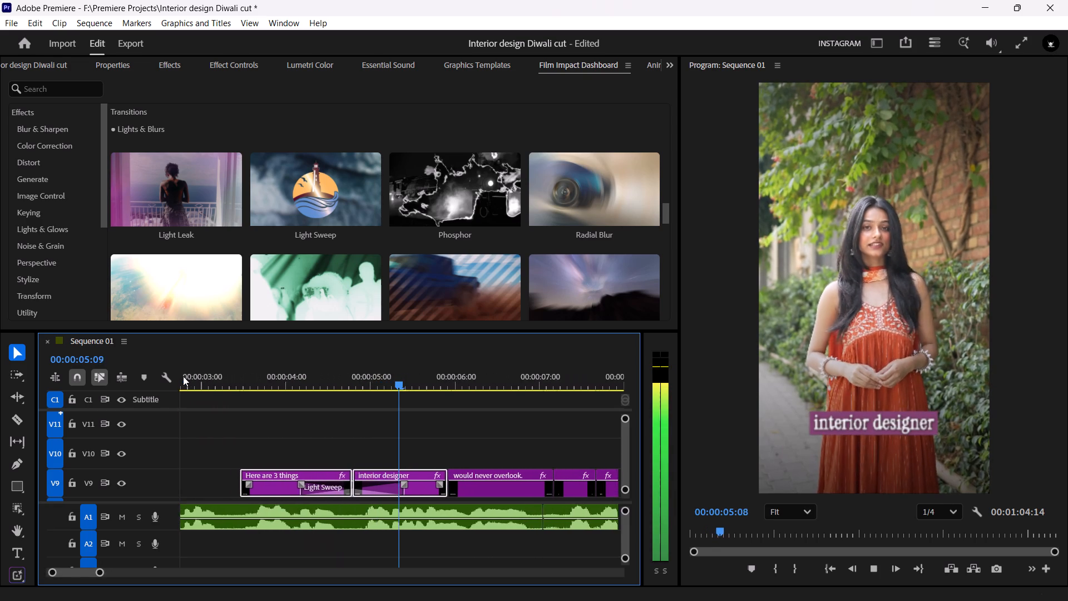
key("space")
left_click_drag(280, 386, 220, 385)
key("space")
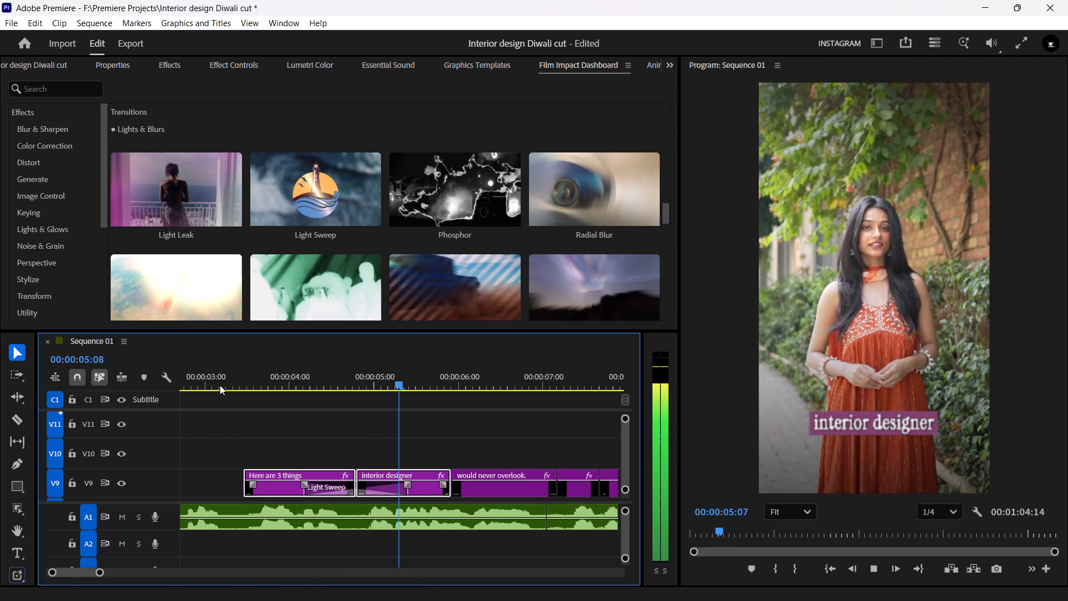
key("space")
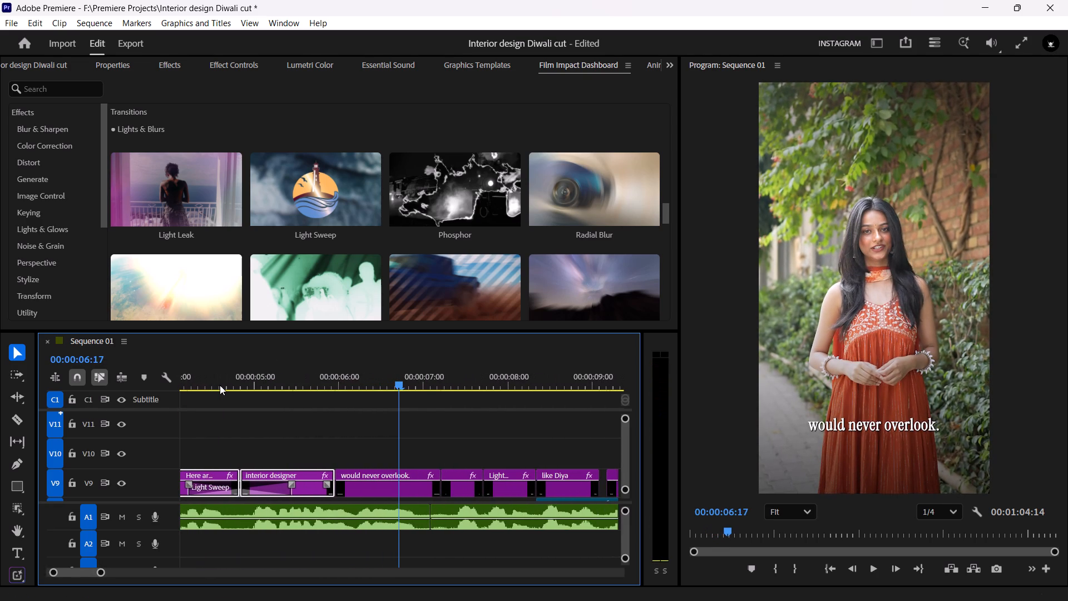
Save the project.
key("ctrl+s")
Play on through the "Lighting" and "like Diya" captions to check the diya B-roll, up to "Diya creates".
key("space")
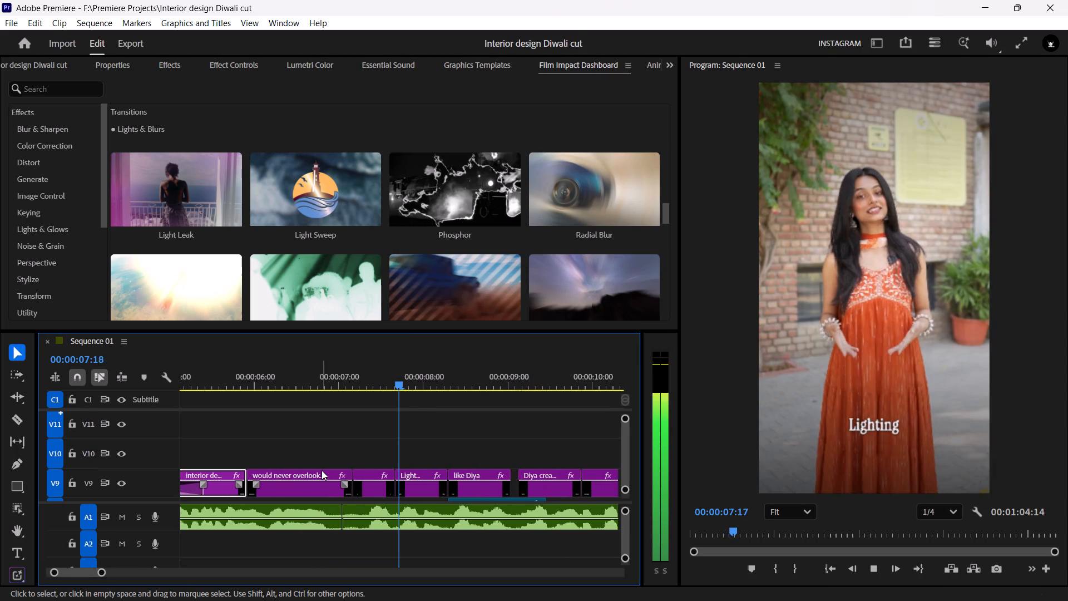
key("space")
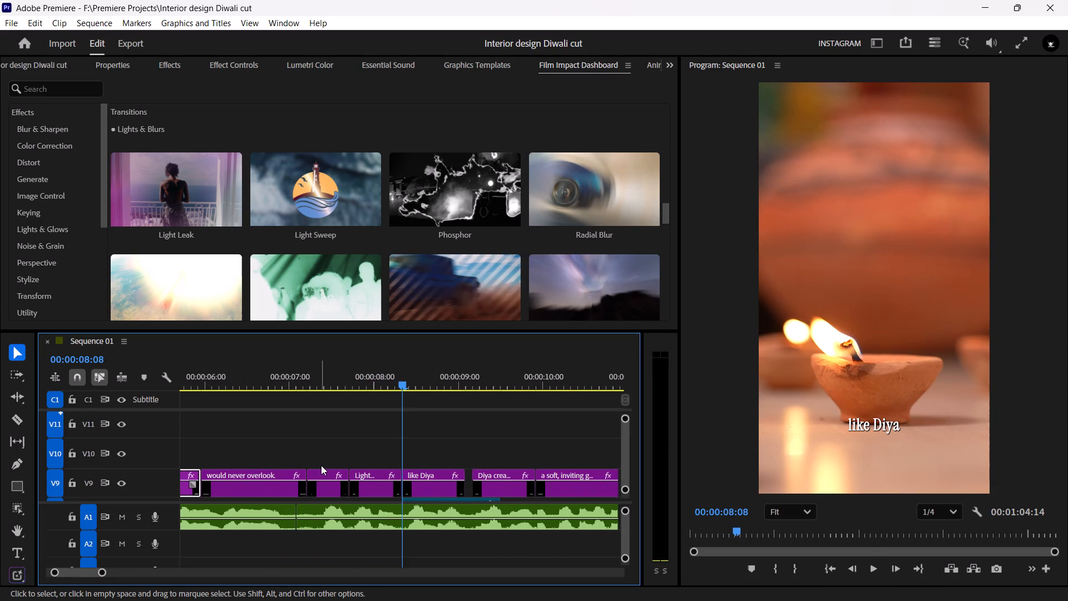
key("space")
key("space")
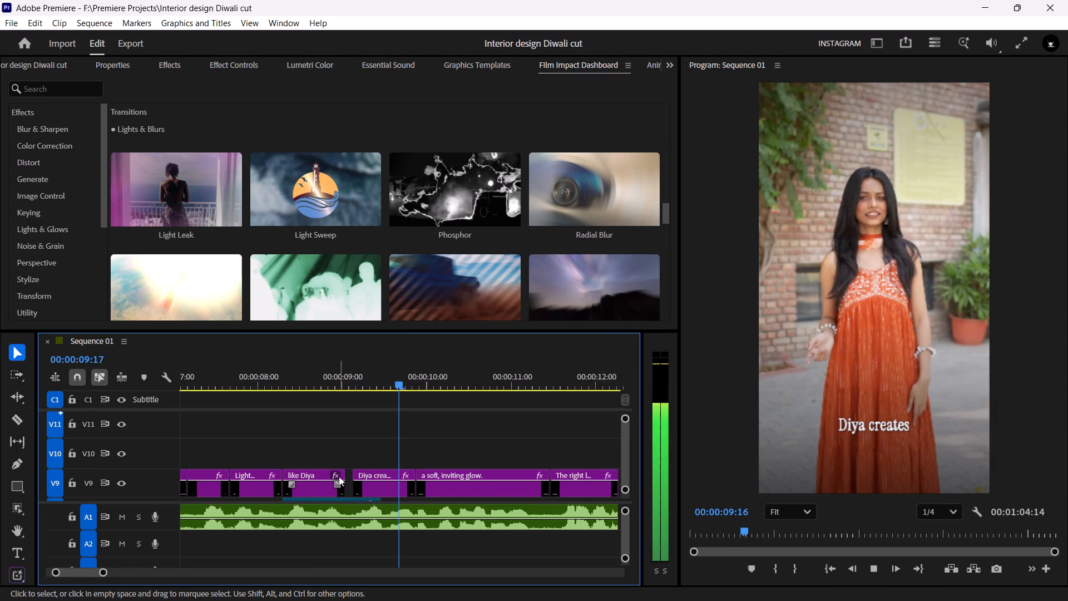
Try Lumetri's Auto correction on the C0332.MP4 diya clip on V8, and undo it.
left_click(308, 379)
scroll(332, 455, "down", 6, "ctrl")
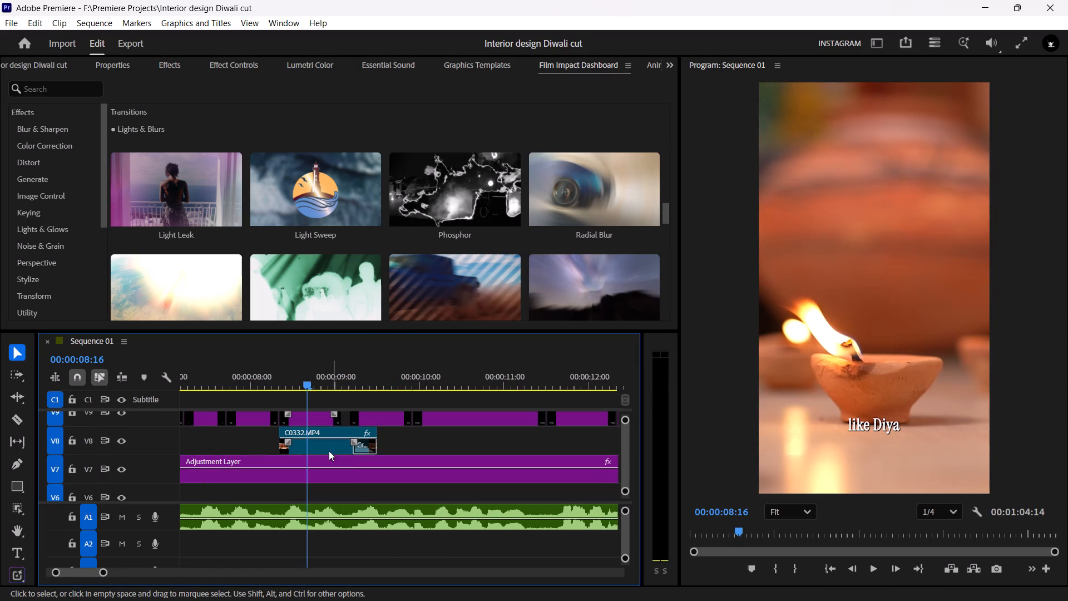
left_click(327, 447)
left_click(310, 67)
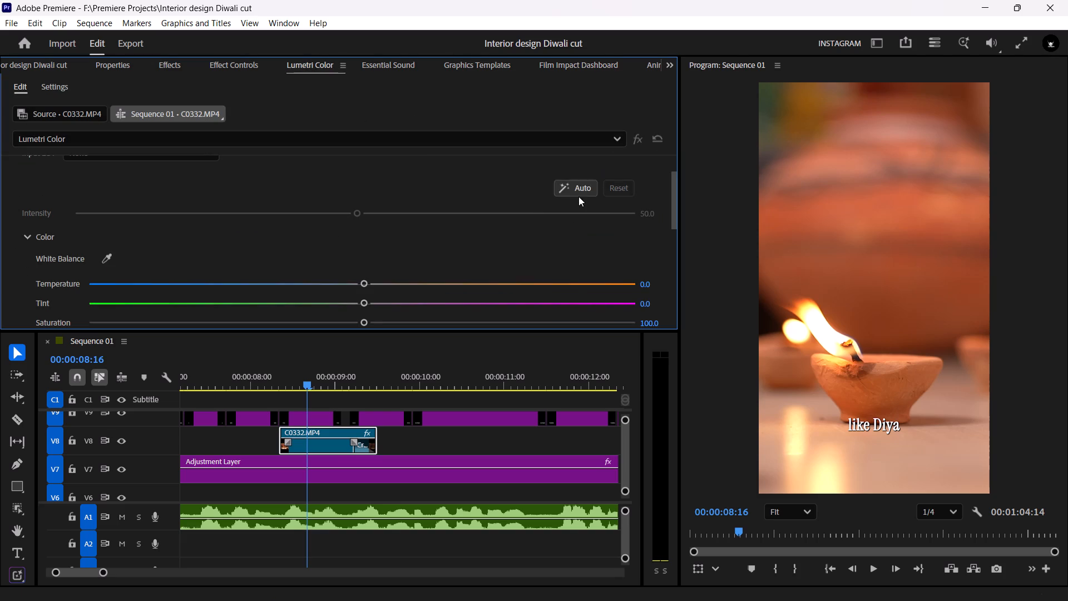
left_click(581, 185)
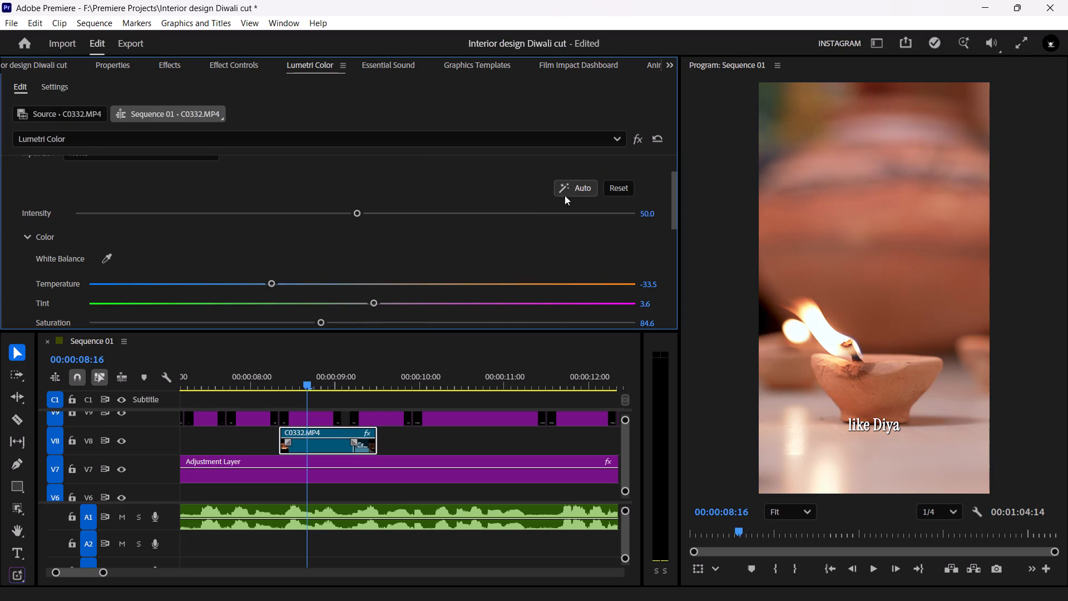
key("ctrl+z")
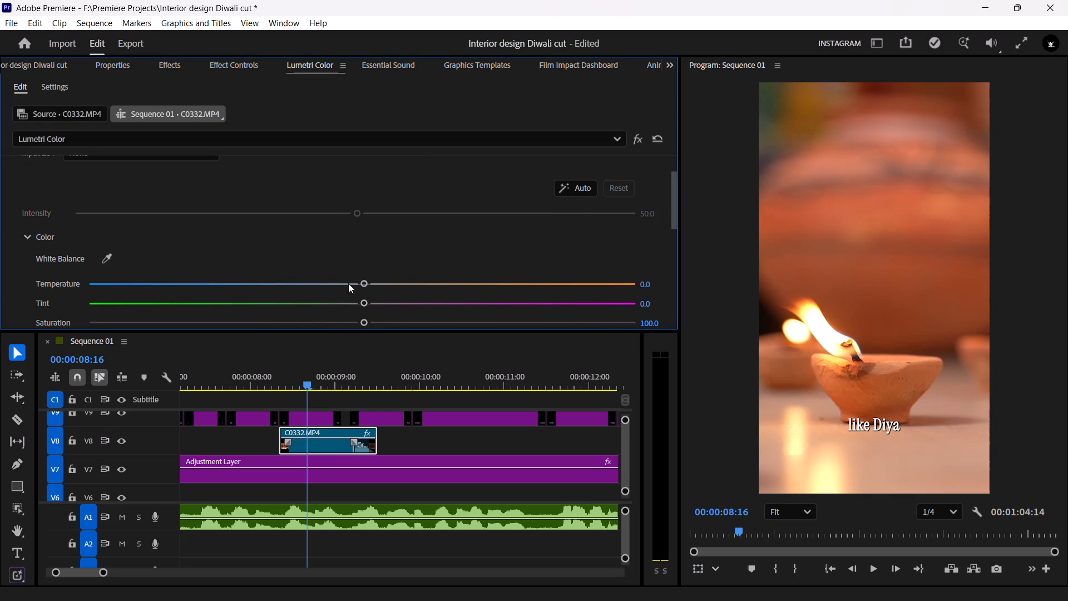
Raise the Lumetri Saturation of the C0332.MP4 diya clip to 139.5.
scroll(219, 255, "down", 5)
left_click_drag(363, 252, 392, 252)
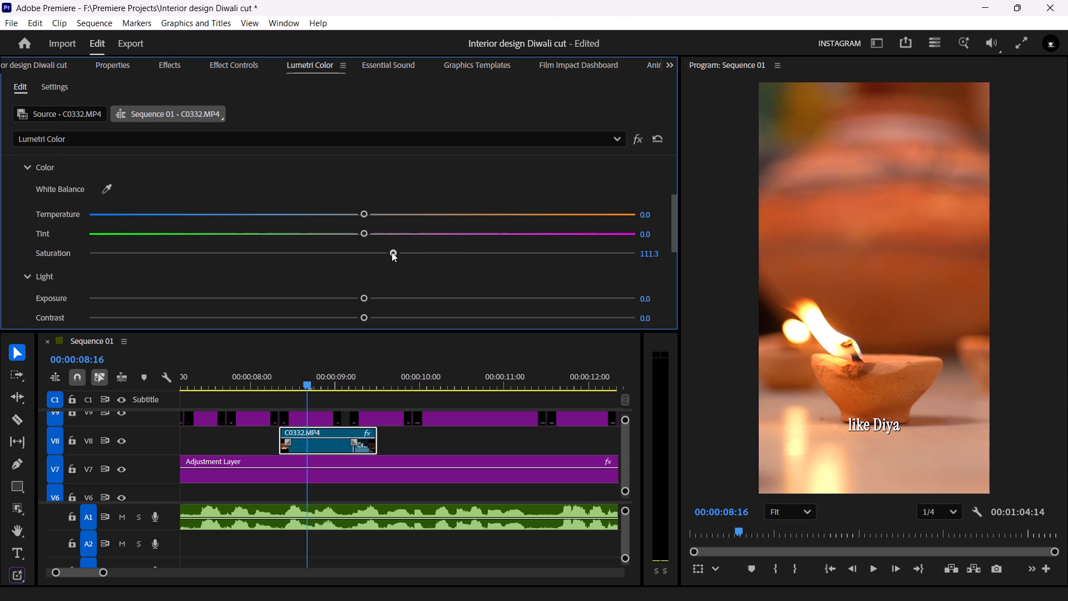
left_click_drag(392, 252, 532, 245)
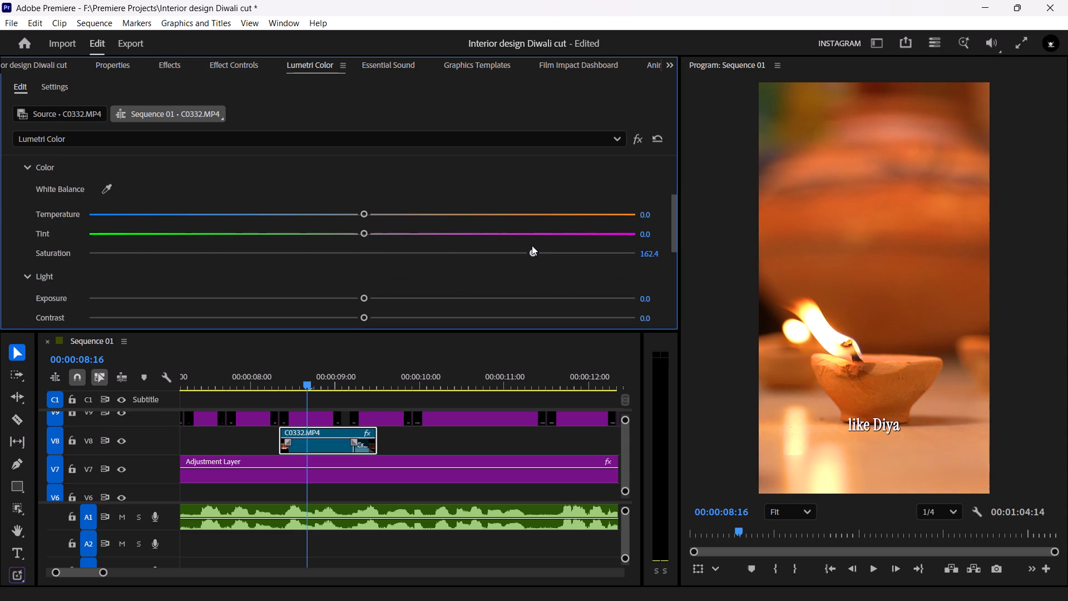
left_click_drag(532, 245, 469, 248)
Lower the Lumetri Blacks of the C0332.MP4 diya clip to -100.
scroll(11, 267, "down", 9)
left_click_drag(367, 269, 385, 270)
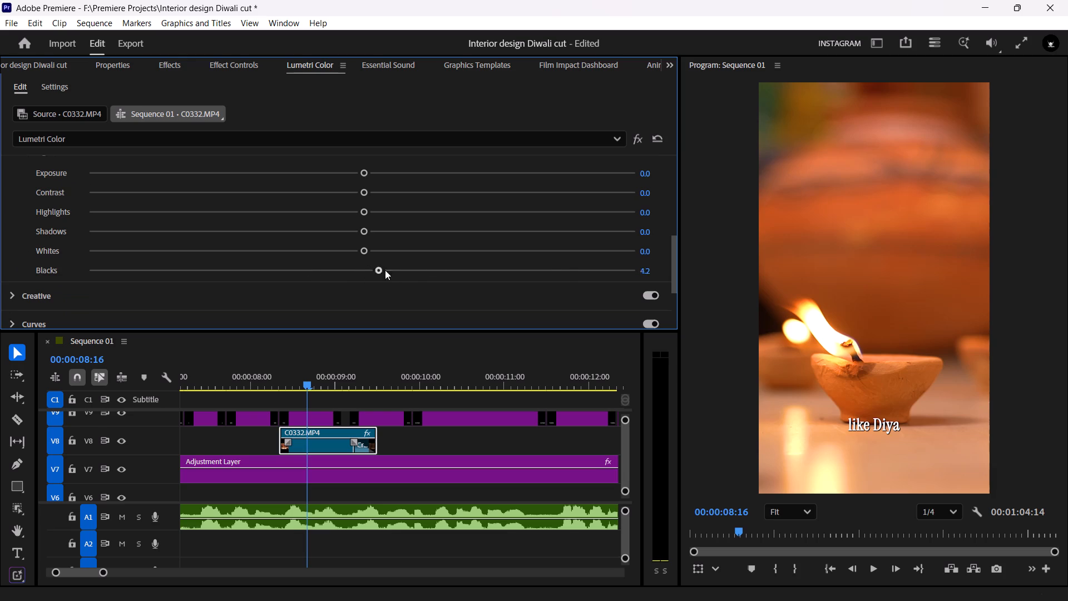
left_click_drag(385, 270, 156, 282)
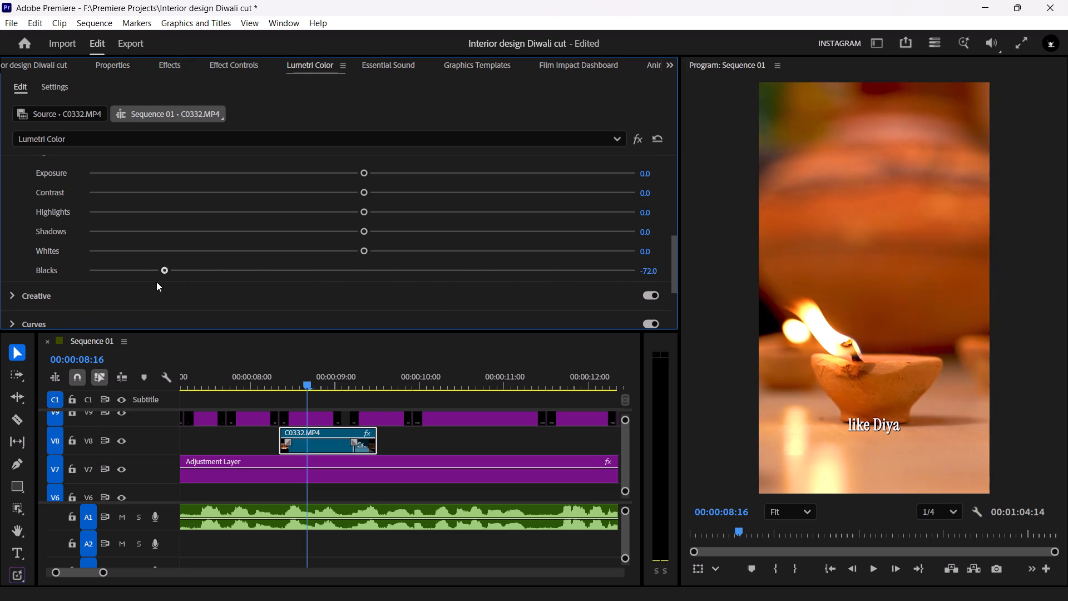
left_click_drag(156, 282, 26, 280)
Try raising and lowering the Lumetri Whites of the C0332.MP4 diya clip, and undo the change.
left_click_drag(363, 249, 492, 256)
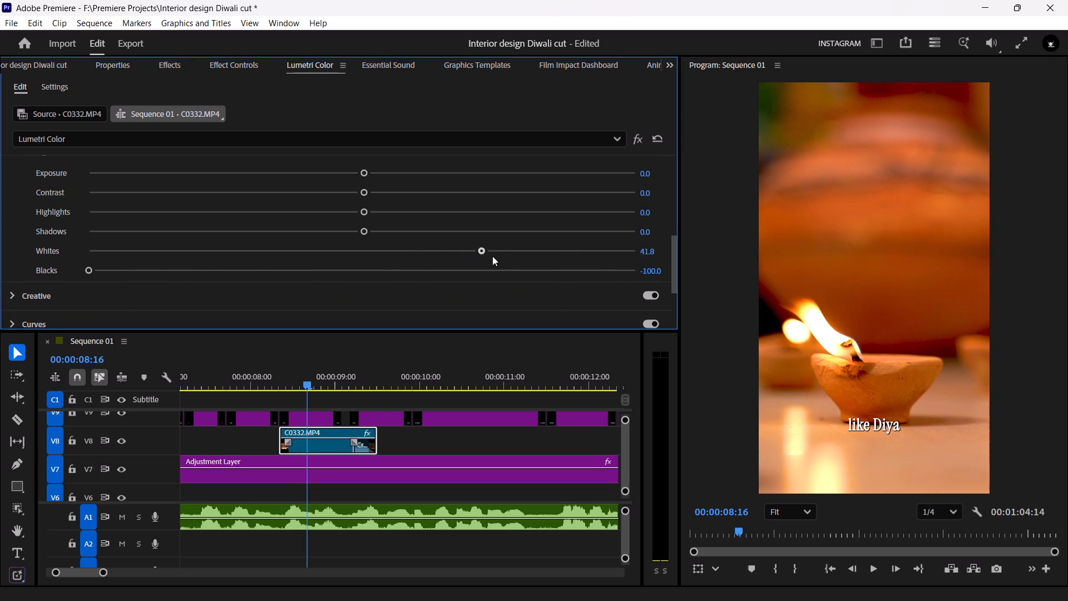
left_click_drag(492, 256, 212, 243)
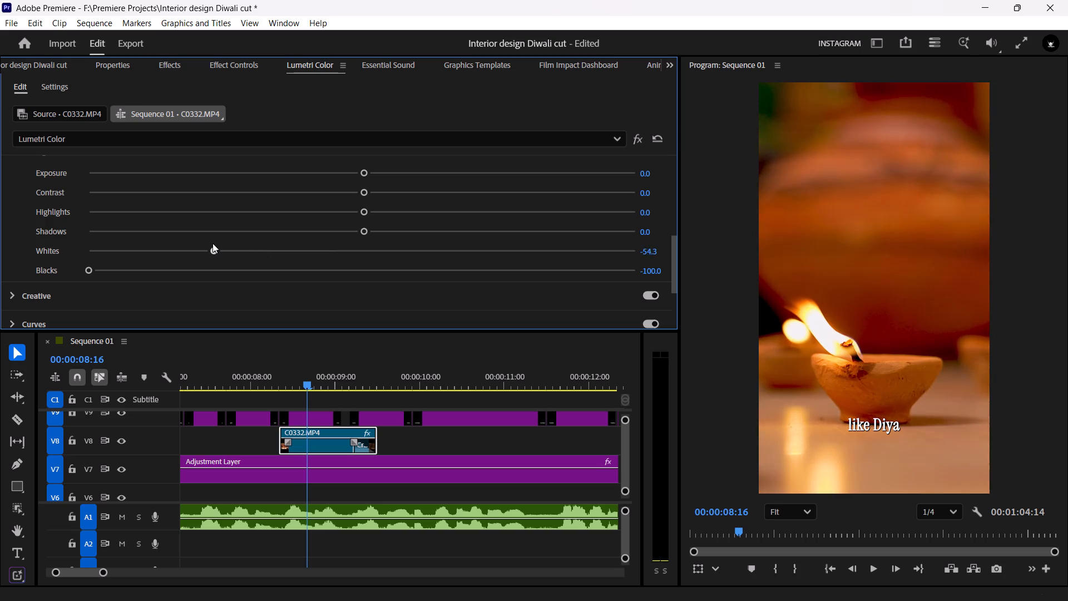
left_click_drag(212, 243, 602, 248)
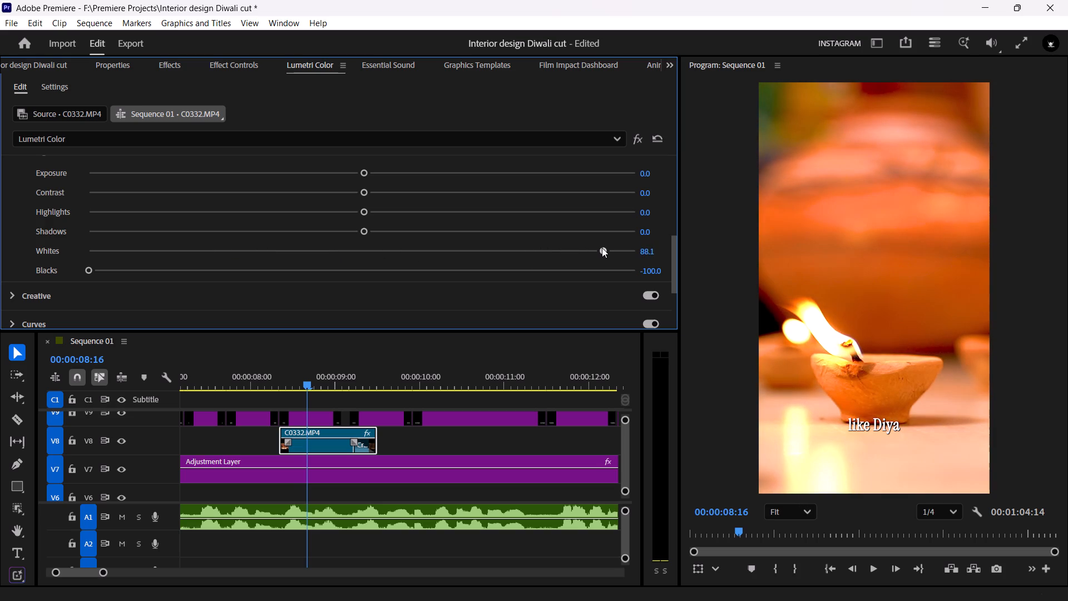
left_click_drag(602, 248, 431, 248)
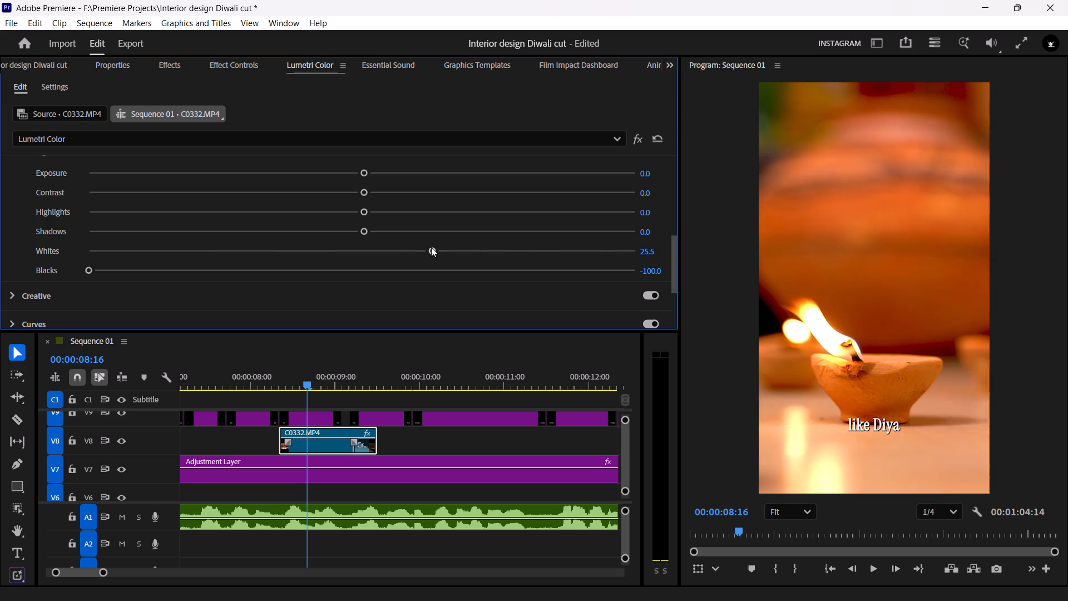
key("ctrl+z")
Play back the graded diya clip, search the effects for "glow" and apply Wonder Glow to C0332.MP4 on V8.
left_click_drag(294, 380, 274, 381)
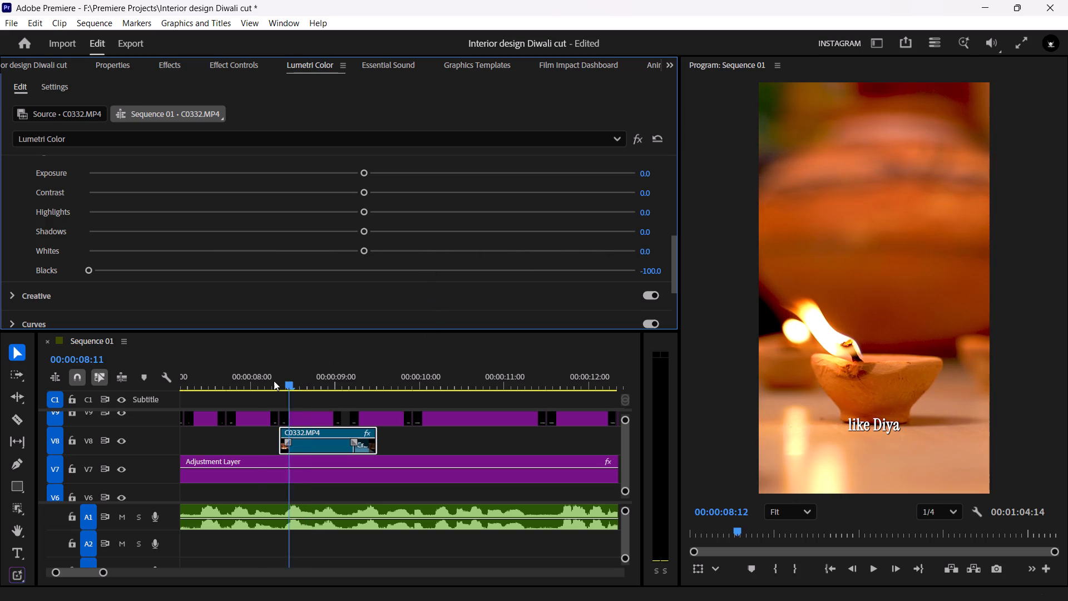
left_click_drag(274, 381, 257, 380)
key("space")
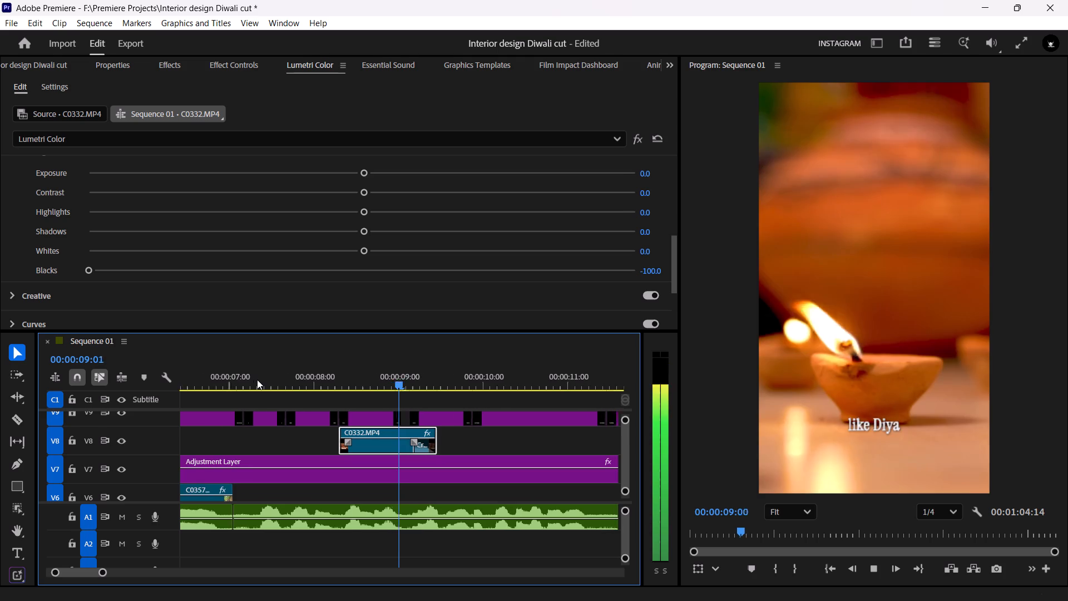
key("space")
left_click(329, 385)
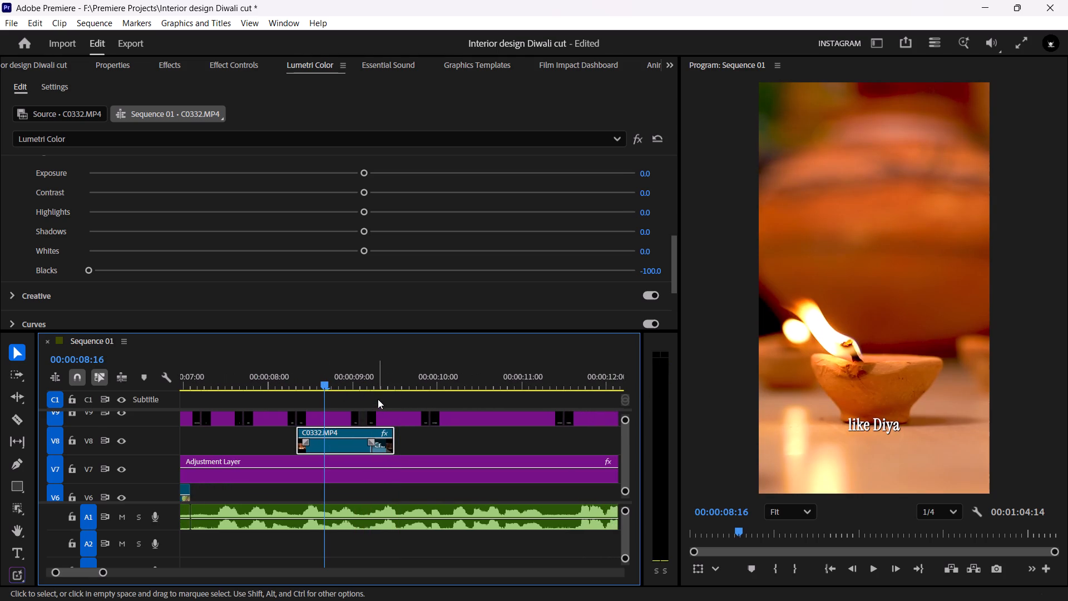
key("ctrl+f")
type("glow")
key("Down")
key("Down")
key("Down")
key("Down")
key("Return")
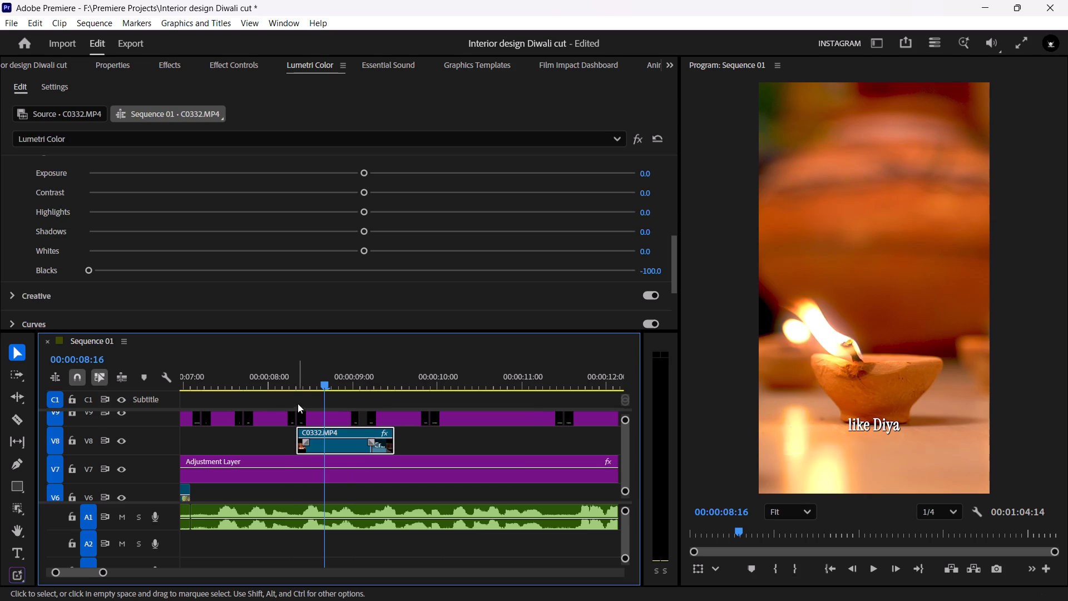
Play back the glowing diya clip up to the "Diya creates" caption and save the project.
left_click_drag(309, 378, 293, 376)
key("space")
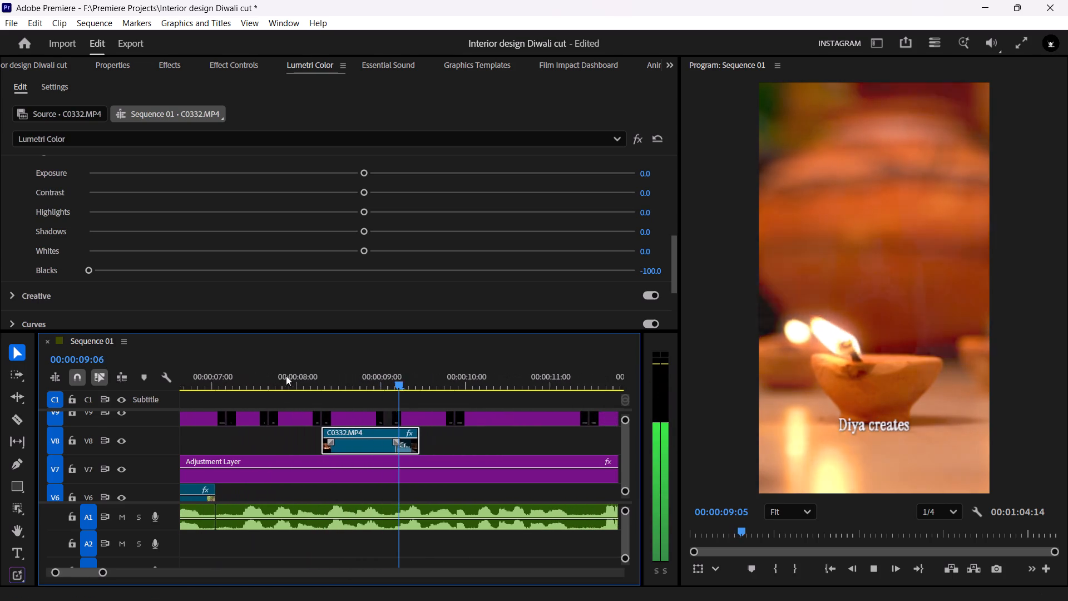
key("space")
key("ctrl+s")
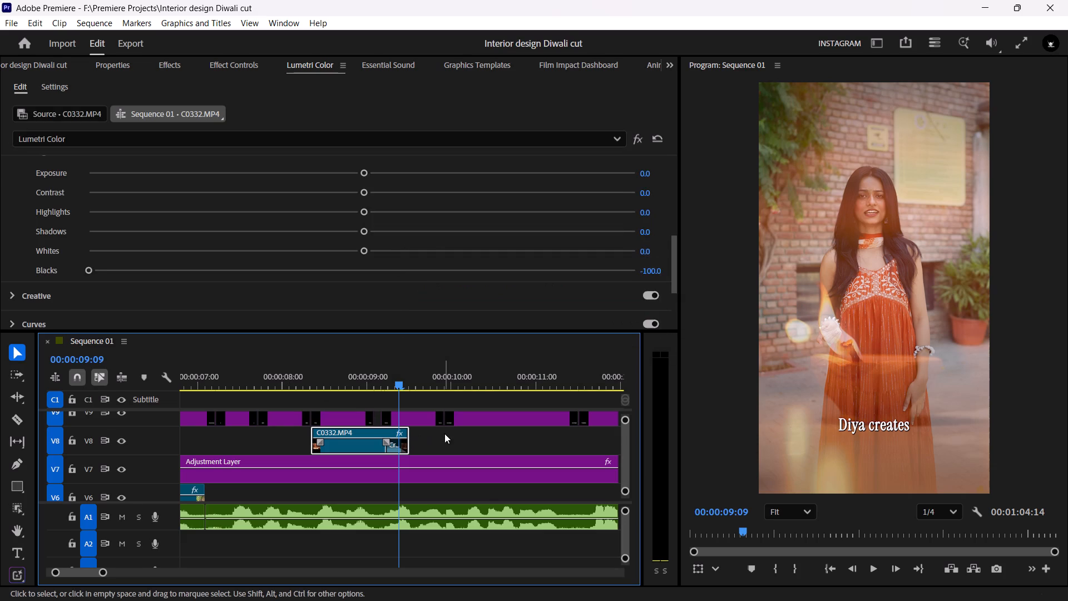
Play from the diya clip to the "The right lighting" caption, and replay the diya clip to check how it blends in and out.
left_click(444, 433)
left_click_drag(364, 388, 355, 385)
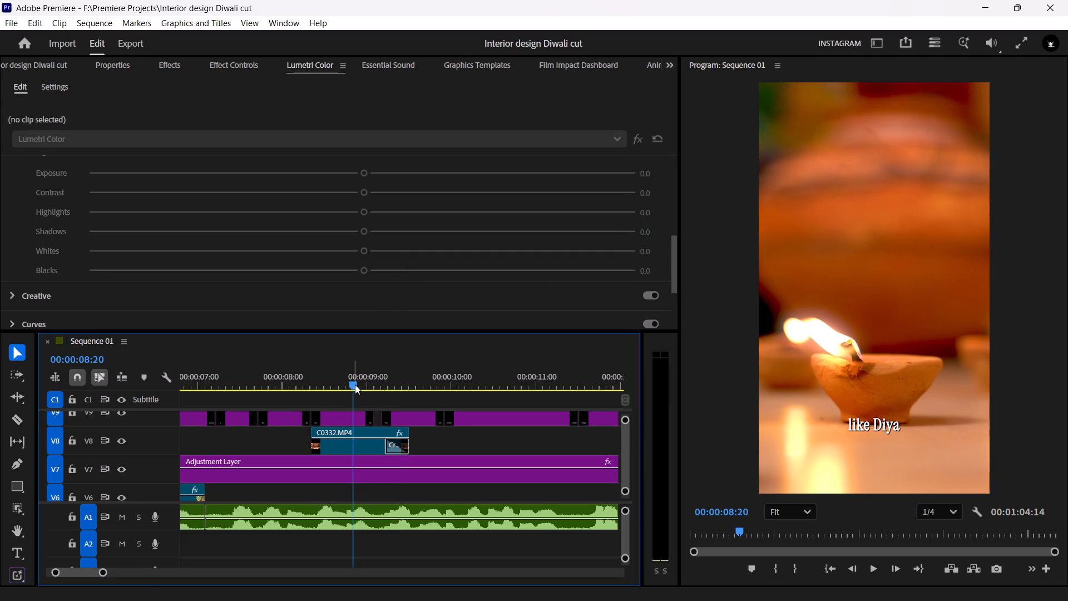
key("space")
key("space")
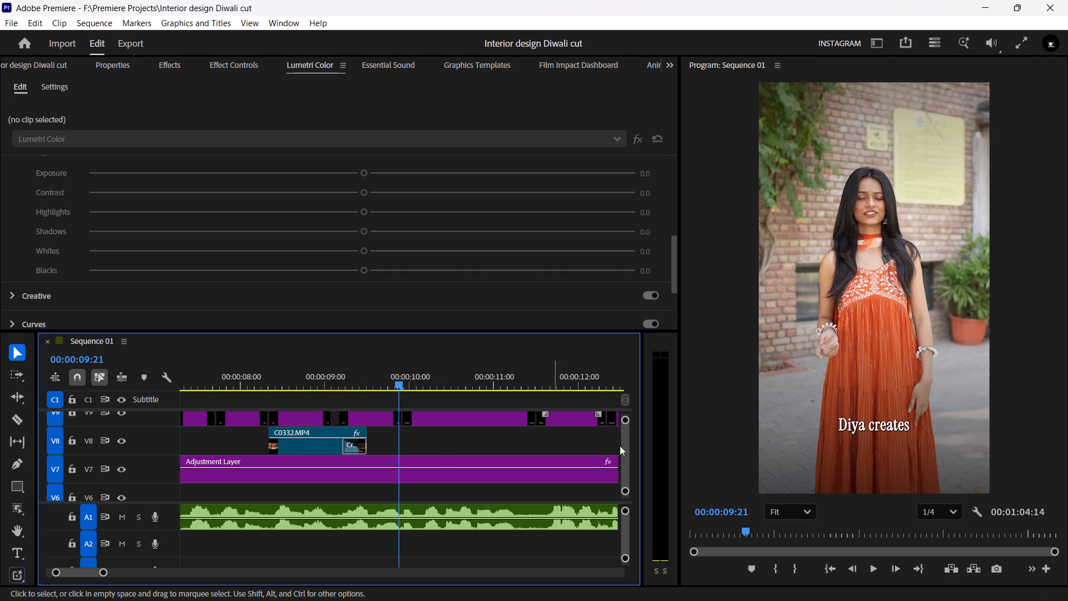
key("space")
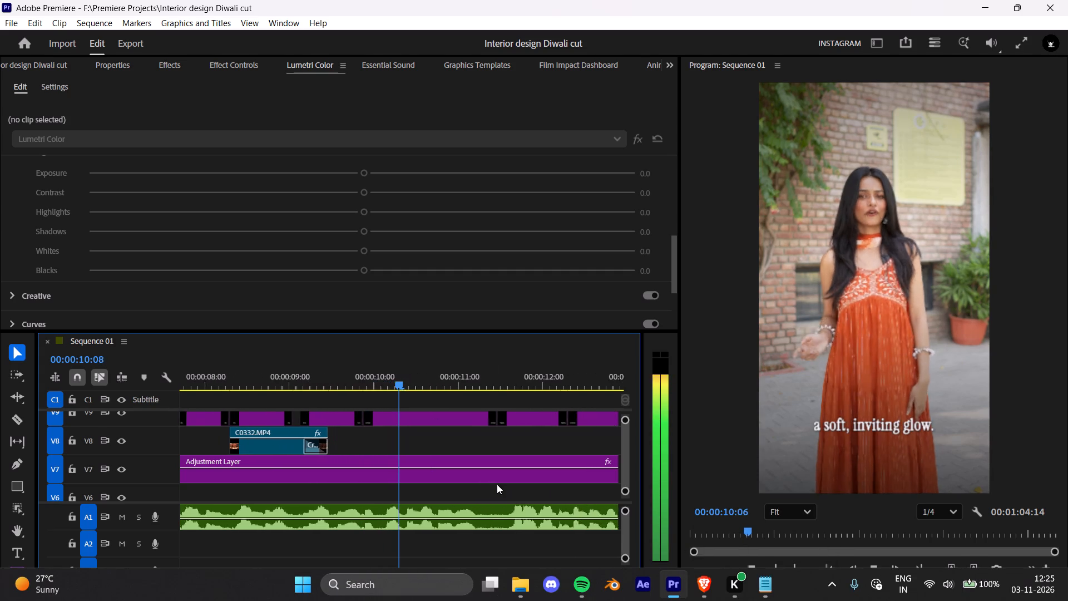
key("space")
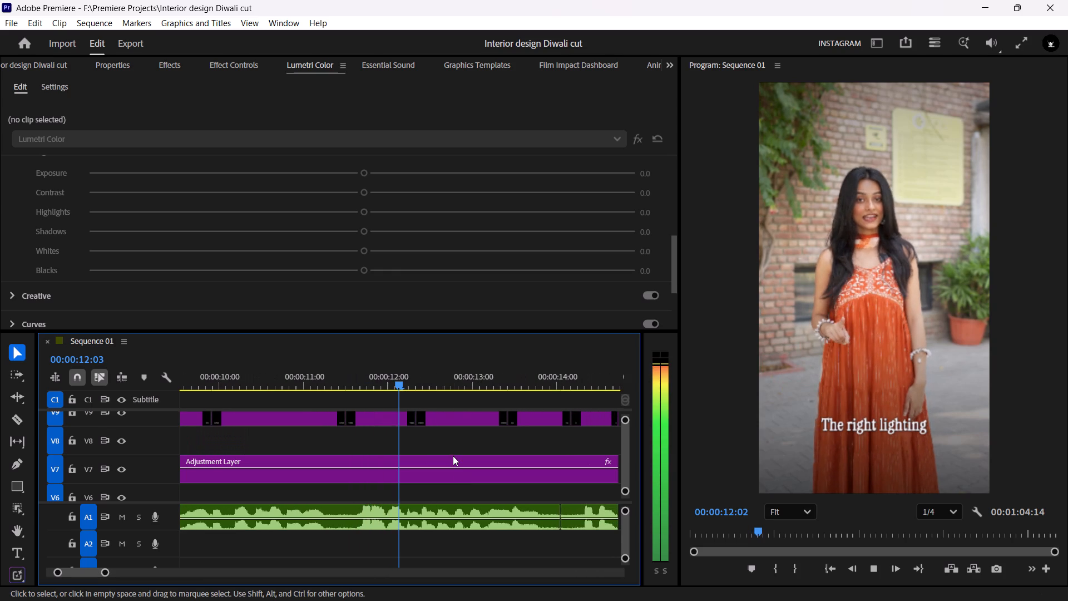
left_click_drag(350, 381, 232, 374)
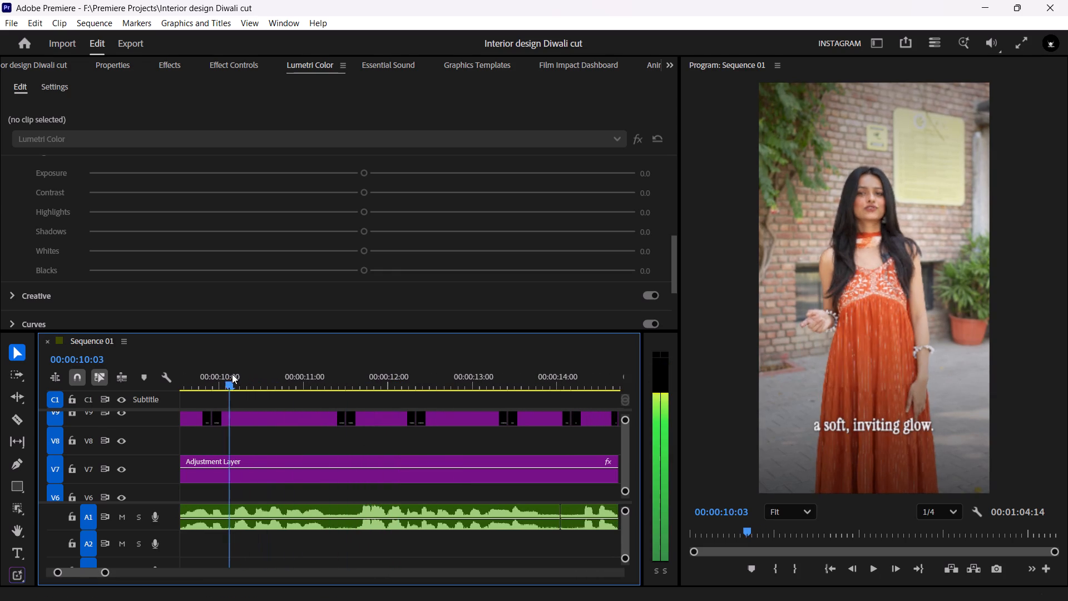
left_click_drag(232, 374, 444, 363)
key("space")
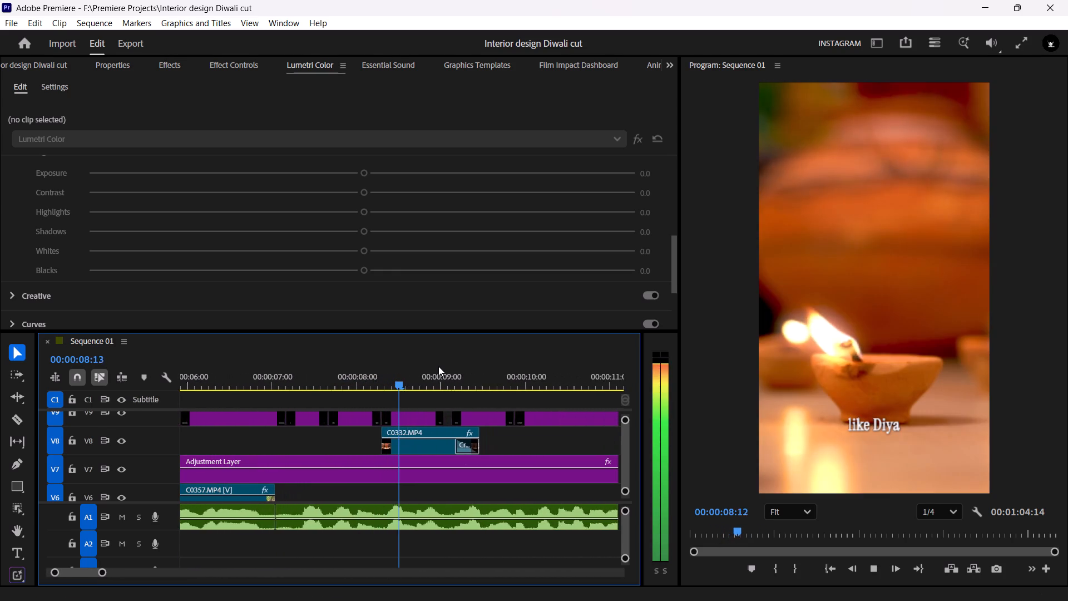
key("space")
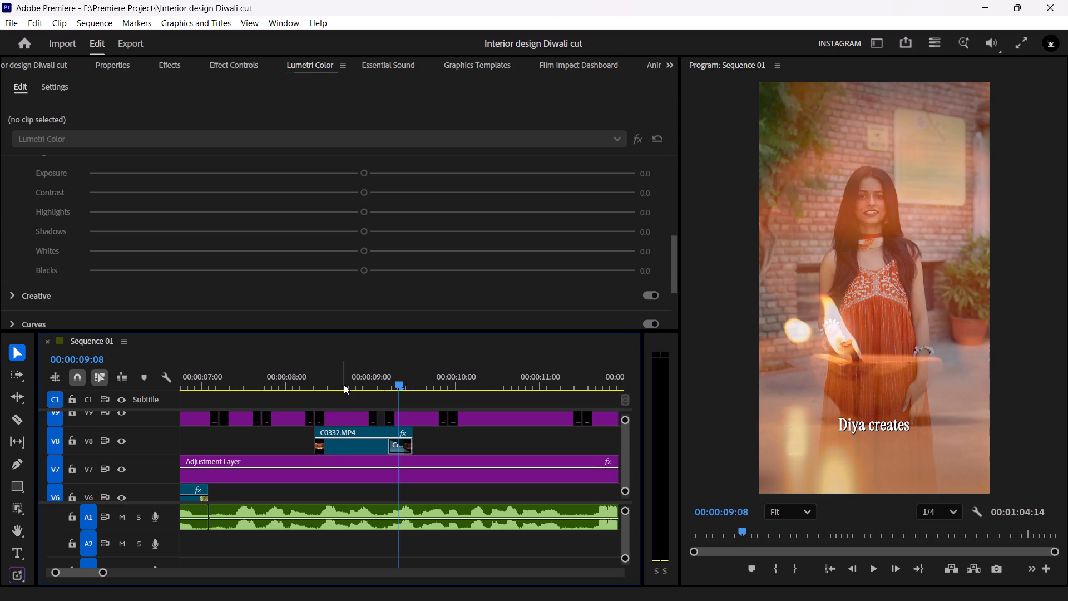
left_click_drag(344, 385, 306, 385)
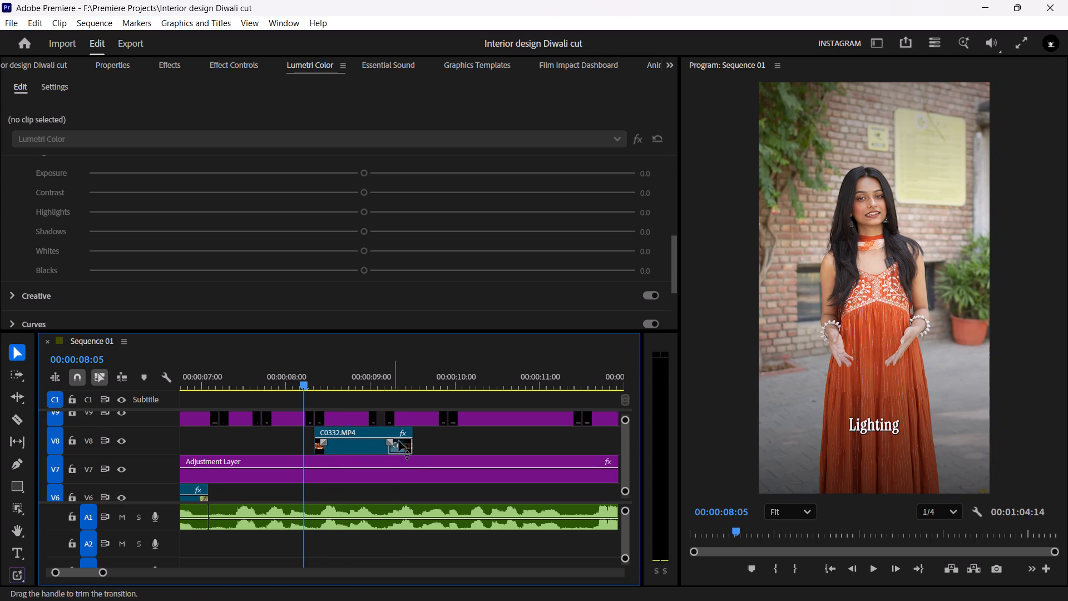
Review the effect settings of the C0332.MP4 diya clip, down through the Wonder Glow controls.
left_click(400, 448)
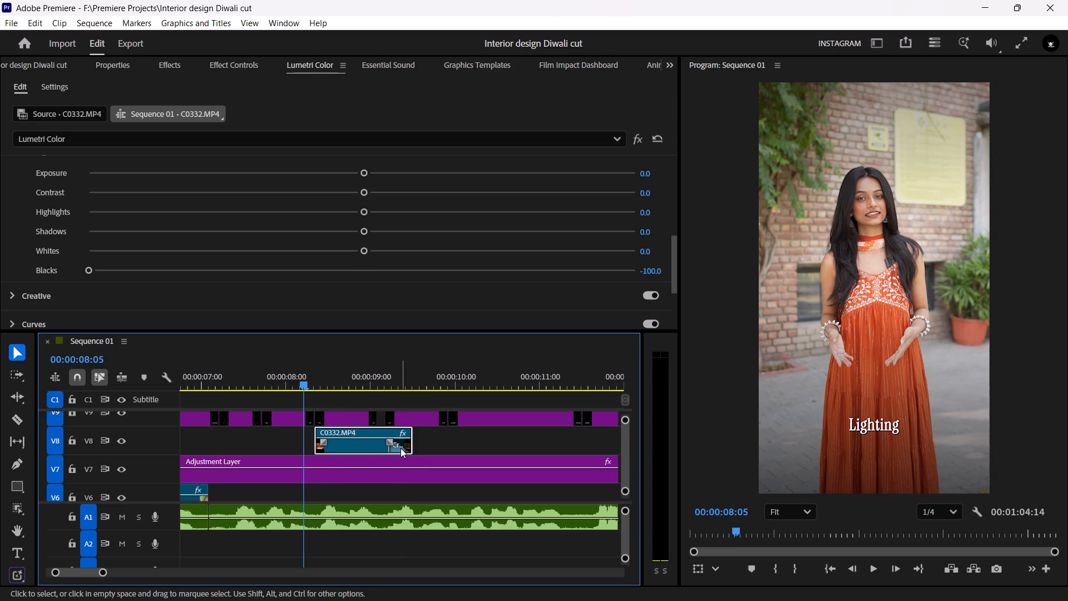
left_click(244, 68)
scroll(14, 226, "down", 2)
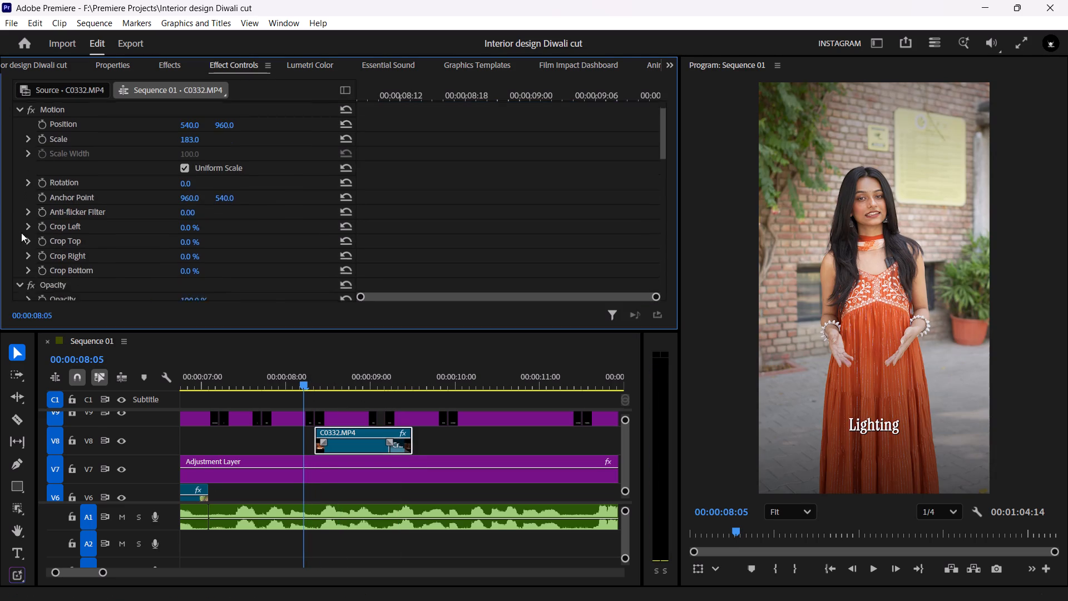
scroll(21, 233, "down", 18)
scroll(16, 233, "down", 3)
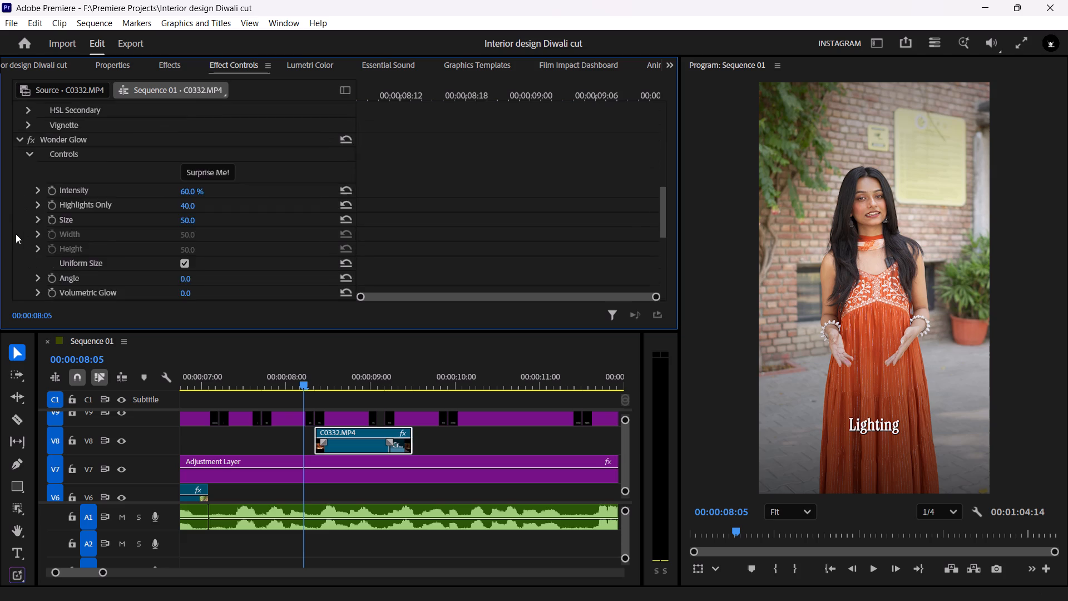
scroll(16, 234, "down", 3)
scroll(16, 232, "down", 19)
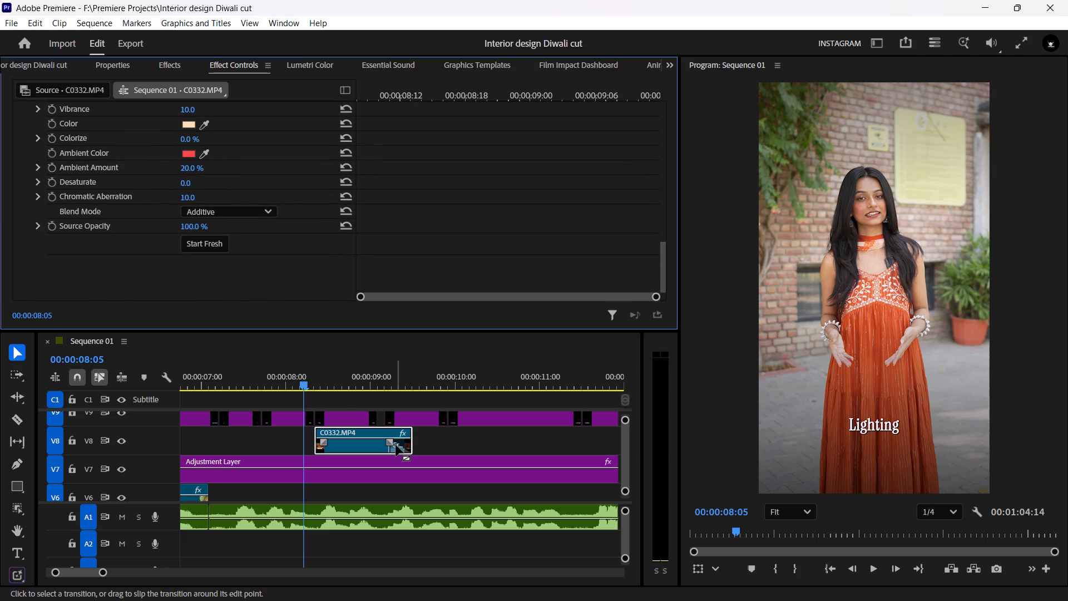
Check the duration of the Cross Dissolve at the end of C0332.MP4, and close the clip's source view.
left_click(406, 449)
left_click(404, 449)
double_click(401, 448)
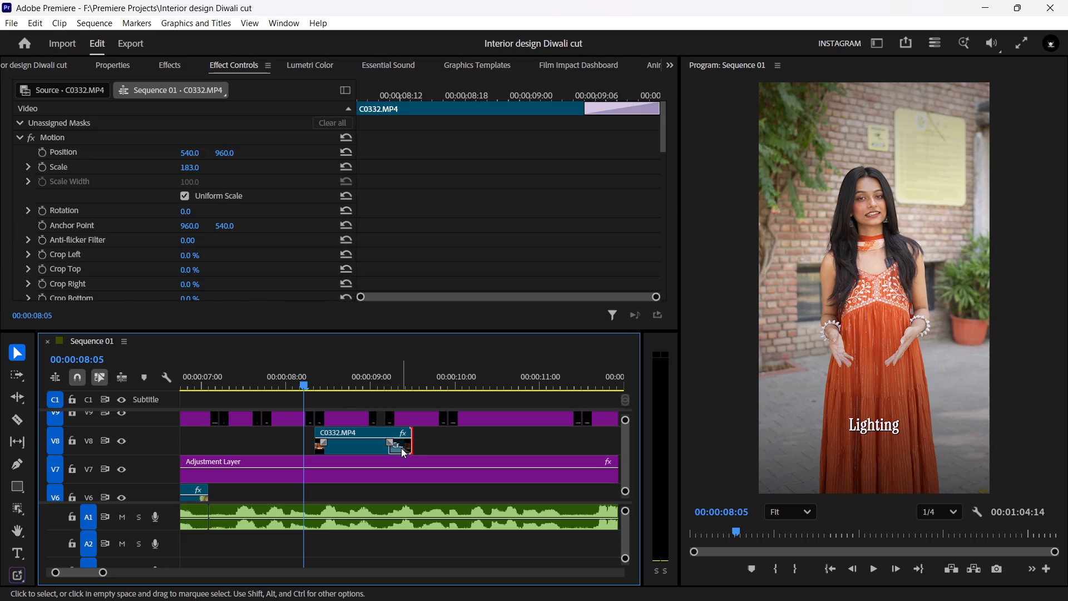
double_click(400, 445)
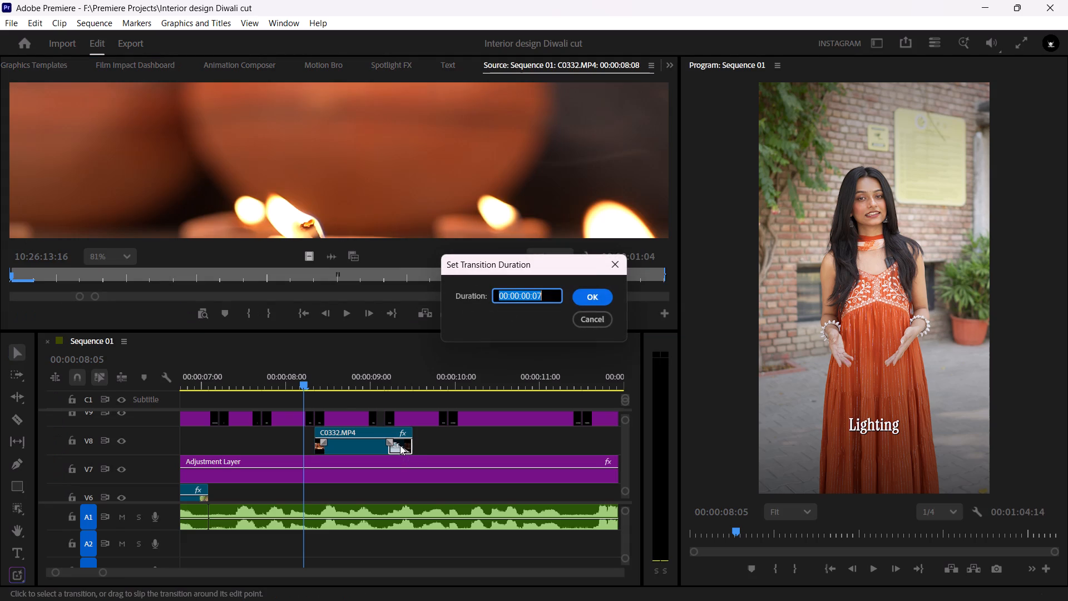
left_click(619, 263)
scroll(458, 421, "up", 7, "alt")
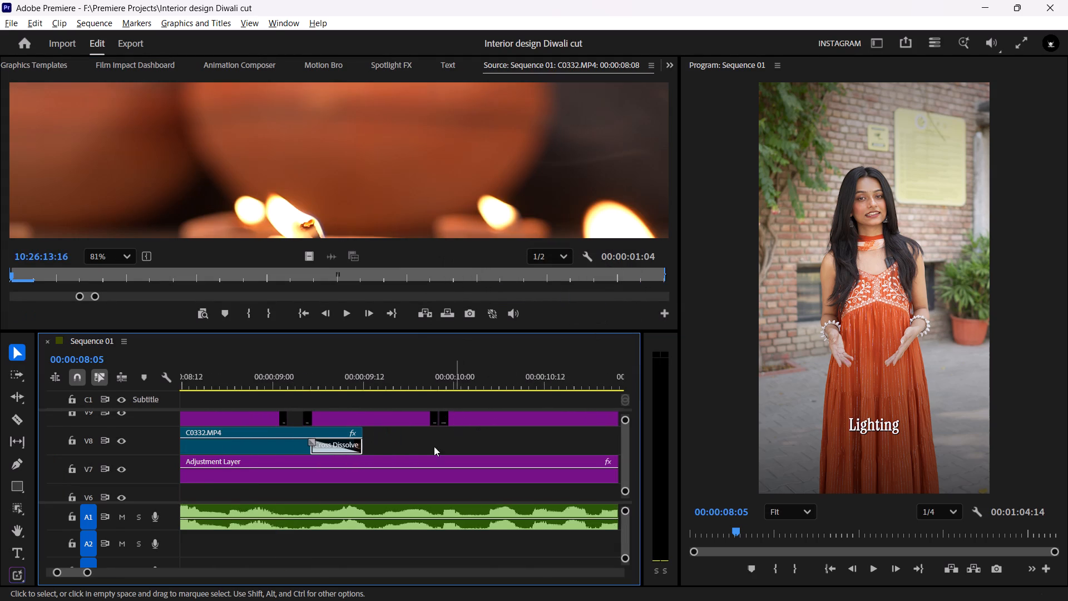
scroll(434, 446, "up", 5, "alt")
scroll(349, 447, "down", 12, "alt")
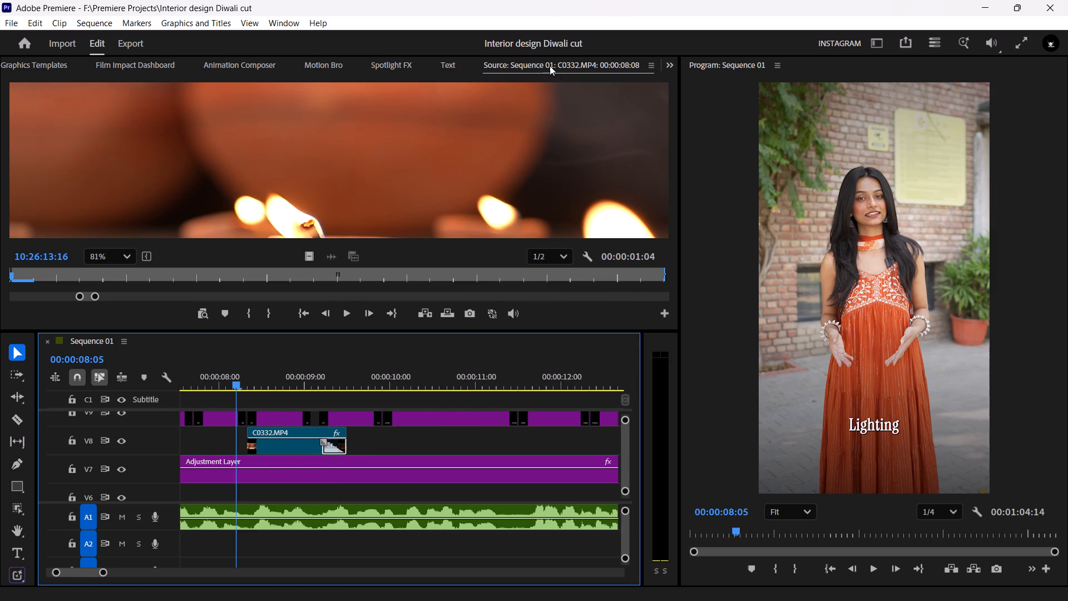
right_click(550, 65)
left_click(564, 75)
Add a Cross Dissolve to the start of C0332.MP4 on V8, trim it to about 7 frames and play it back.
left_click(284, 443)
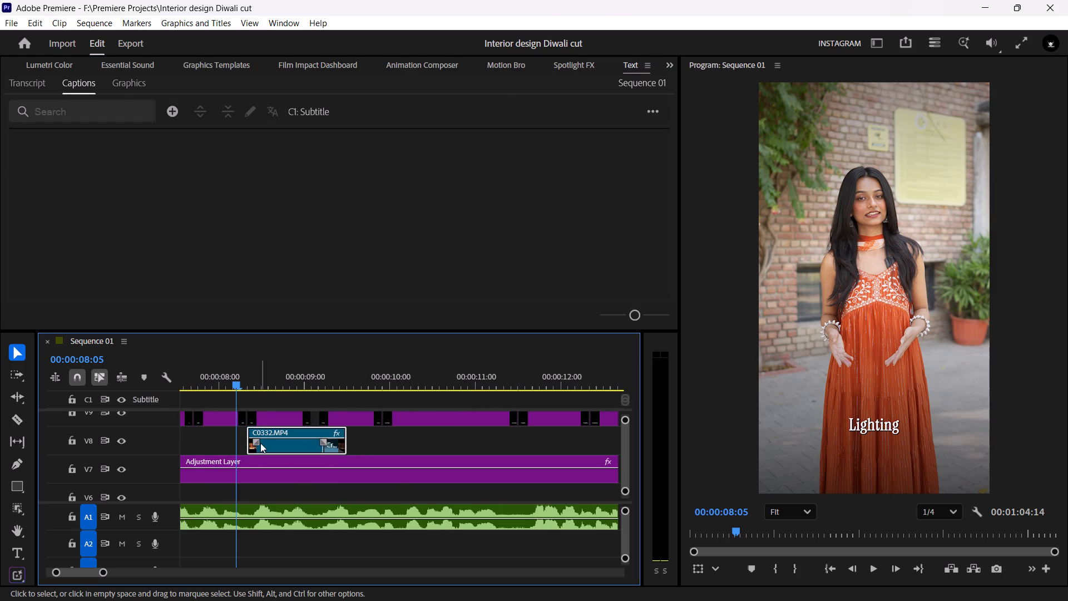
left_click_drag(256, 443, 270, 445)
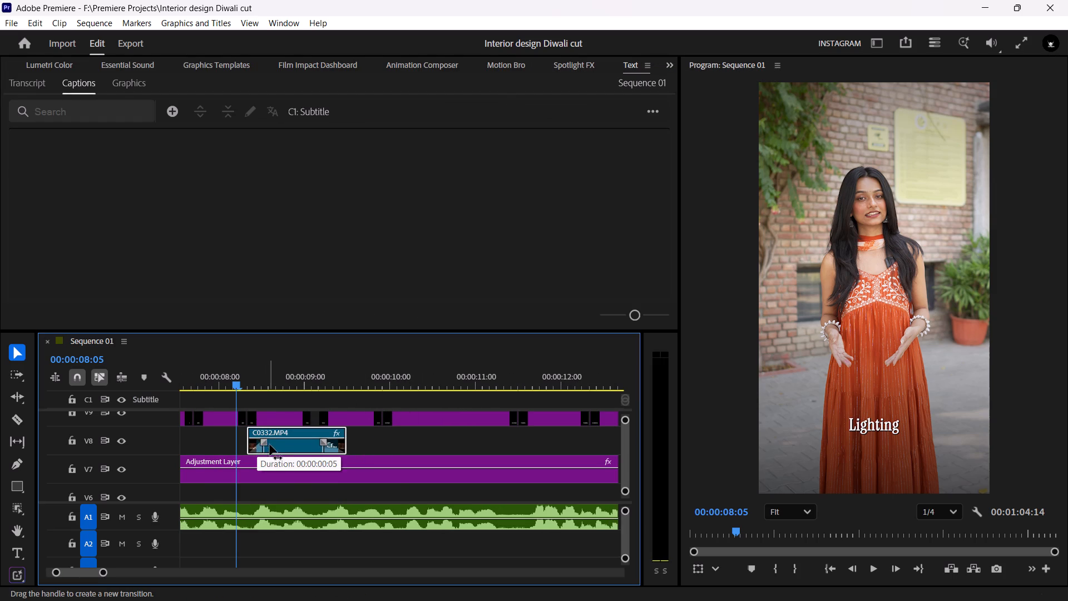
left_click_drag(270, 445, 276, 445)
key("space")
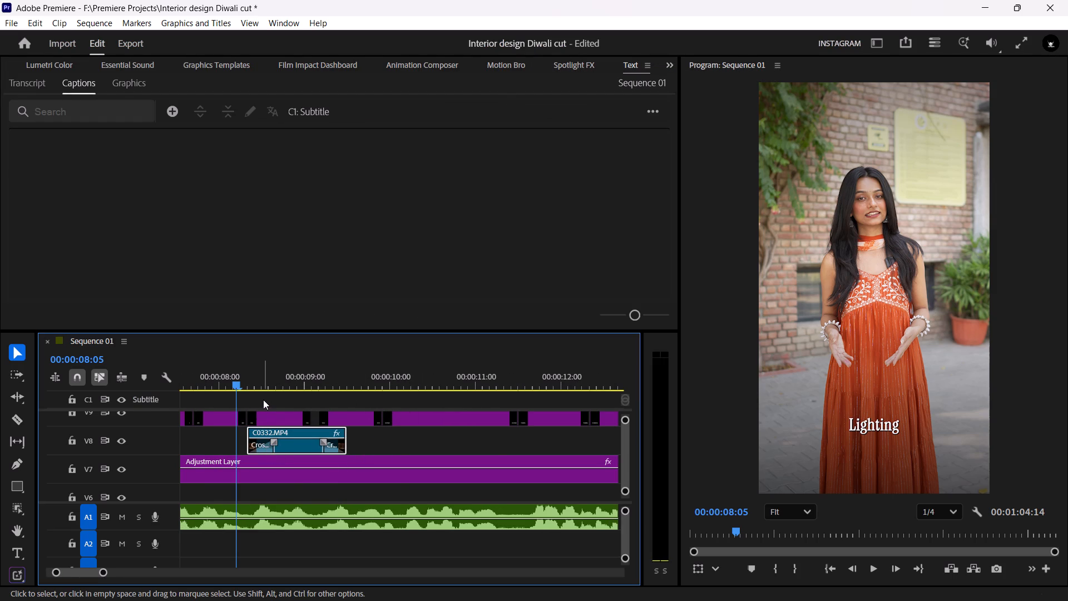
key("space")
left_click(371, 385)
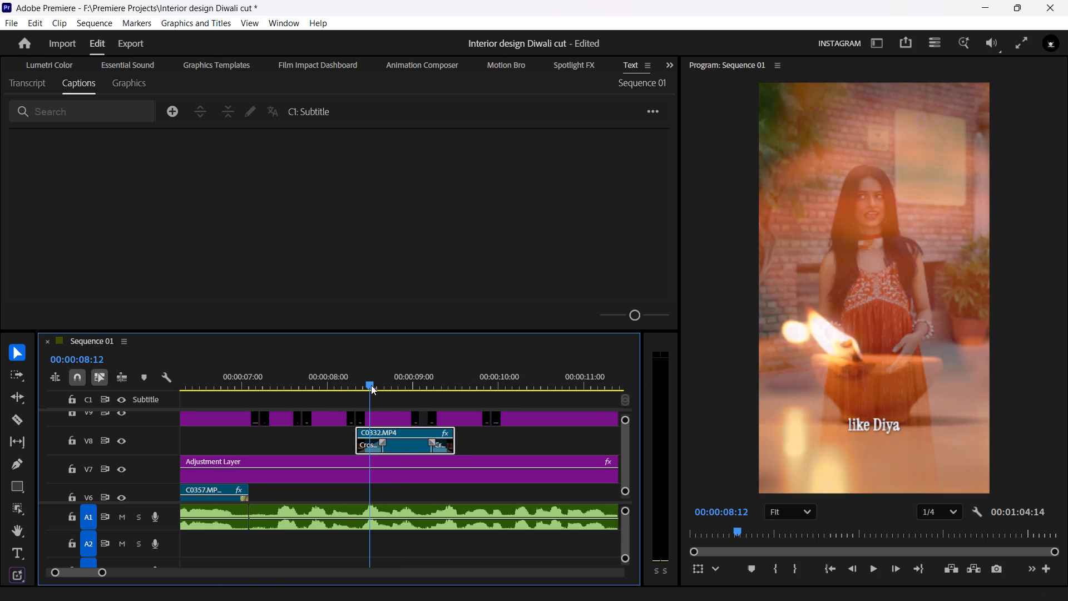
left_click(382, 444)
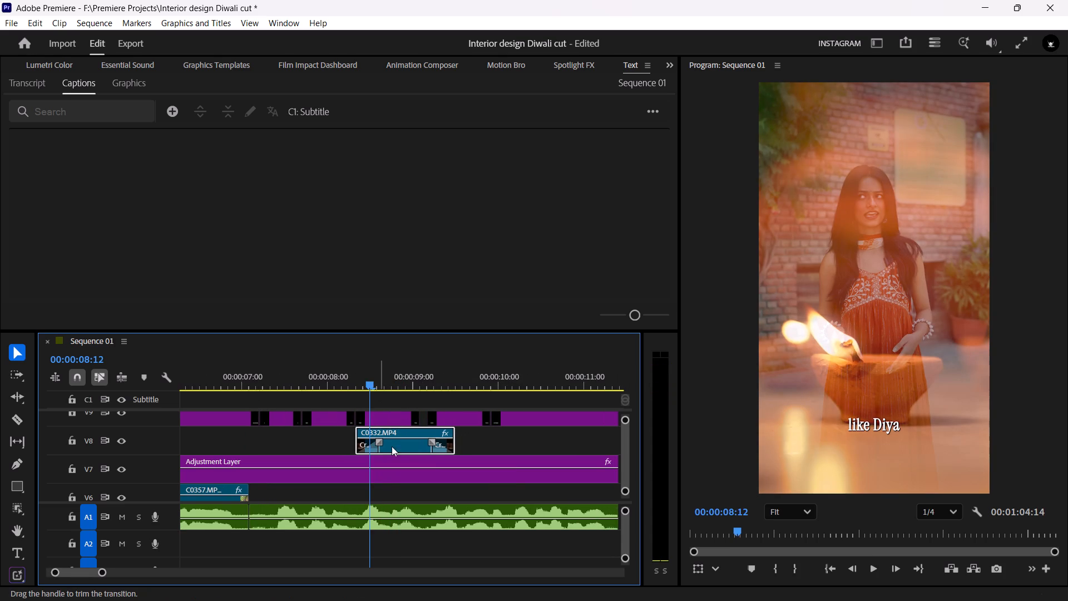
left_click(433, 442)
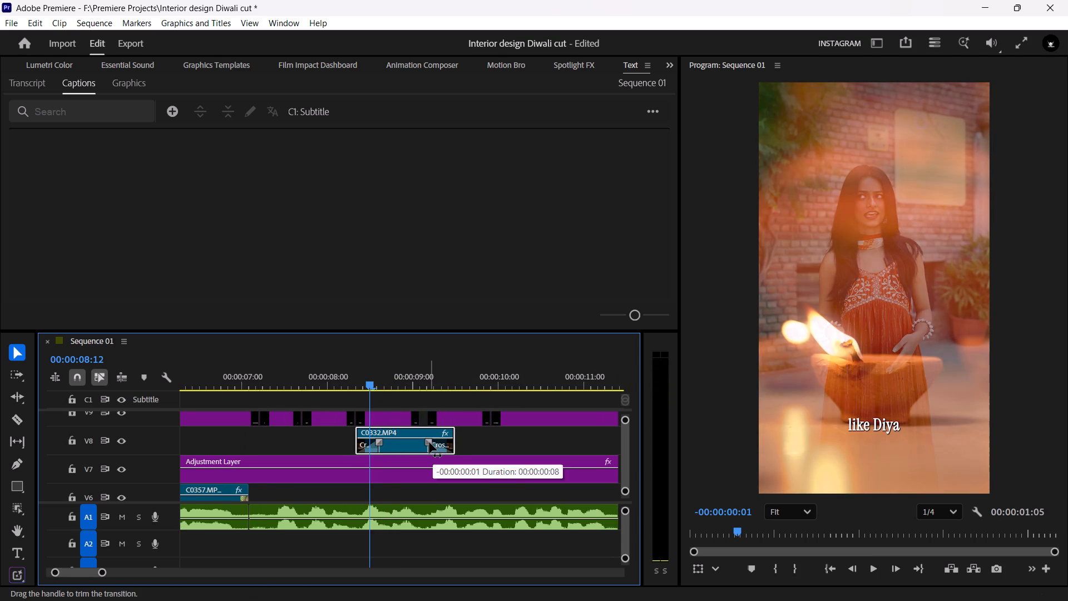
left_click(380, 441)
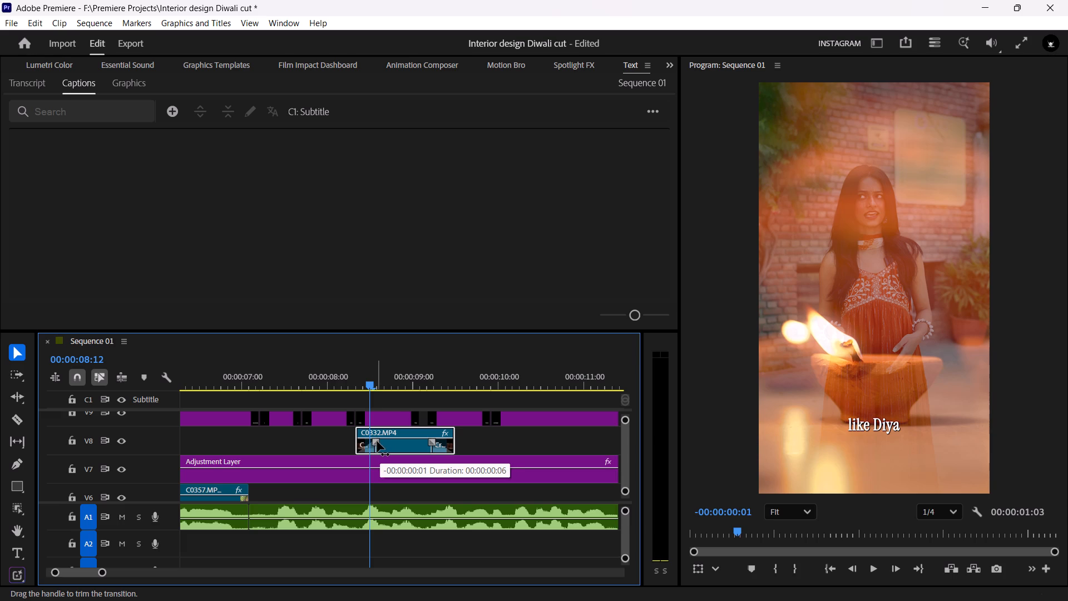
left_click_drag(361, 384, 329, 378)
key("space")
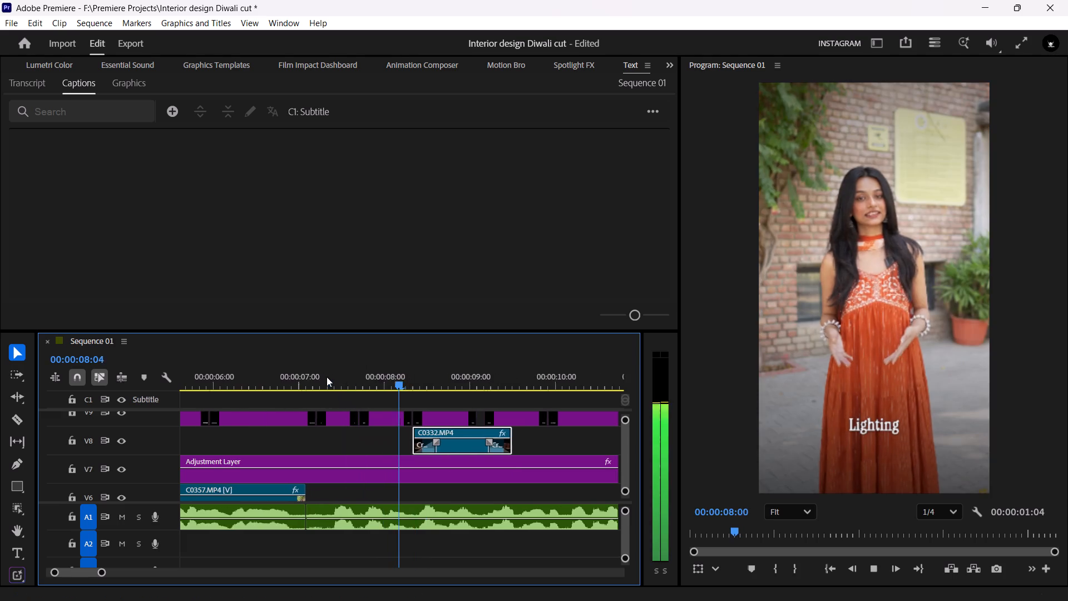
key("space")
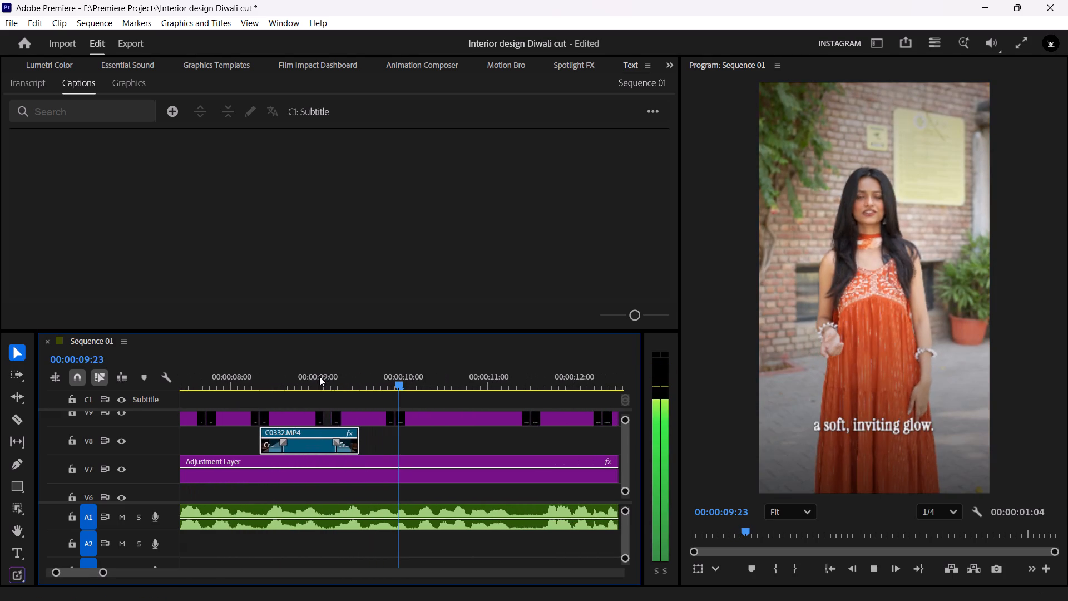
Trim the Cross Dissolve at the start of C0332.MP4 to 6 frames, replaying the diya clip to judge the blend.
left_click_drag(321, 377, 247, 376)
key("space")
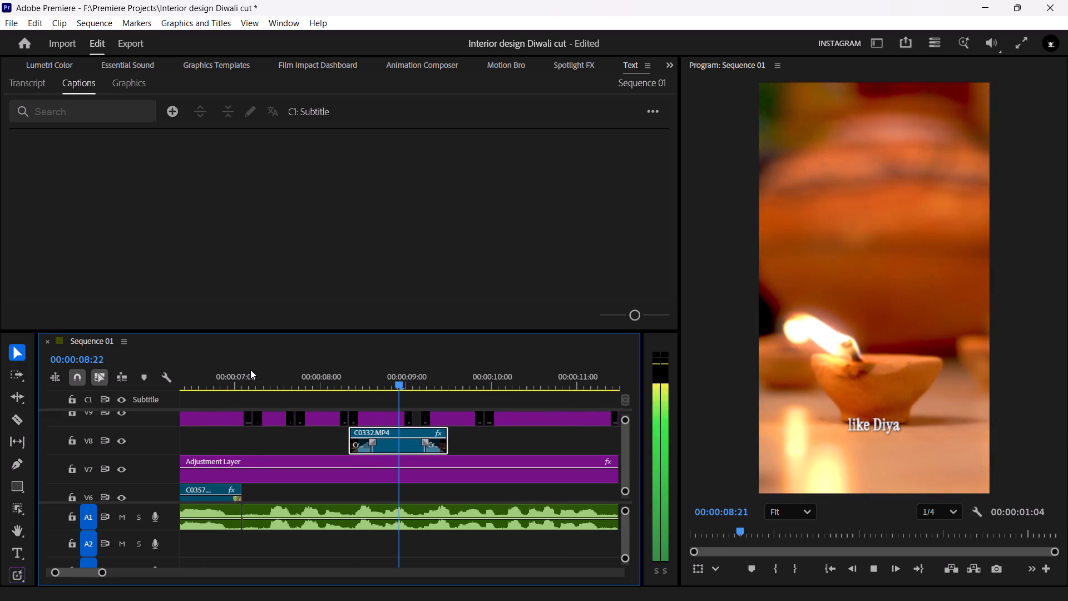
key("space")
left_click_drag(358, 442, 353, 442)
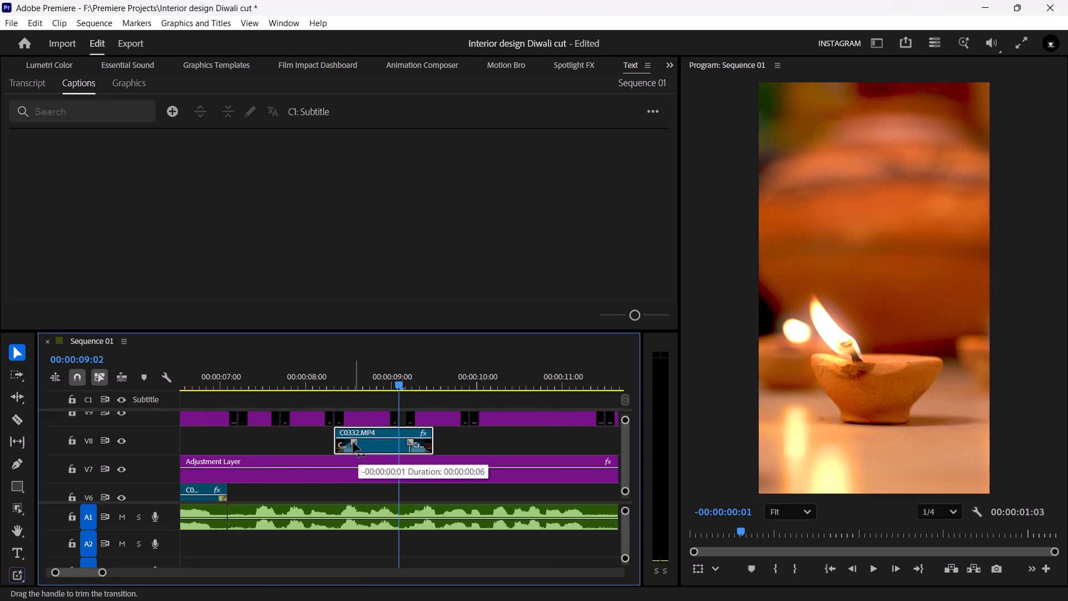
left_click_drag(353, 442, 352, 442)
left_click_drag(338, 383, 318, 380)
key("space")
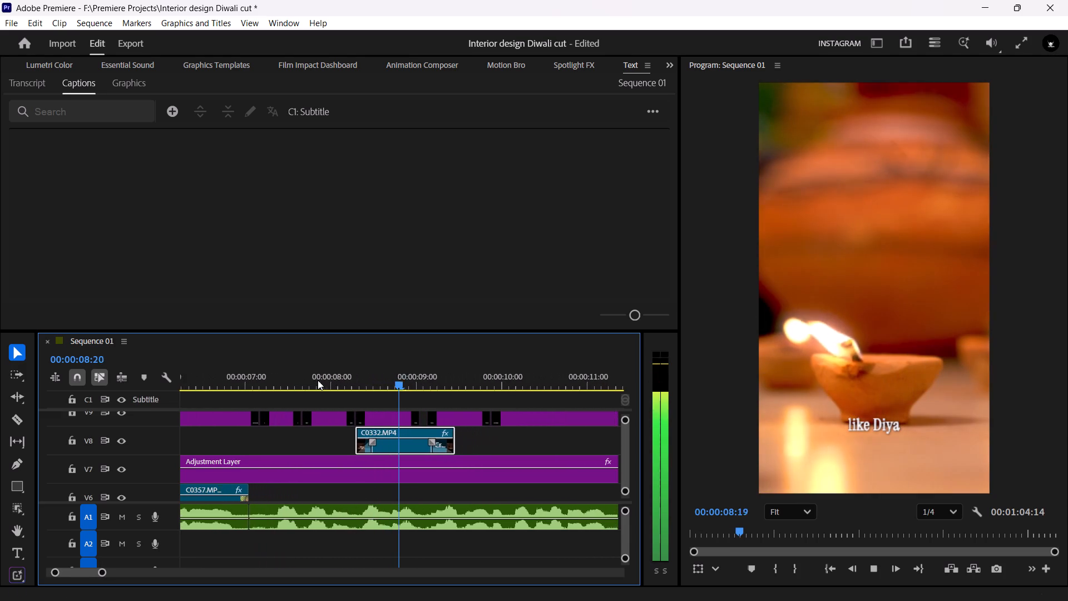
key("space")
left_click(365, 443)
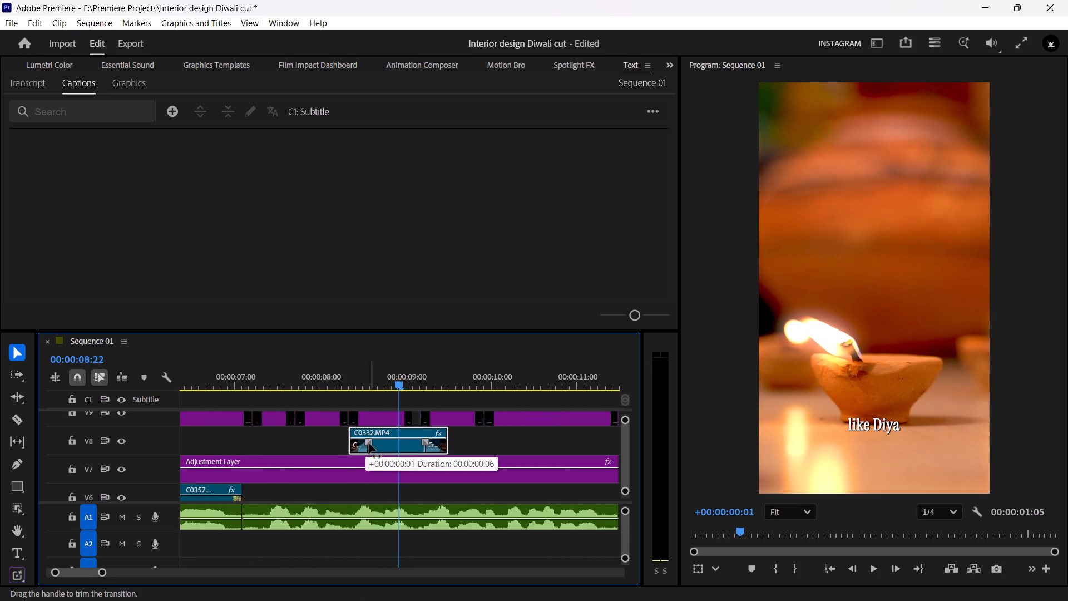
left_click_drag(351, 381, 344, 380)
key("space")
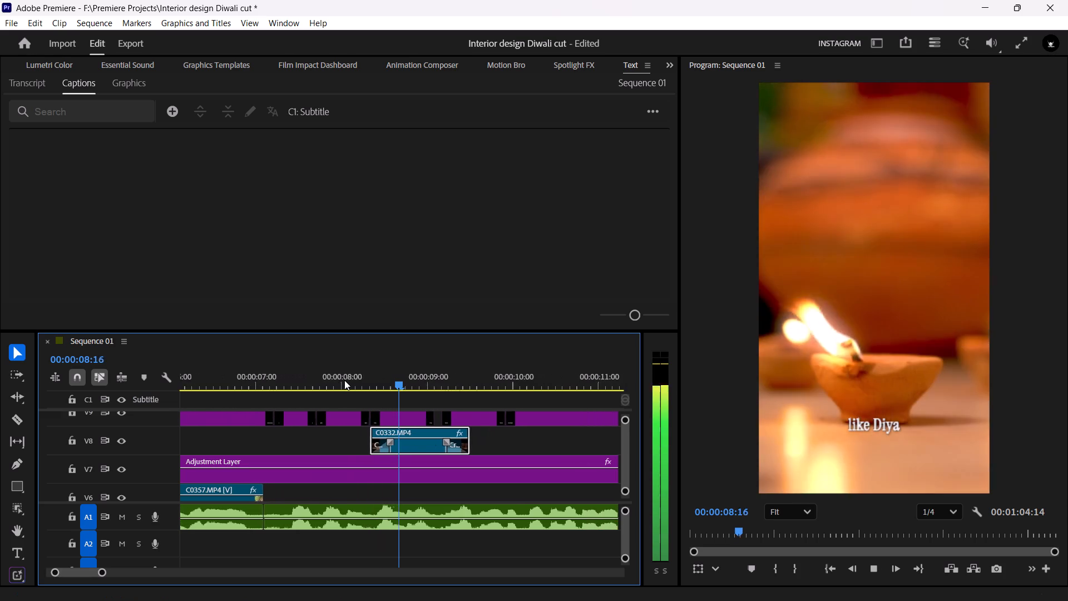
key("space")
Play the diya clip through to the "a soft, inviting glow." caption and save the project.
left_click_drag(328, 378, 263, 380)
key("space")
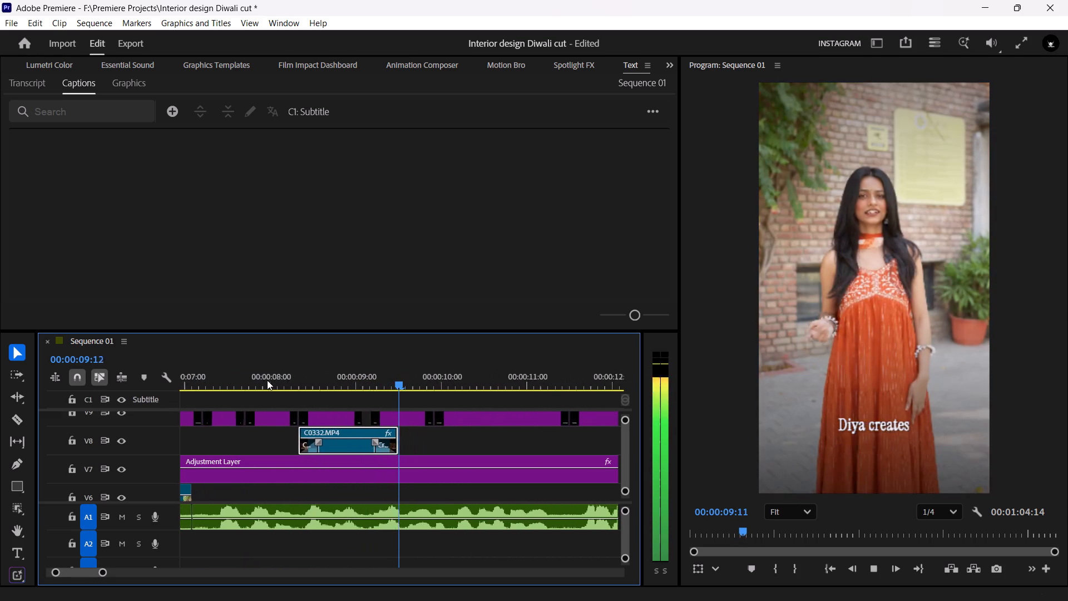
key("space")
key("ctrl+s")
Deselect the diya clip and step forward frame by frame through the "a soft, inviting glow." shot.
left_click(388, 439)
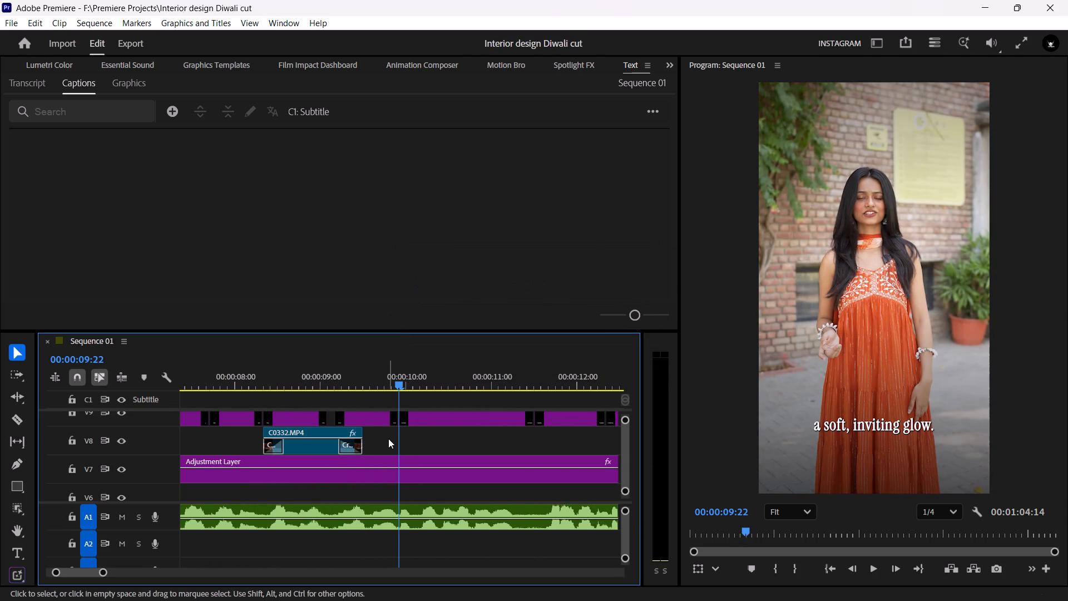
key("Right")
key("Right")
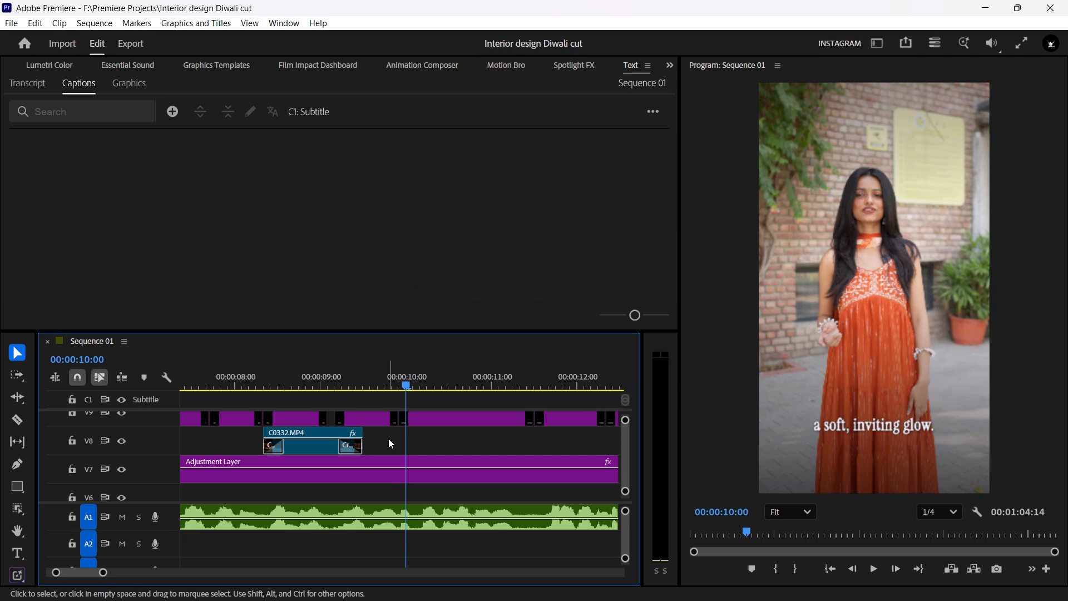
key("Right")
key("Right")
key("Right")
key("Right")
key("Right")
key("Right")
key("Right")
key("Right")
key("Right")
key("Right")
key("Right")
key("Right")
key("Right")
key("Right")
key("Right")
key("Right")
key("Right")
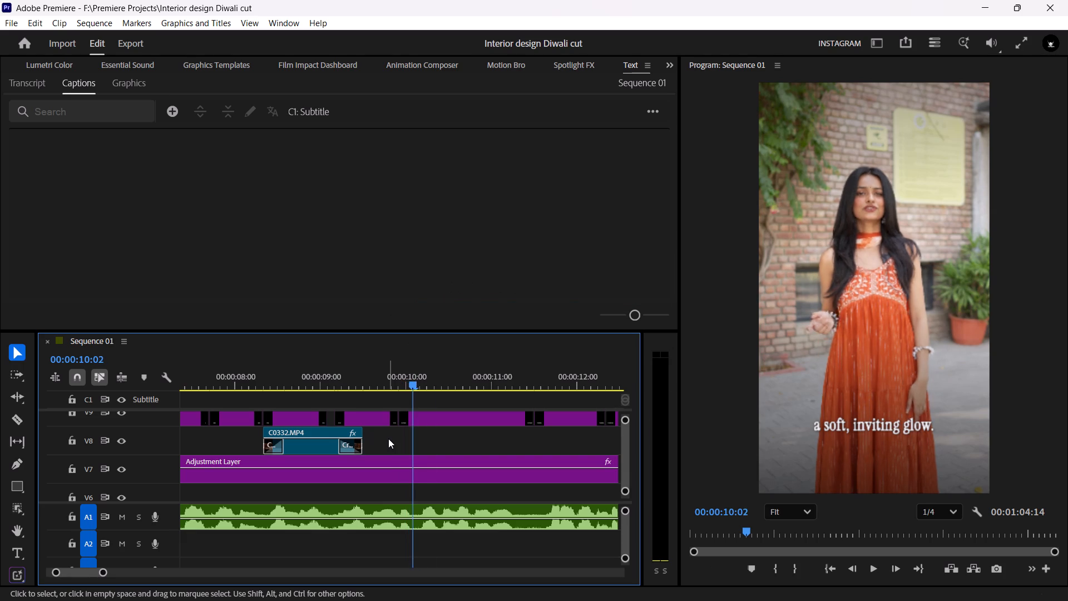